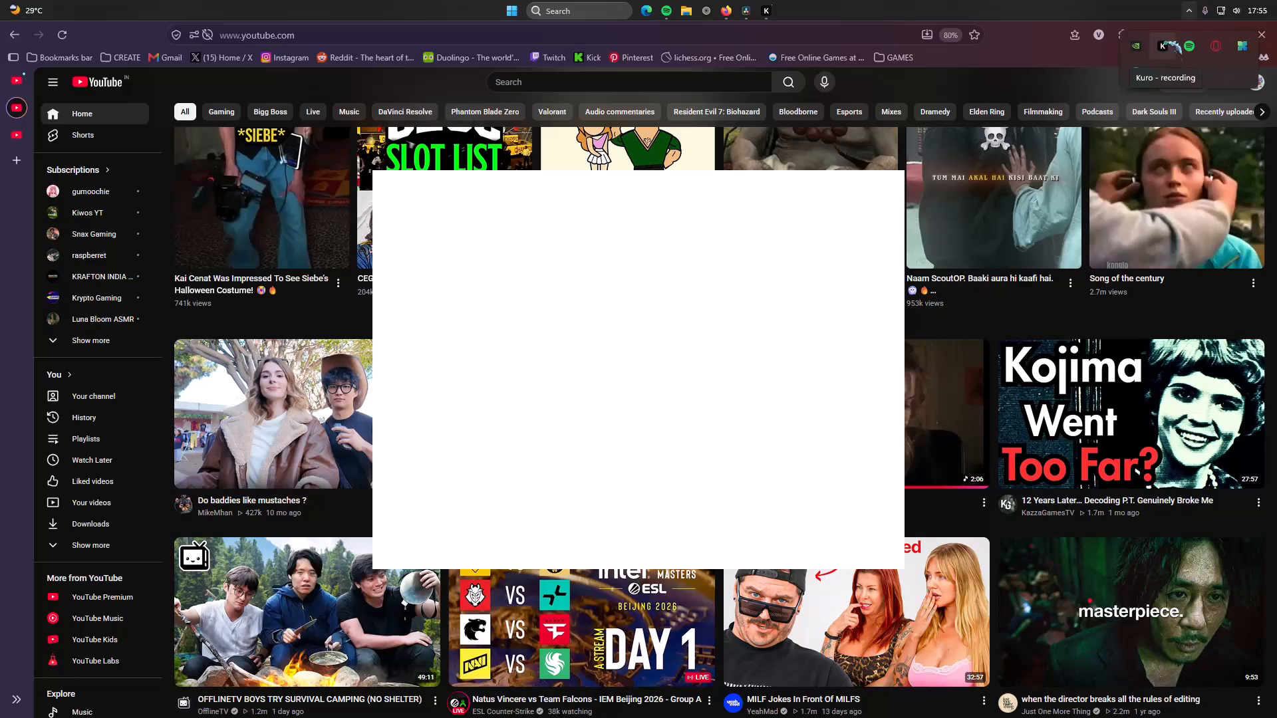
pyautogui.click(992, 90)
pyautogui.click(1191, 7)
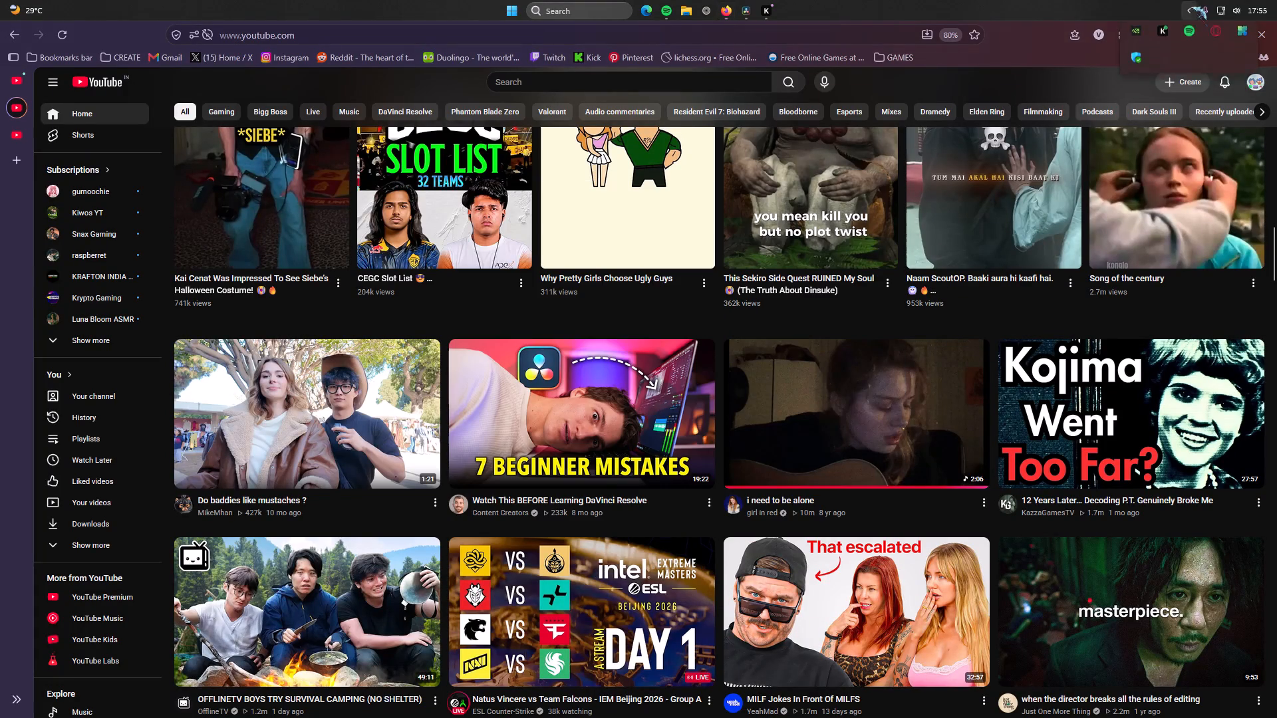
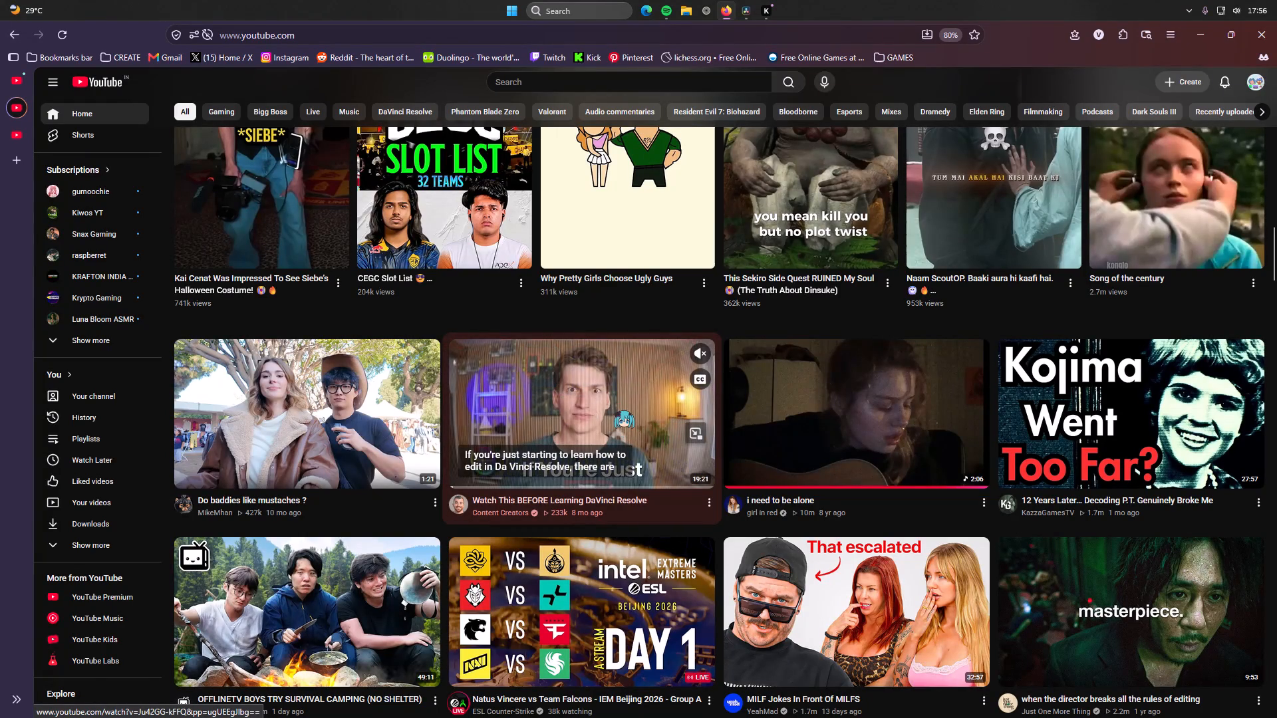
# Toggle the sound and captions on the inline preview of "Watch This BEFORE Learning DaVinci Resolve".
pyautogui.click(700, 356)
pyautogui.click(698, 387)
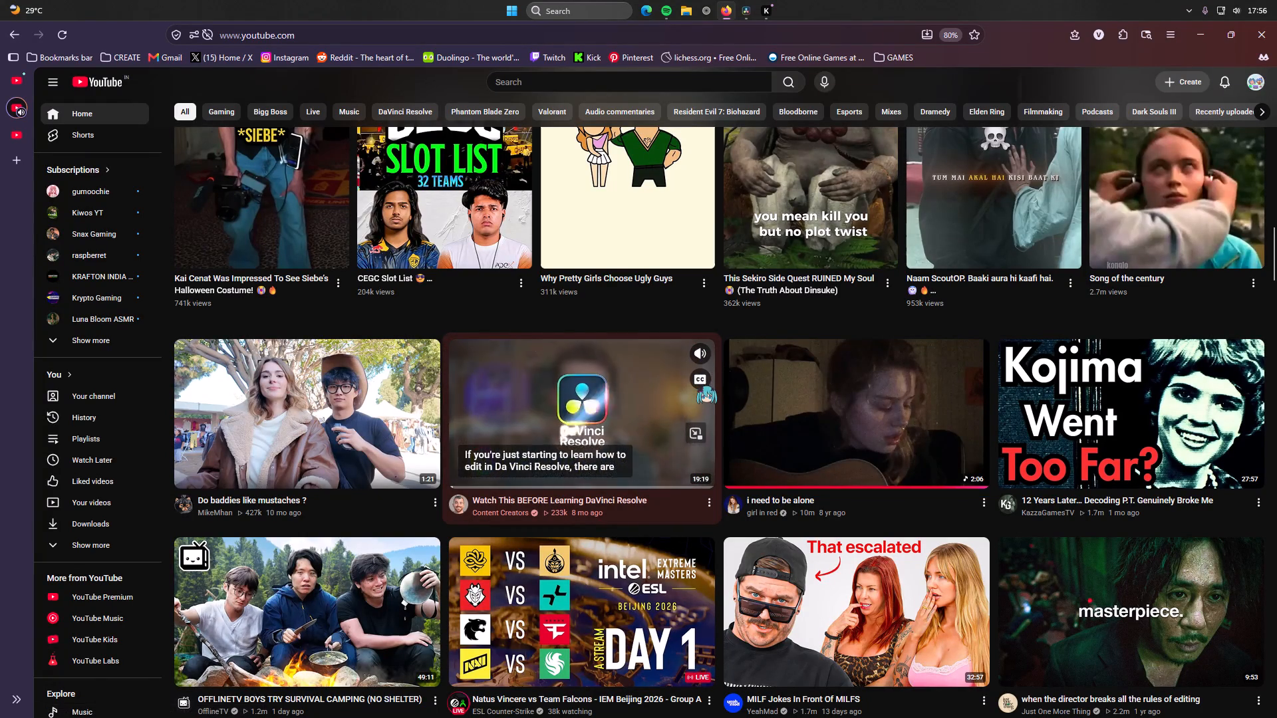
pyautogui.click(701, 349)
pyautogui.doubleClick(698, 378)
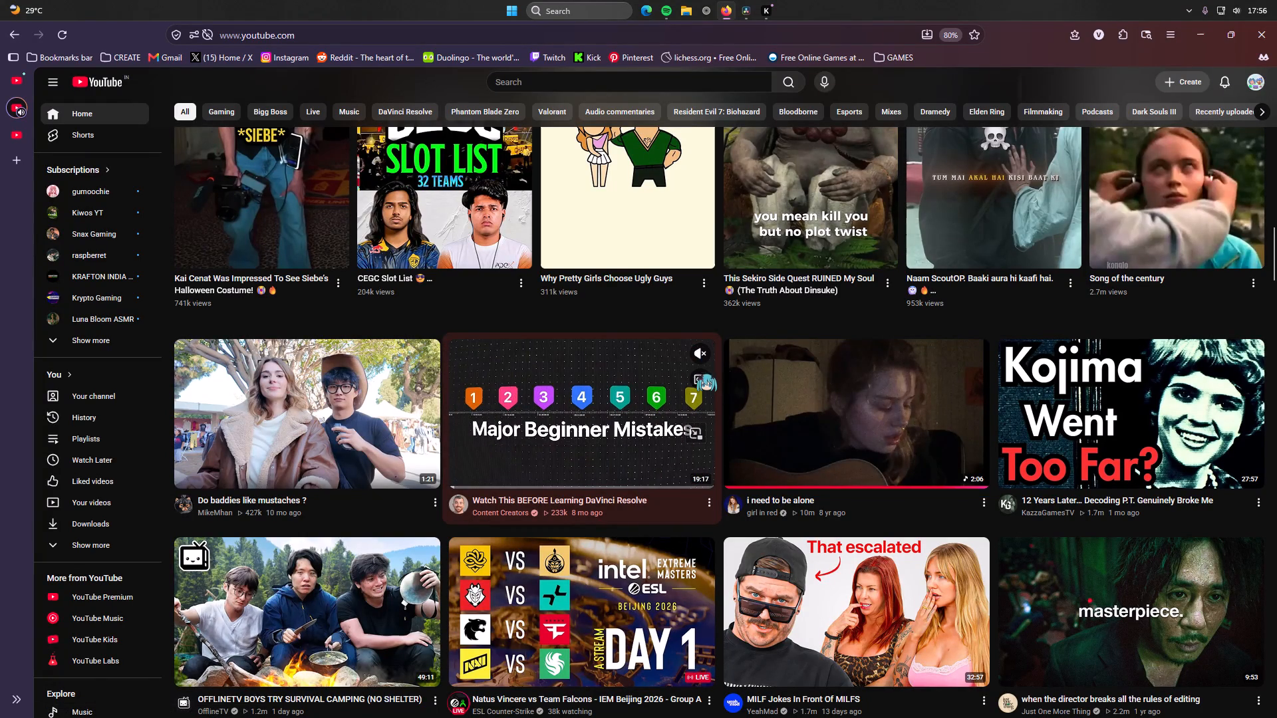
# Open the video "Watch This BEFORE Learning DaVinci Resolve" in a new tab and switch to that tab.
pyautogui.rightClick(621, 367)
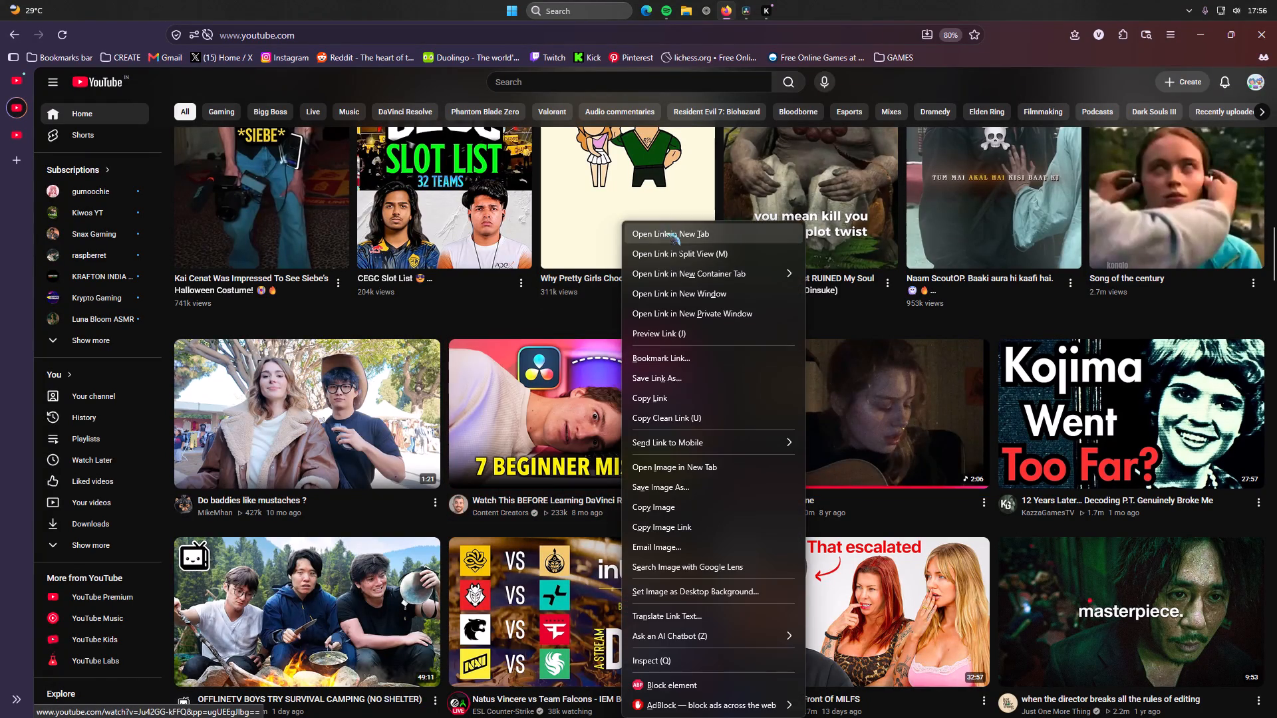
pyautogui.click(664, 235)
pyautogui.click(27, 138)
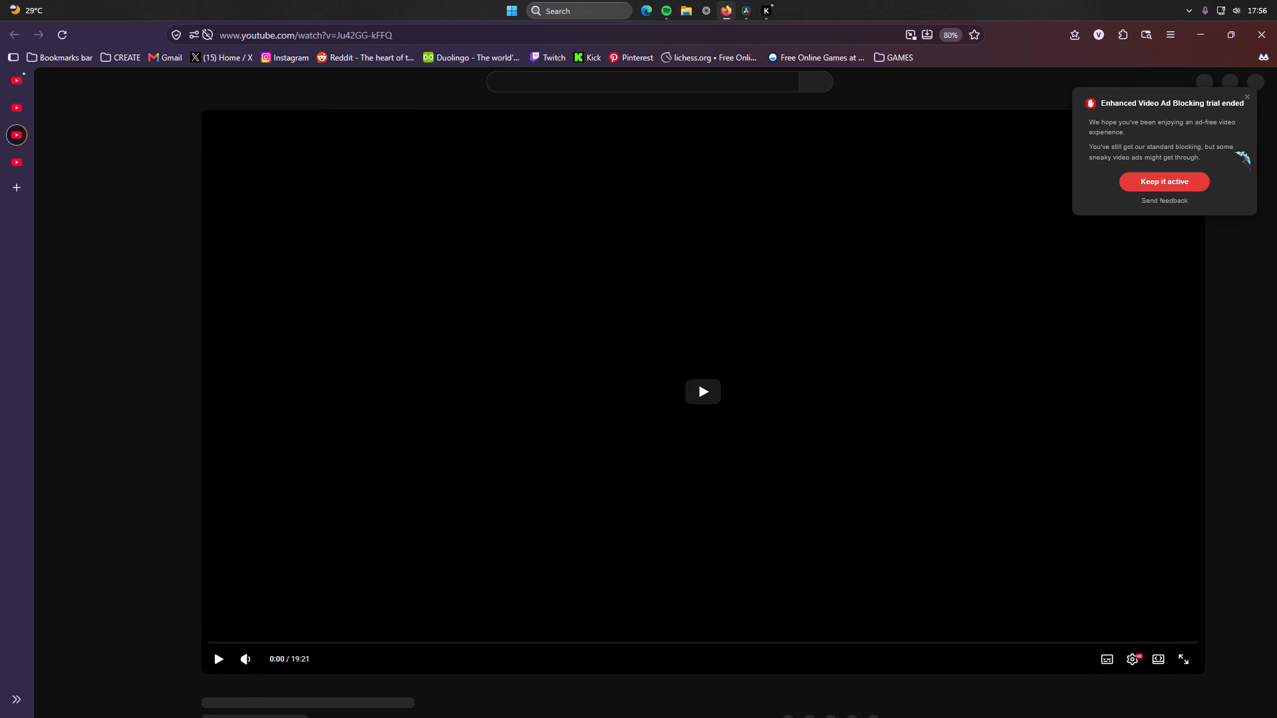
# Dismiss the ad blocker's notice about the ended Enhanced Video Ad Blocking trial.
pyautogui.click(1244, 93)
pyautogui.click(1248, 94)
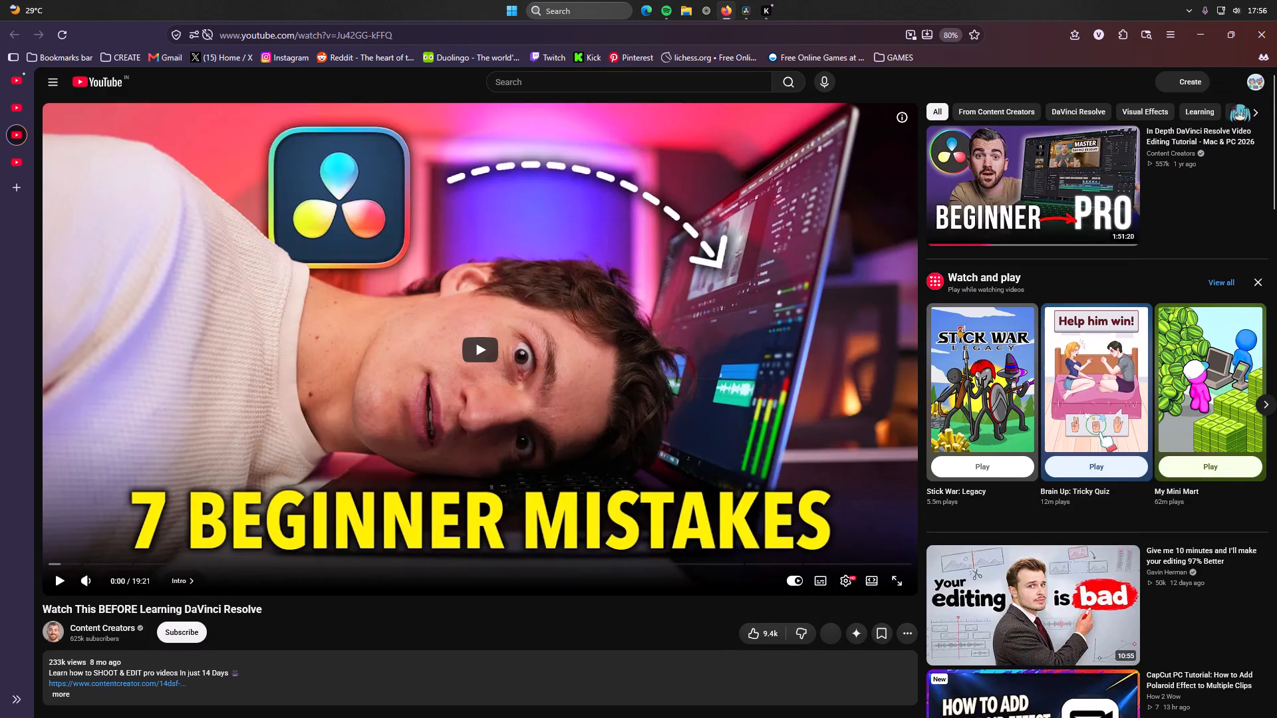
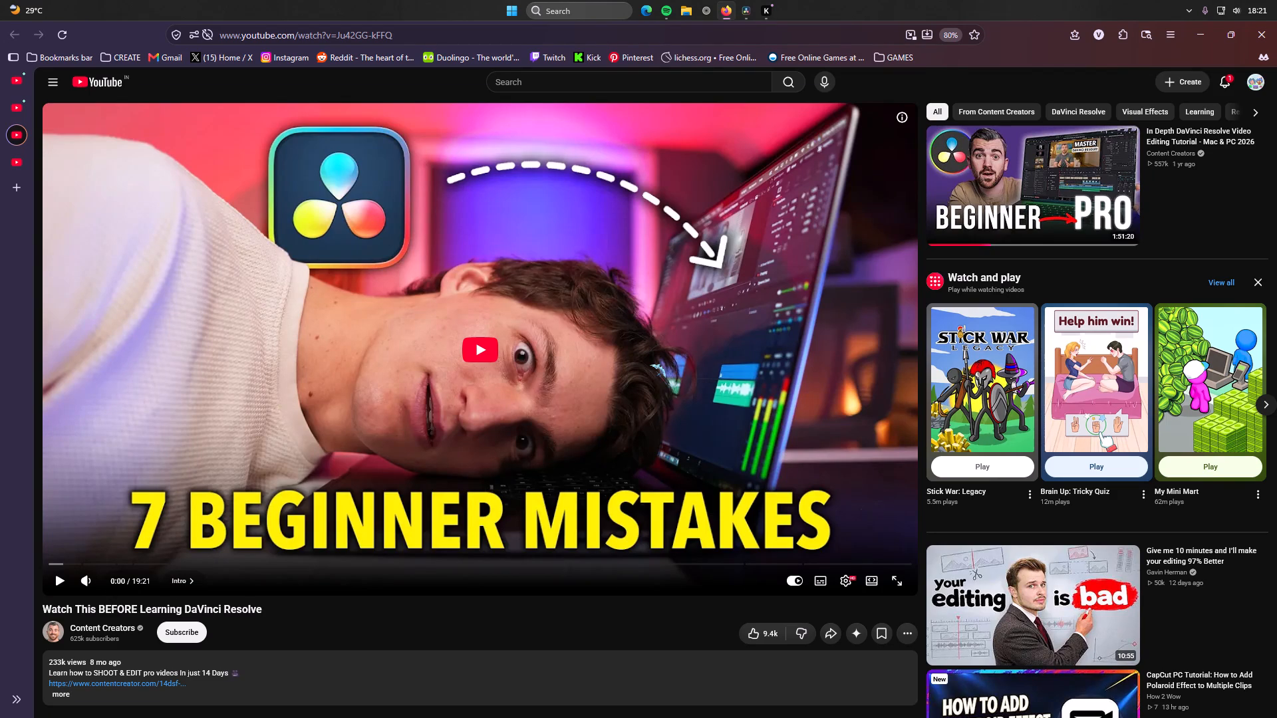
# Start playback of the video "Watch This BEFORE Learning DaVinci Resolve".
pyautogui.click(551, 370)
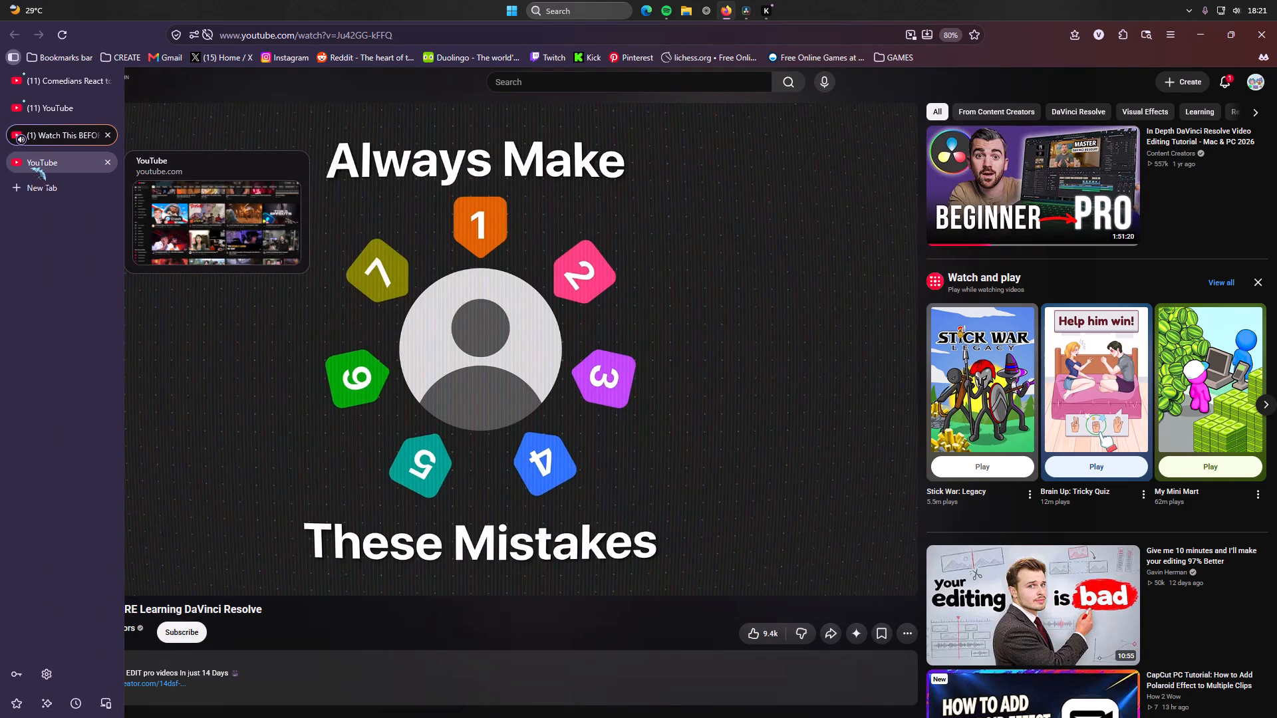
# Switch to the other open tab that shows the YouTube home feed.
pyautogui.click(30, 168)
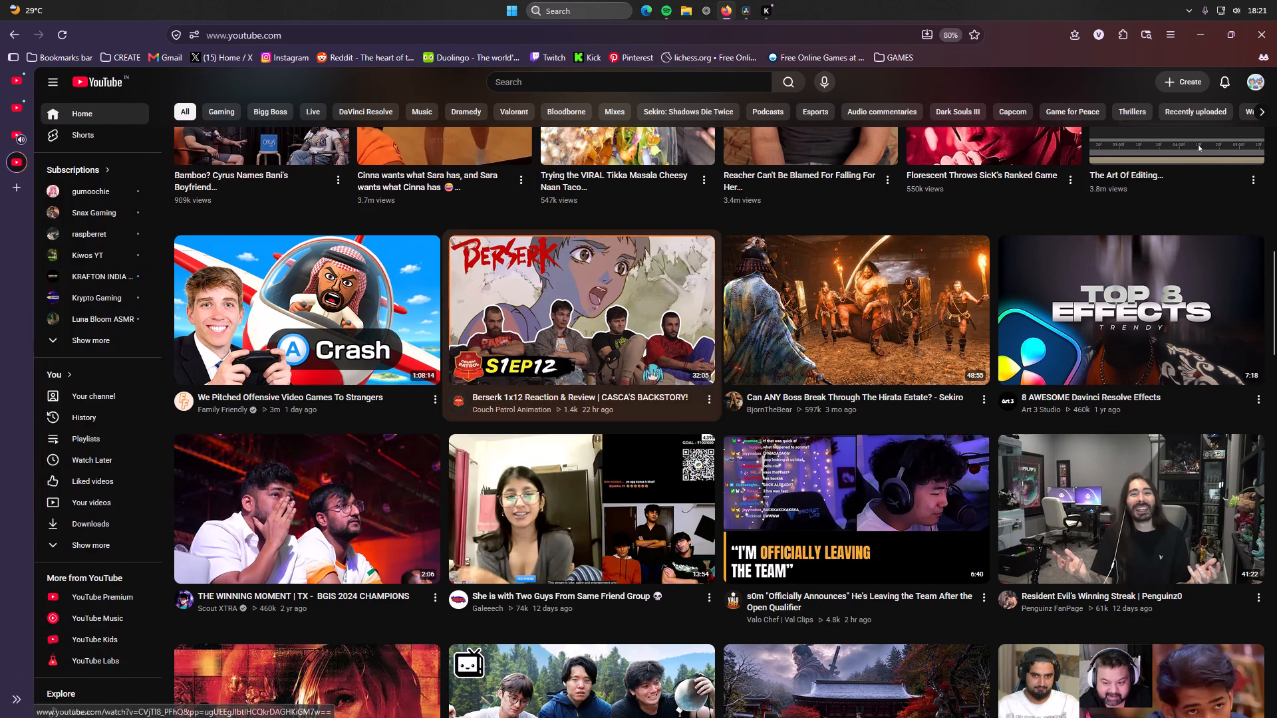
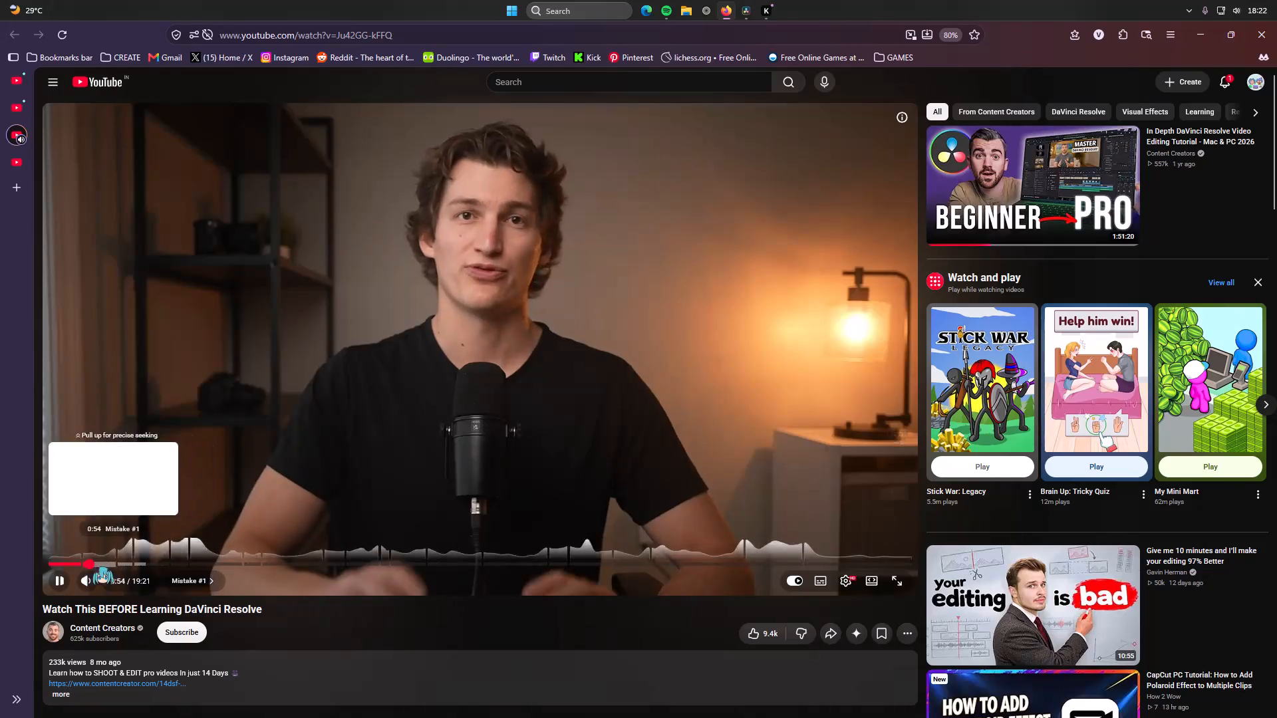
# Jump ahead in the video past Mistake #1 to the start of the "Interface Overview" chapter at about 1:32.
pyautogui.click(102, 564)
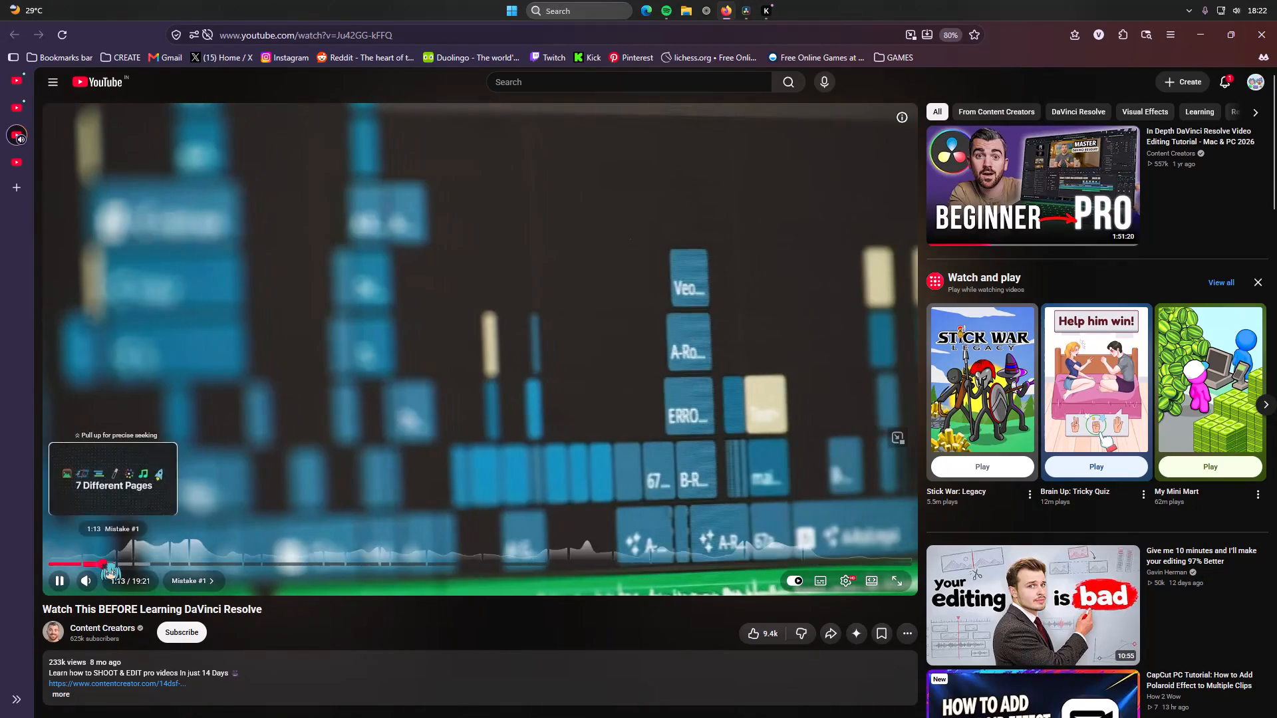
pyautogui.click(118, 562)
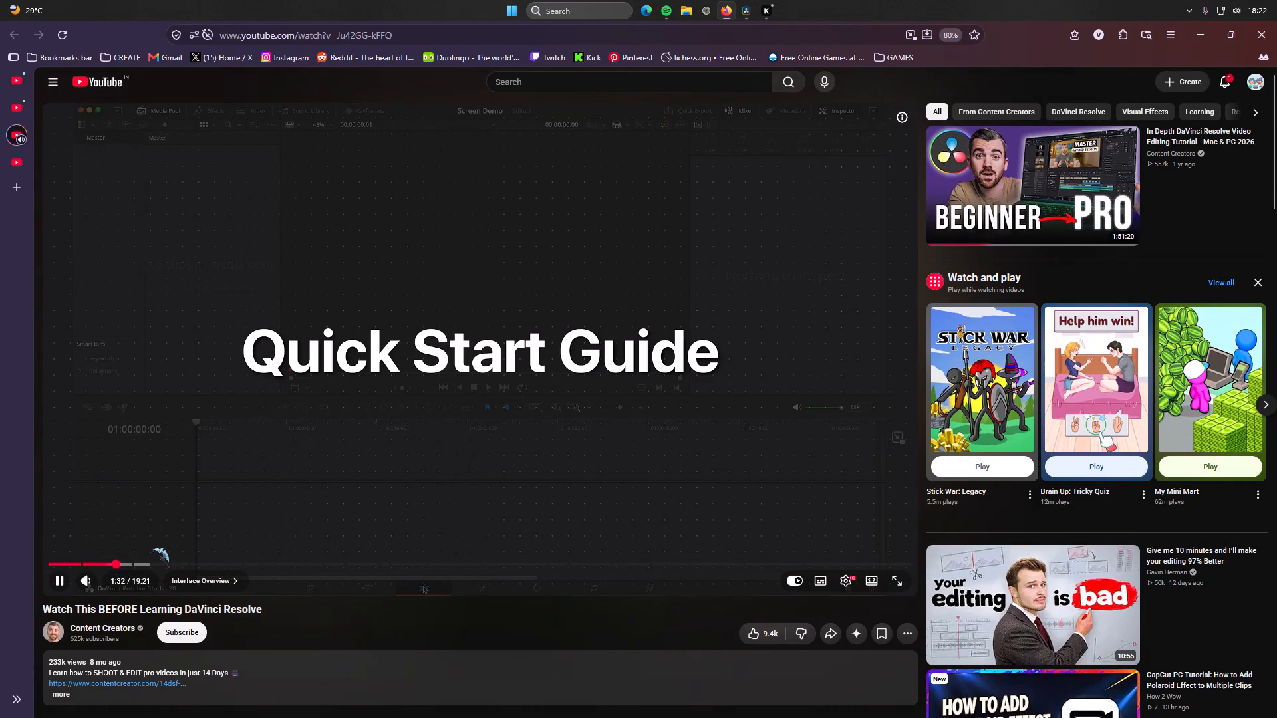
# Skip forward through the "Interface Overview" chapter into the "How to Import Footage" part of the video.
pyautogui.press('Right')
pyautogui.press('Right')
pyautogui.press('Right')
pyautogui.press('Right')
pyautogui.press('Right')
pyautogui.press('Right')
pyautogui.press('Right')
pyautogui.press('Right')
pyautogui.press('Right')
pyautogui.press('Right')
pyautogui.press('Right')
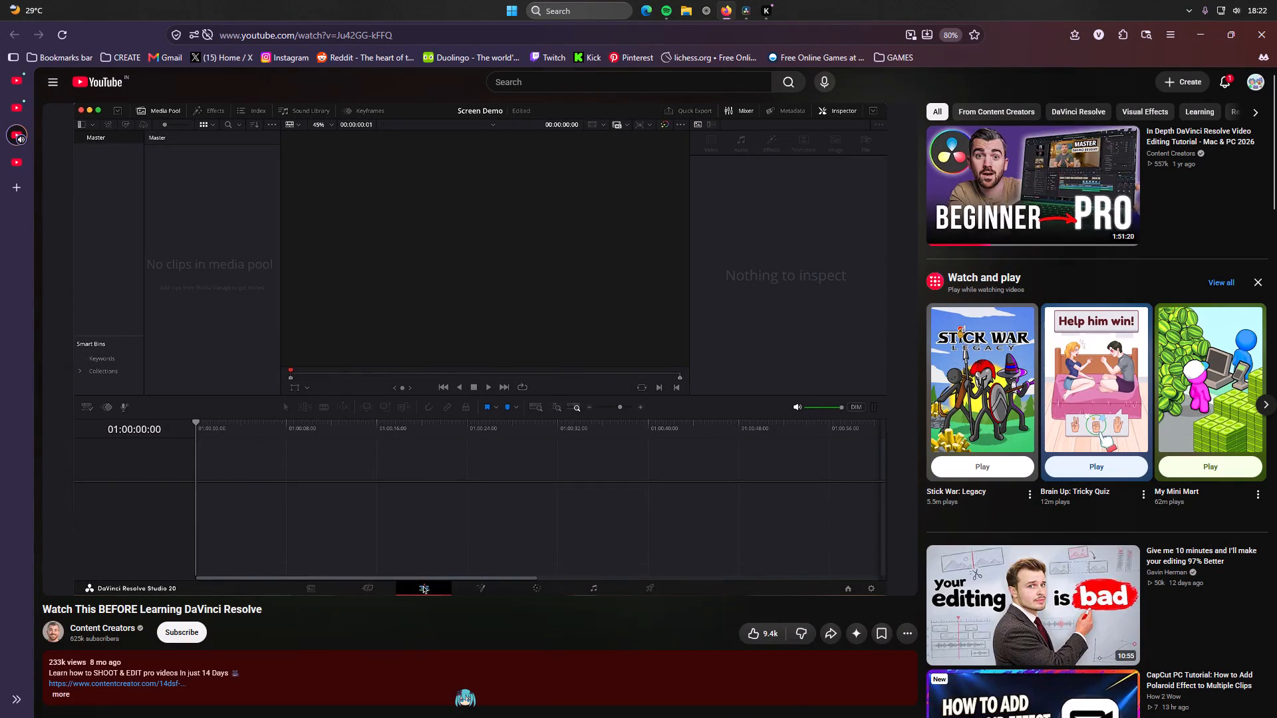
pyautogui.press('Right')
pyautogui.press('Right')
pyautogui.press('Right')
pyautogui.press('Right')
pyautogui.press('Right')
pyautogui.press('Right')
pyautogui.press('Right')
pyautogui.press('Right')
pyautogui.press('Right')
pyautogui.press('Right')
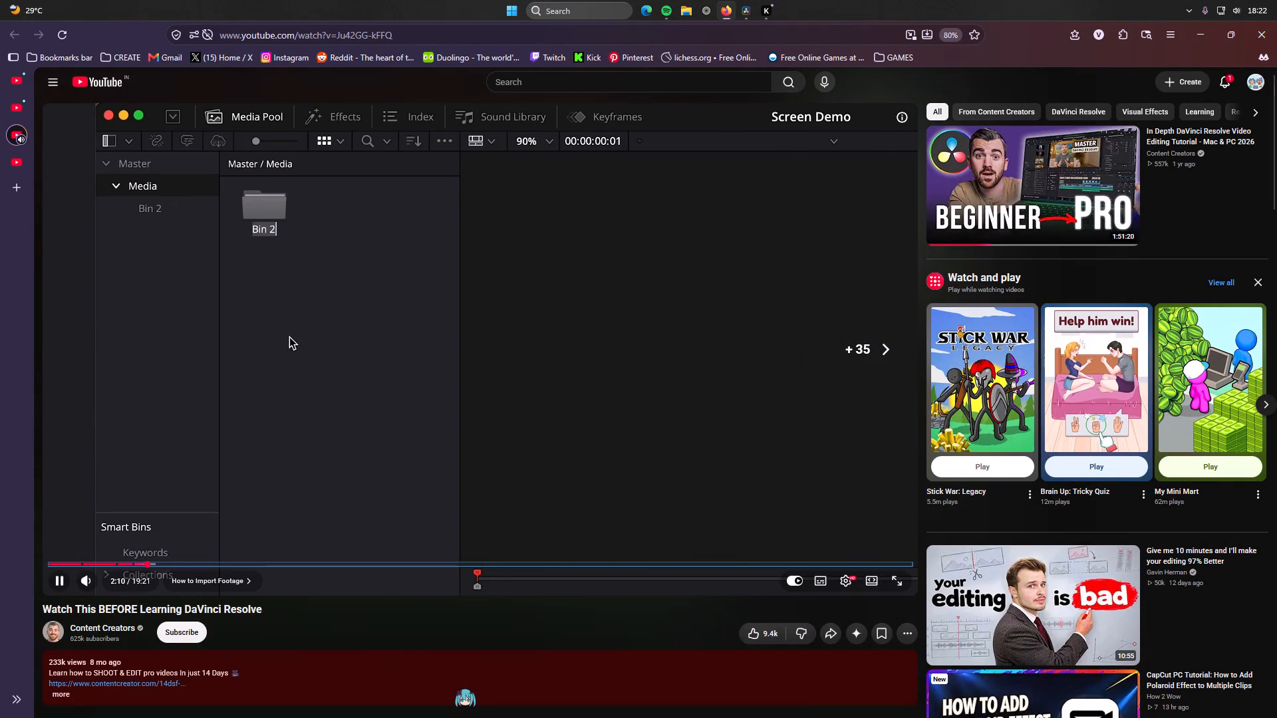
# Rewind within "How to Import Footage" to review how the A-Roll and B-Roll bins are created in the media pool.
pyautogui.press('Left')
pyautogui.press('Left')
pyautogui.press('Left')
pyautogui.press('Left')
pyautogui.press('Left')
pyautogui.press('Left')
pyautogui.press('Left')
pyautogui.press('Left')
pyautogui.press('Left')
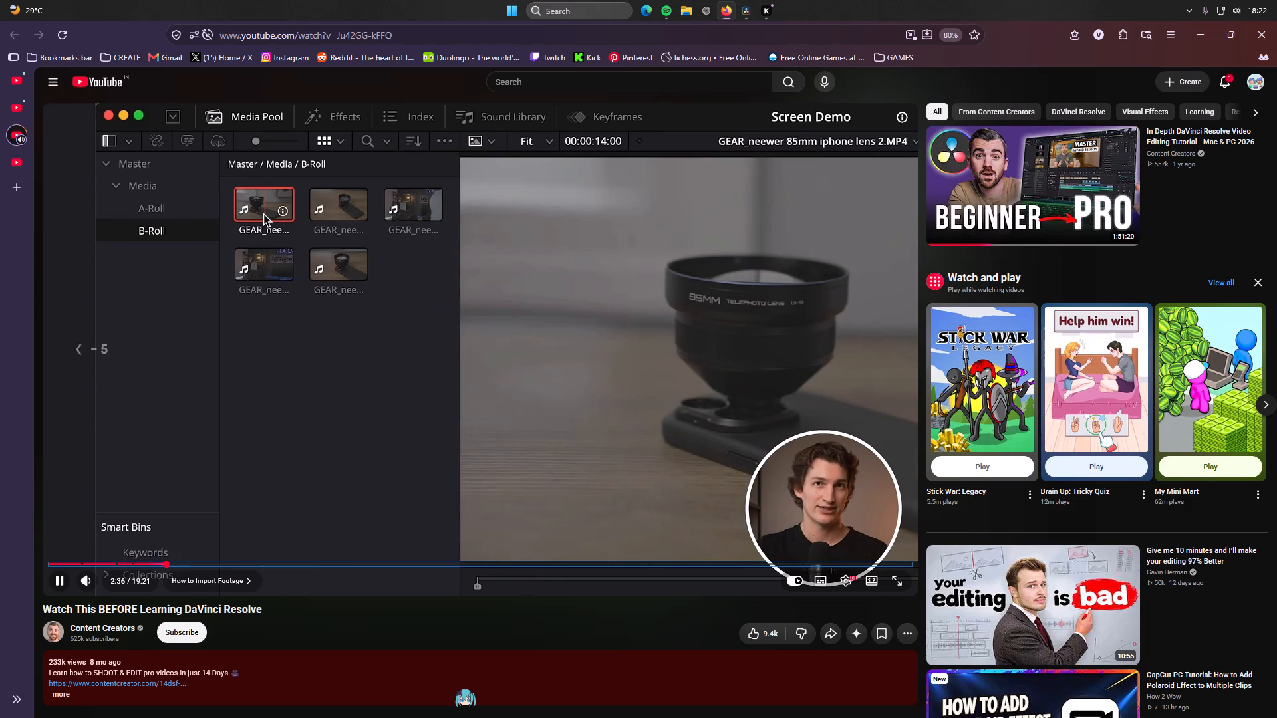
pyautogui.press('Left')
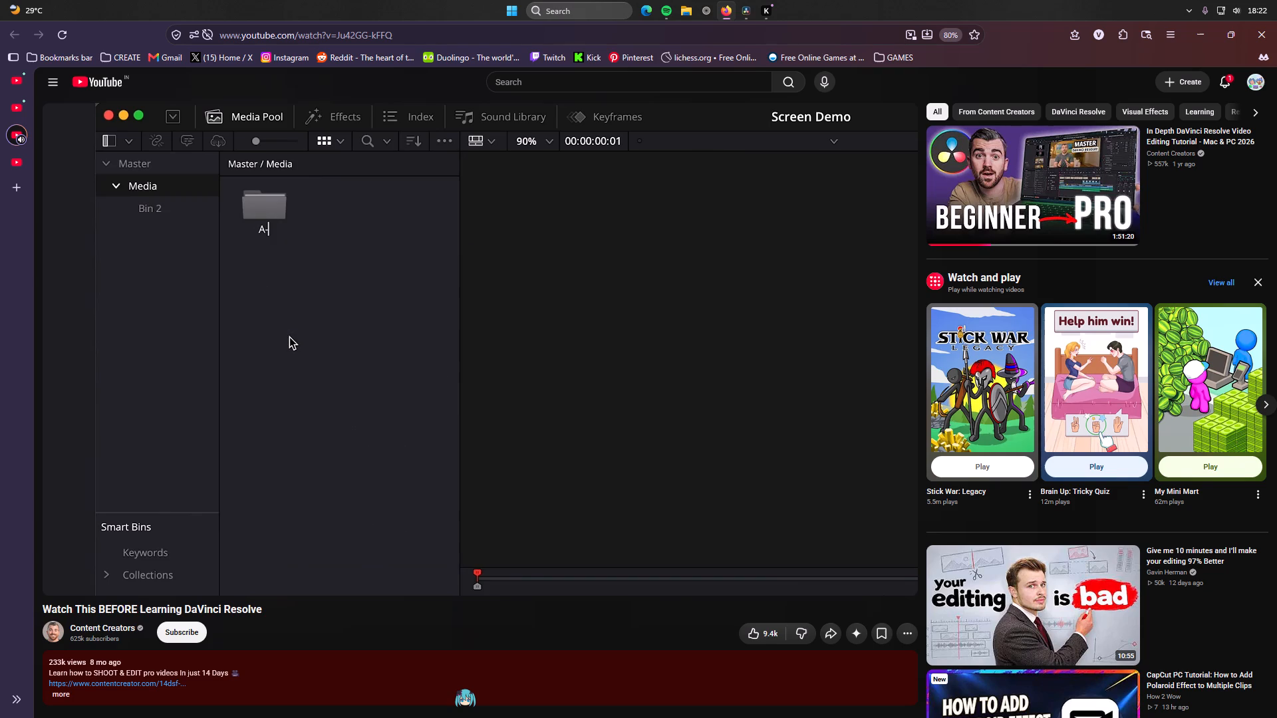
pyautogui.press('Right')
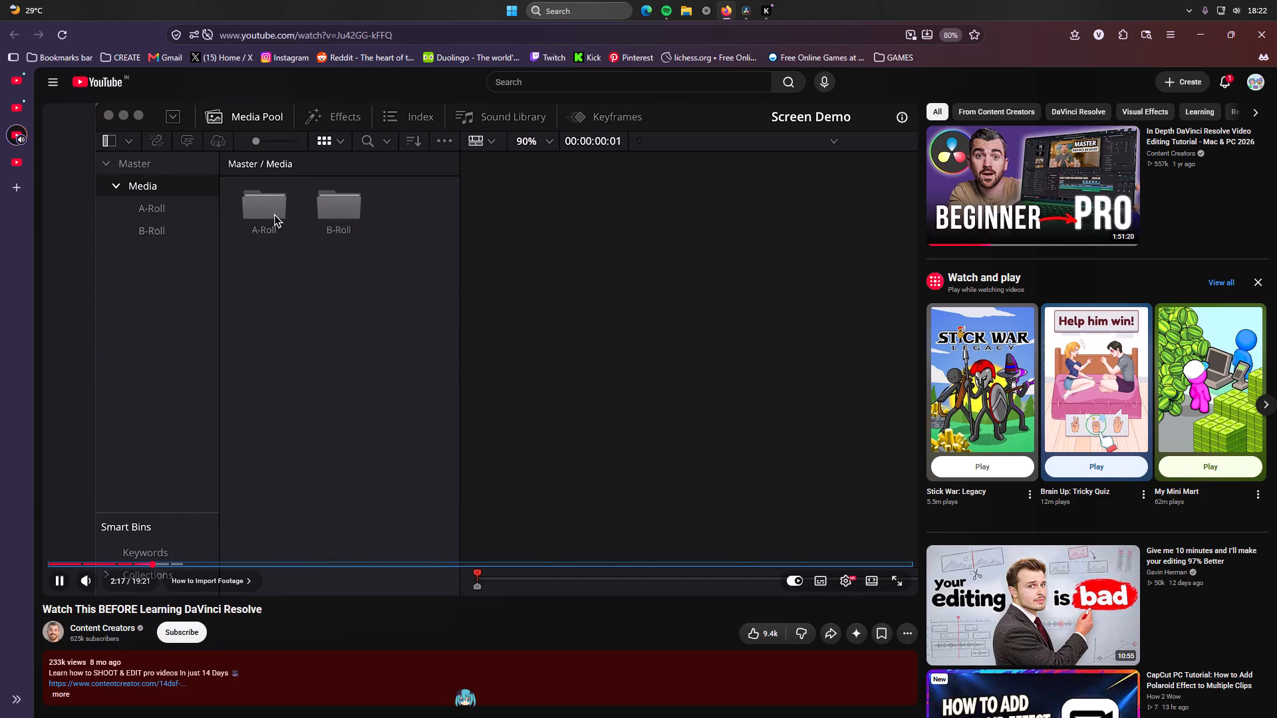
# Search Google in a new tab for "a roll b roll meaning" and expand the AI Overview to read the full explanation.
pyautogui.click(29, 186)
pyautogui.click(558, 161)
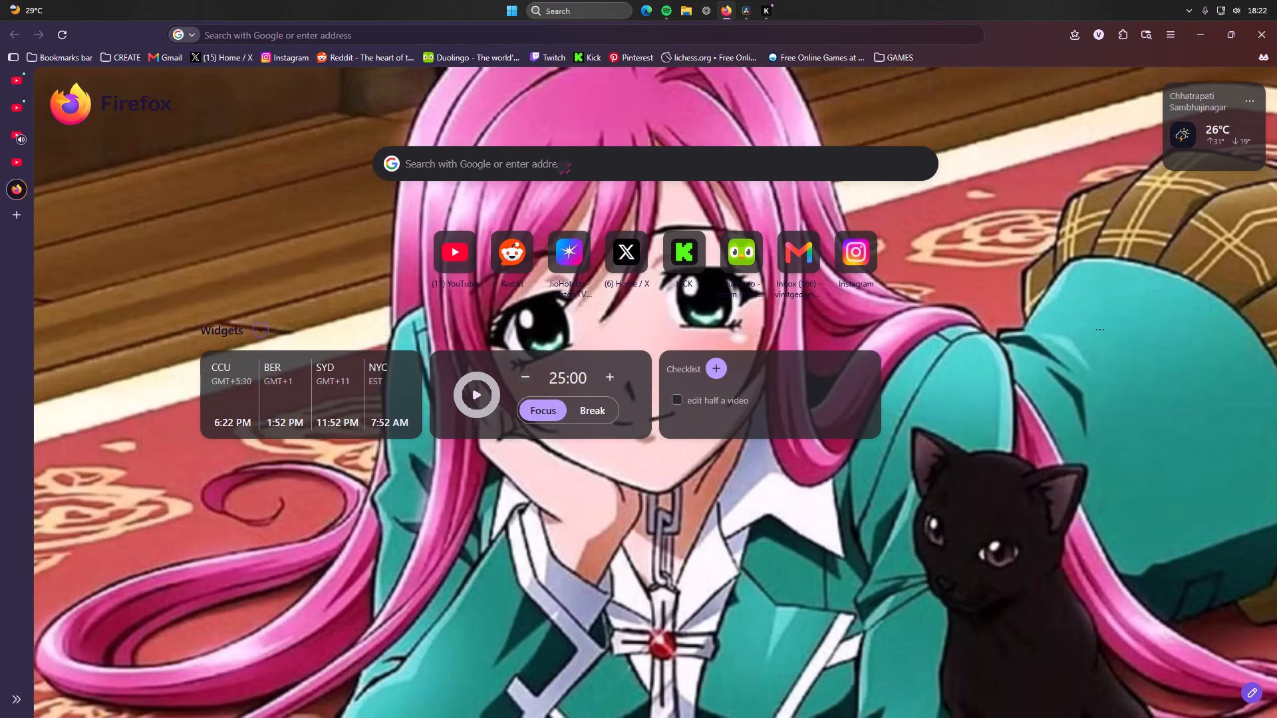
pyautogui.write('a roll')
pyautogui.press('space')
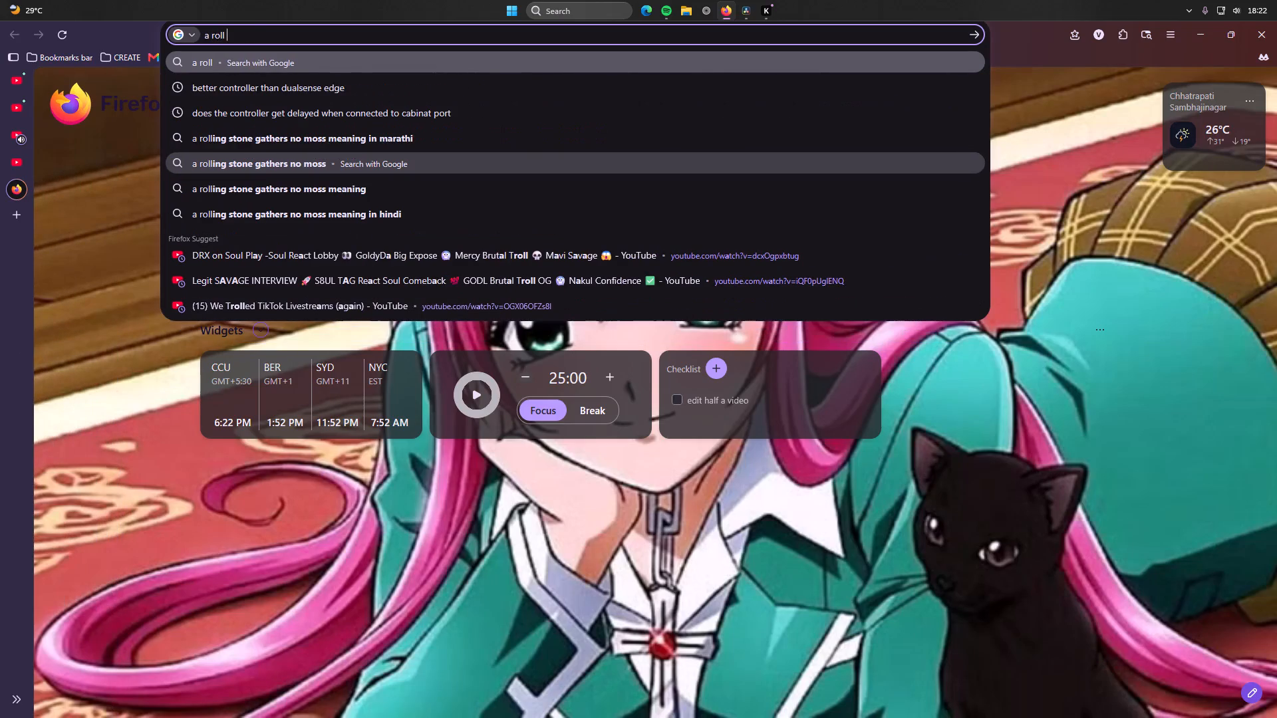
pyautogui.write('b roll')
pyautogui.press('space')
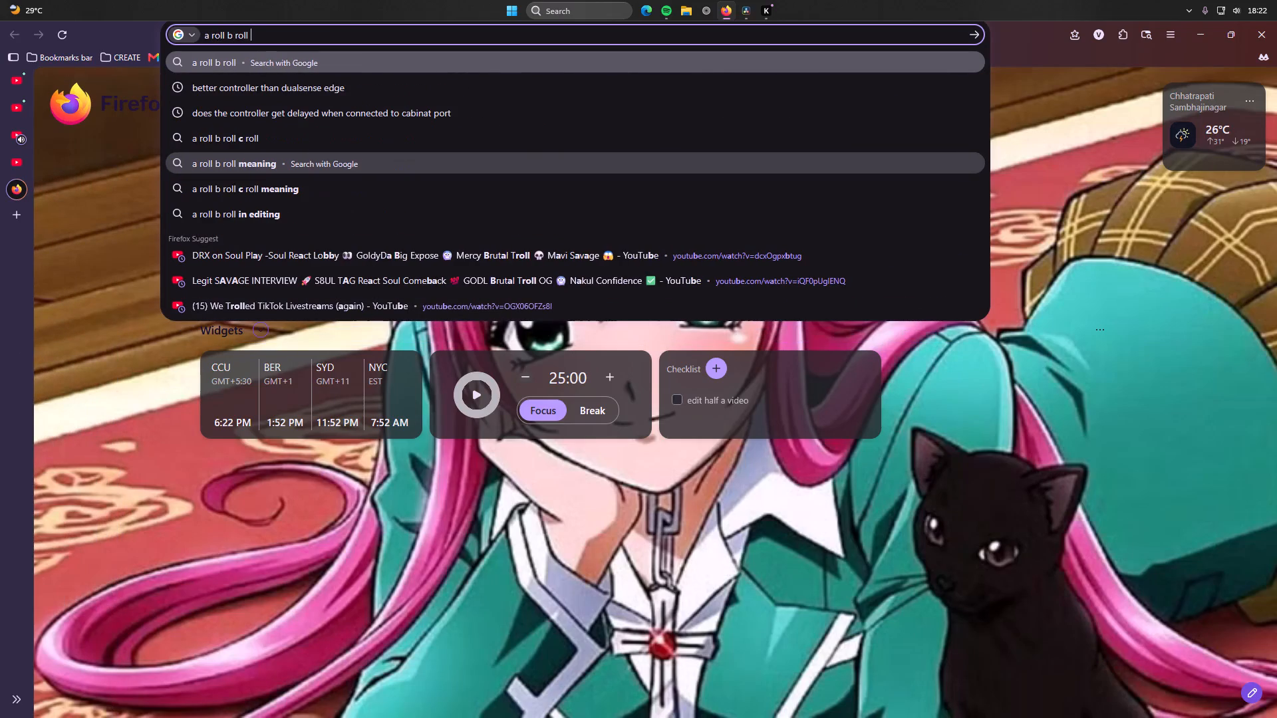
pyautogui.click(504, 151)
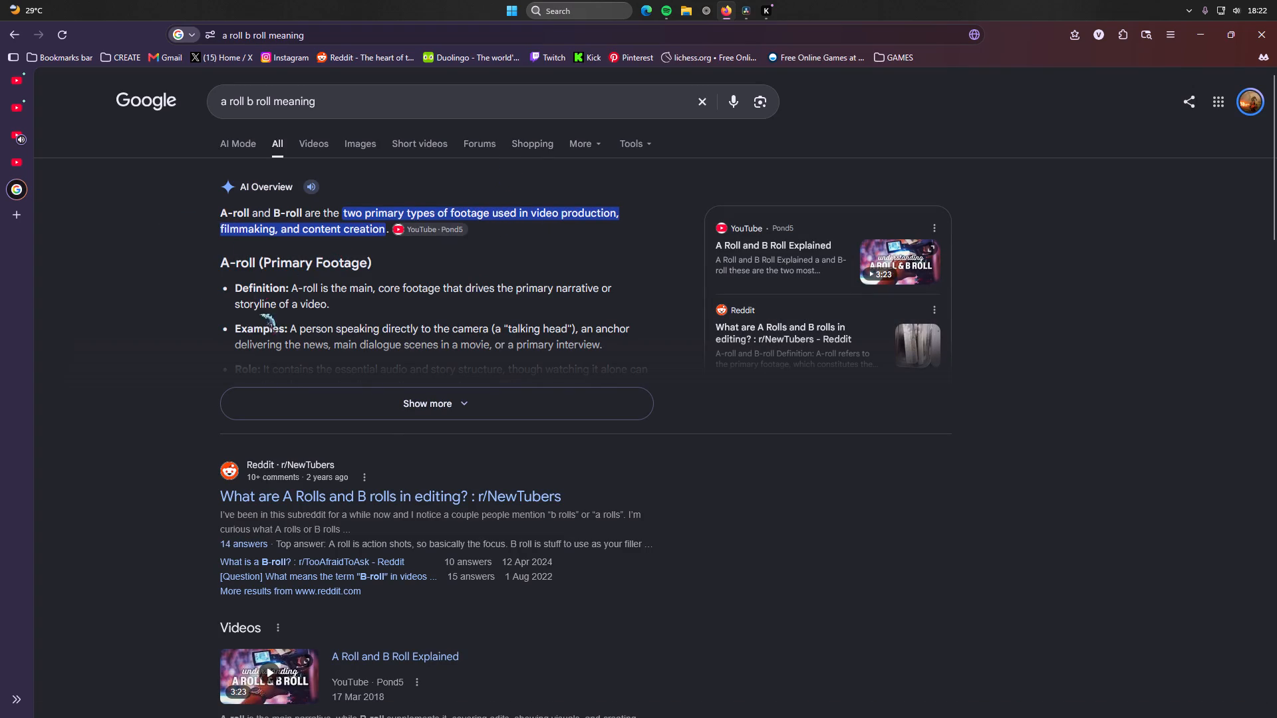
pyautogui.click(297, 398)
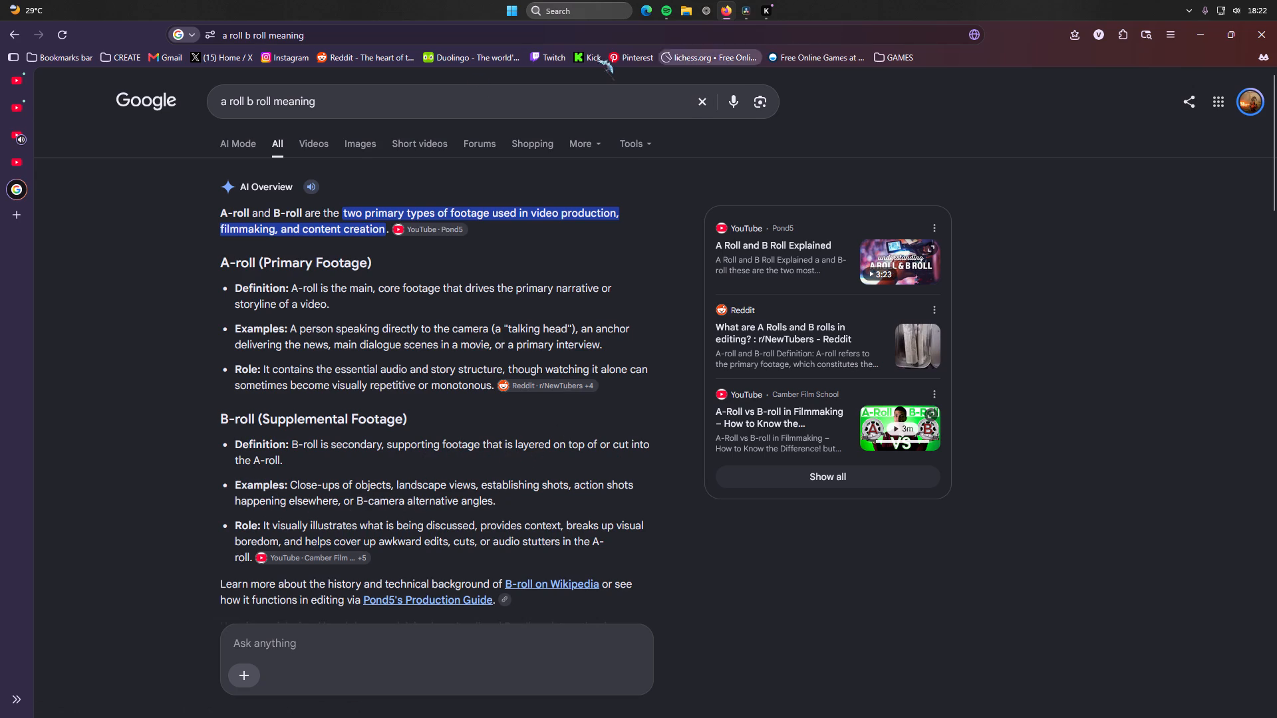
# Close the Google results tab and return to the DaVinci Resolve video.
pyautogui.click(105, 191)
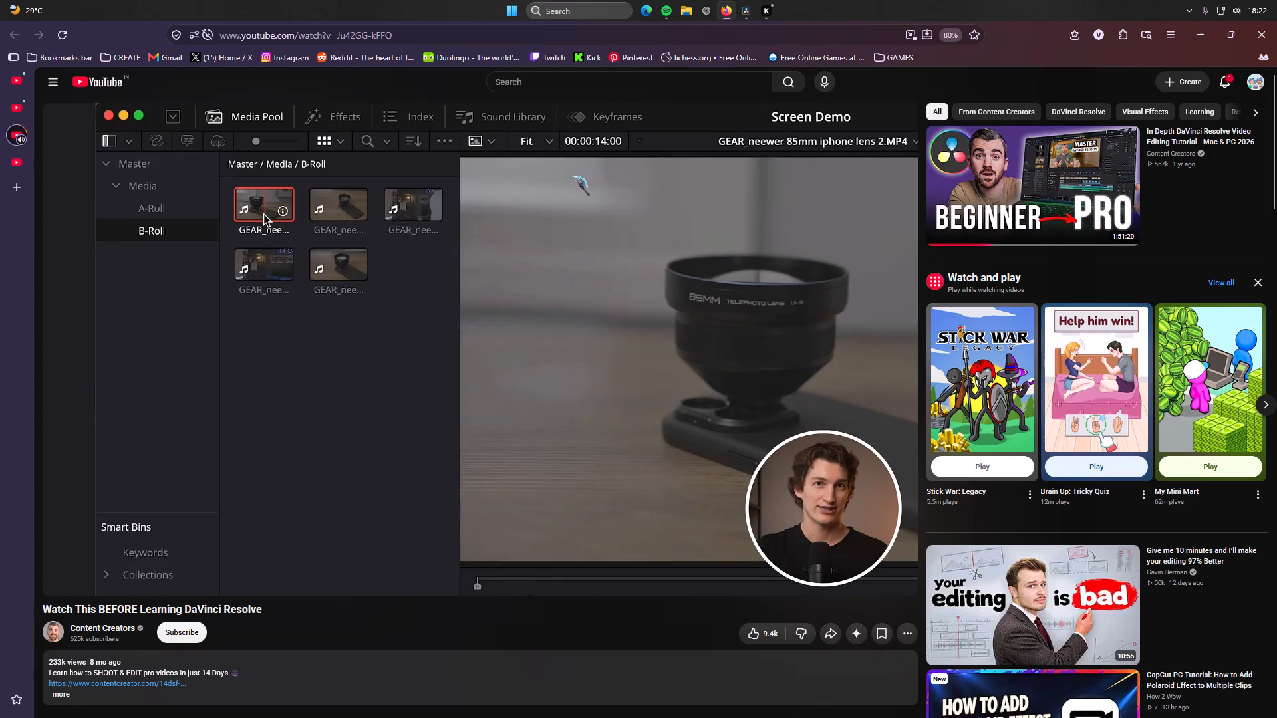
# Skip forward through "Preview Footage & Set In and Out Points" to the "How to Zoom In on the Timeline" chapter.
pyautogui.press('Right')
pyautogui.press('Right')
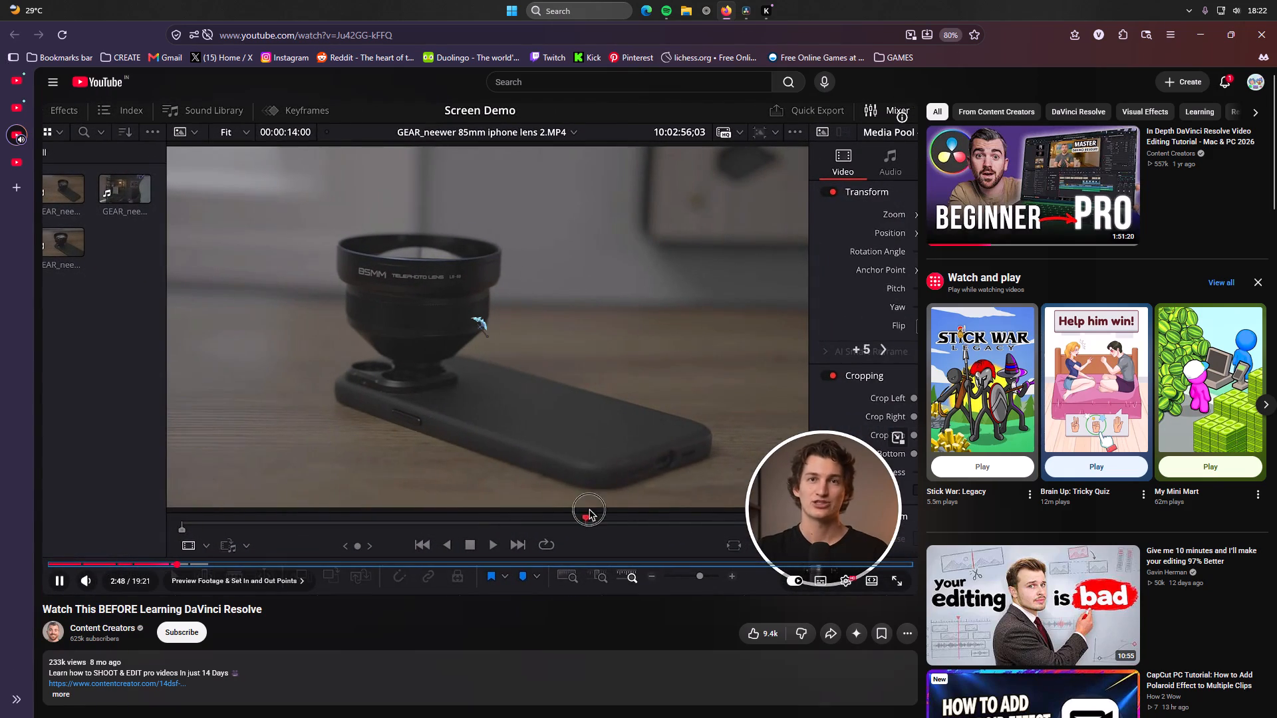
pyautogui.press('Right')
pyautogui.press('Right')
pyautogui.press('Right')
pyautogui.press('Right')
pyautogui.press('Right')
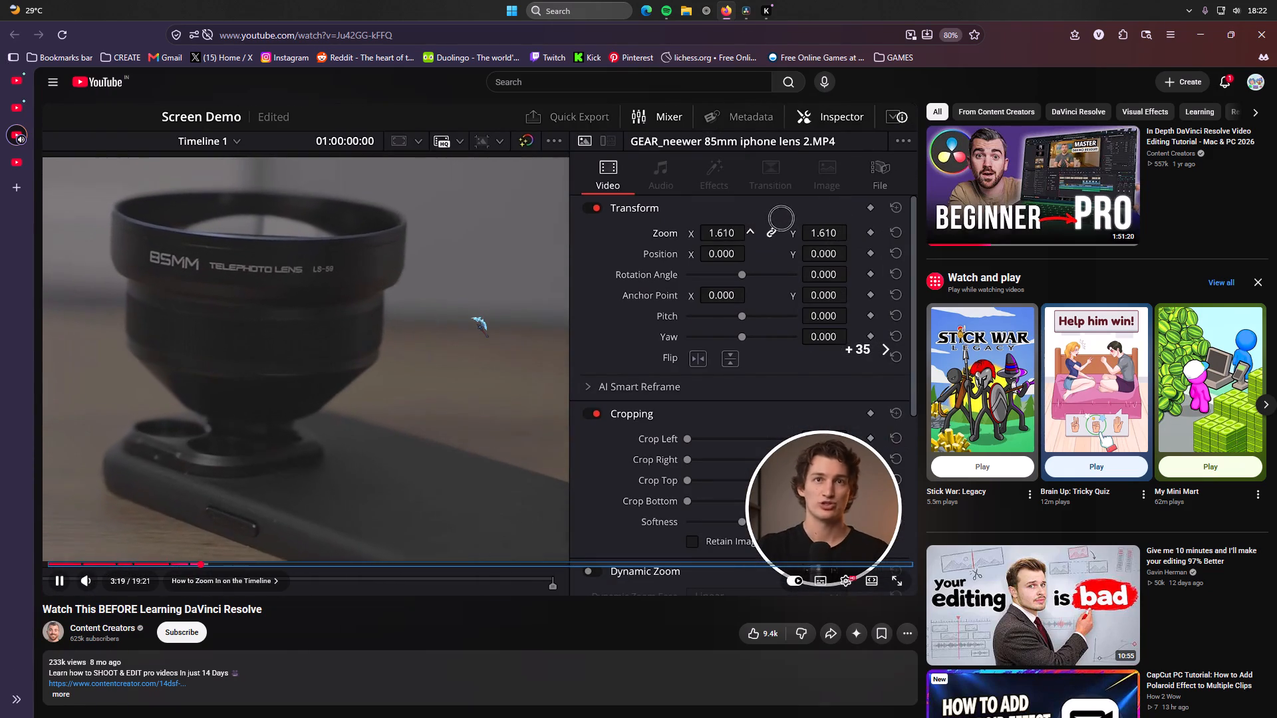
pyautogui.press('Right')
# Rewind and rewatch the part showing the clip's Transform Zoom setting in the Inspector, around 3:16.
pyautogui.press('Left')
pyautogui.press('Left')
pyautogui.press('Left')
pyautogui.press('Left')
pyautogui.press('Left')
pyautogui.press('Left')
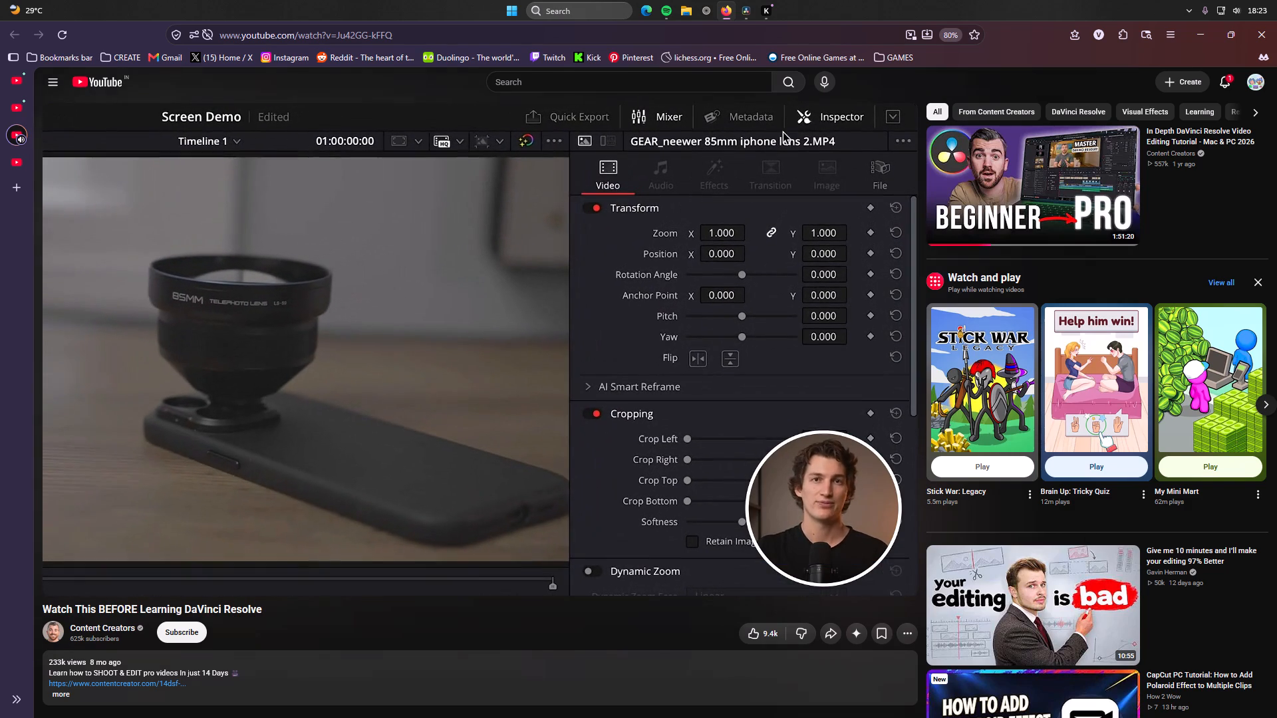
pyautogui.press('Right')
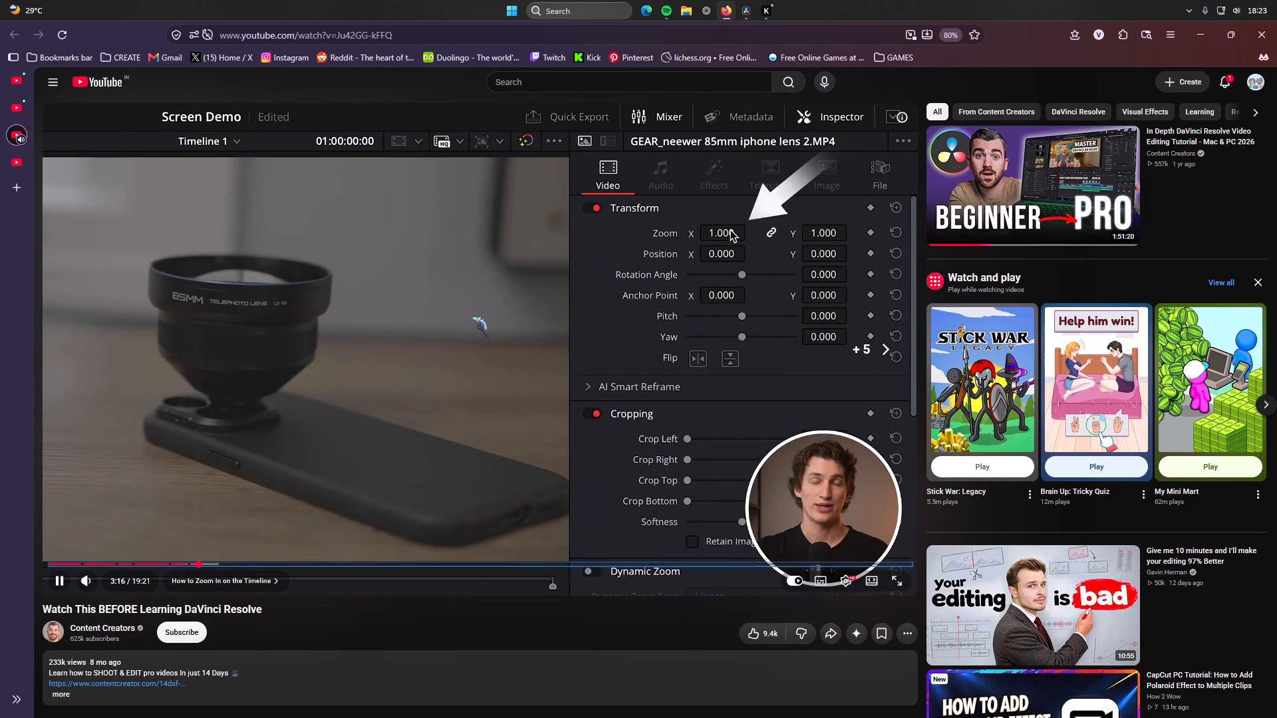
# Skip forward past the timeline zoom chapter into the "Mistake #2" chapter, to about 4:32.
pyautogui.press('Right')
pyautogui.press('Right')
pyautogui.press('Right')
pyautogui.press('Right')
pyautogui.press('Right')
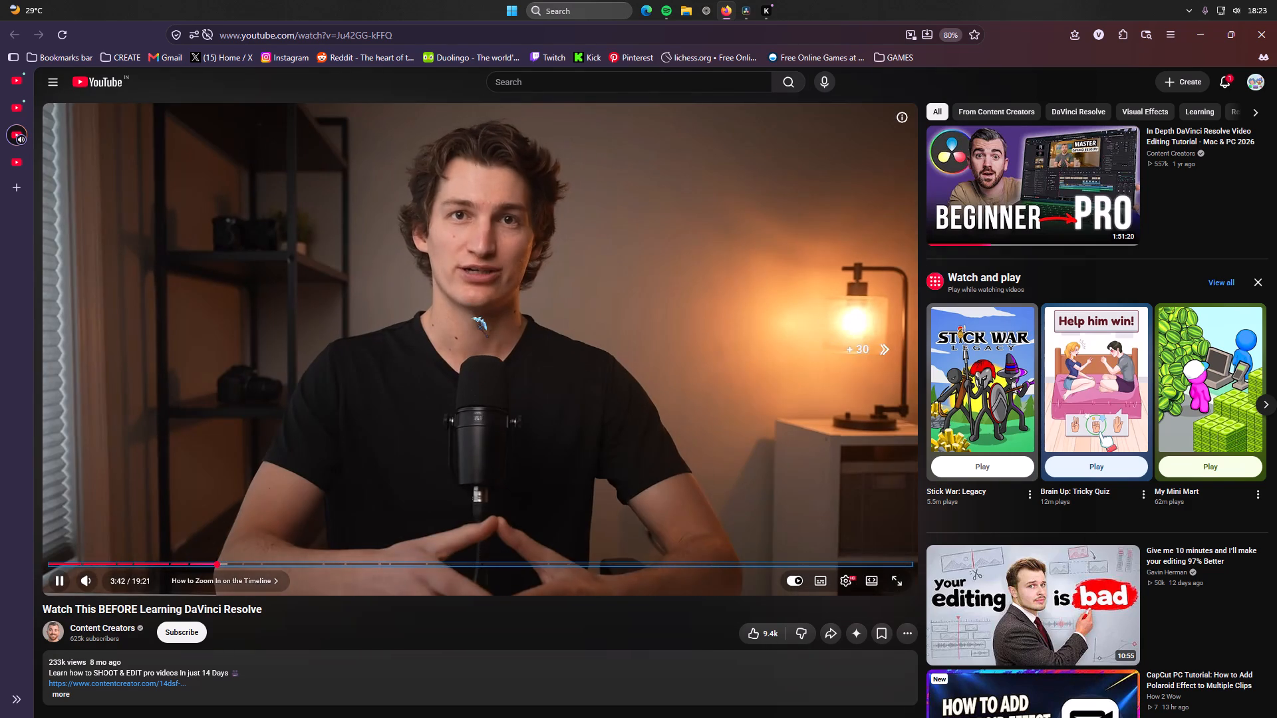
pyautogui.press('Right')
pyautogui.press('Right')
pyautogui.press('Right')
pyautogui.press('Right')
pyautogui.press('Right')
pyautogui.press('Right')
pyautogui.press('Right')
pyautogui.press('Right')
pyautogui.press('Right')
pyautogui.press('Right')
pyautogui.press('Right')
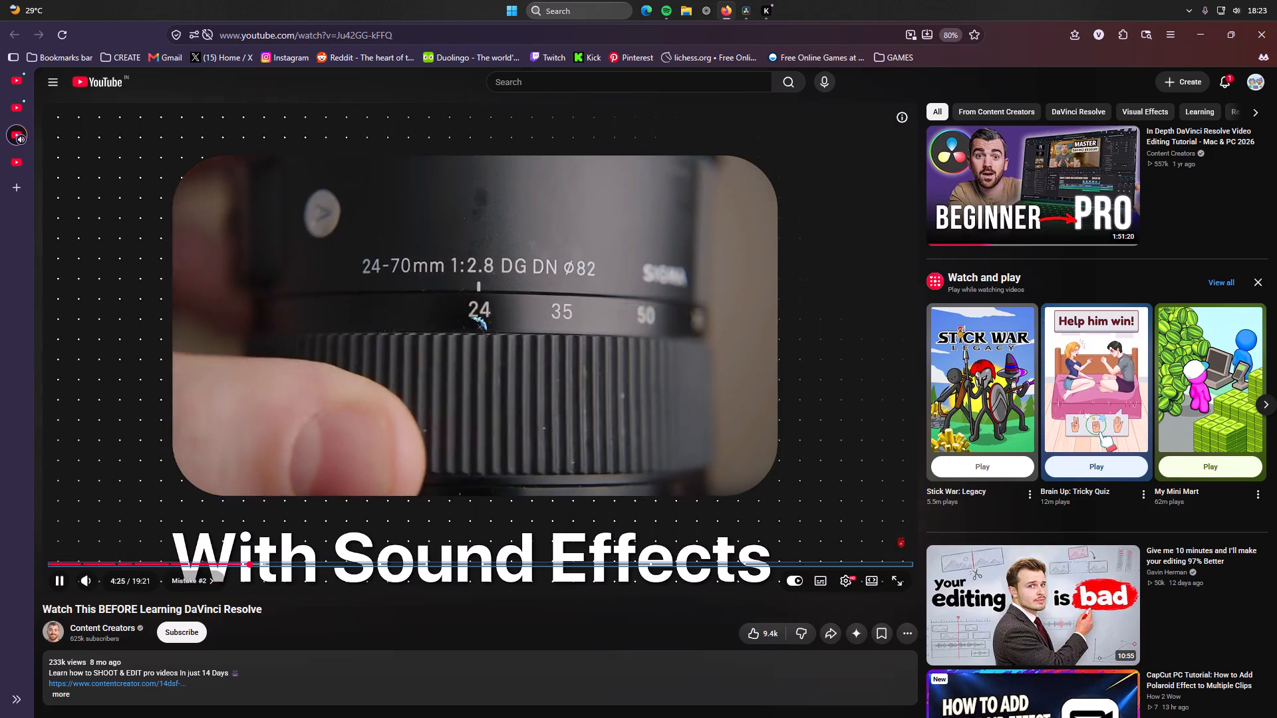
pyautogui.press('Right')
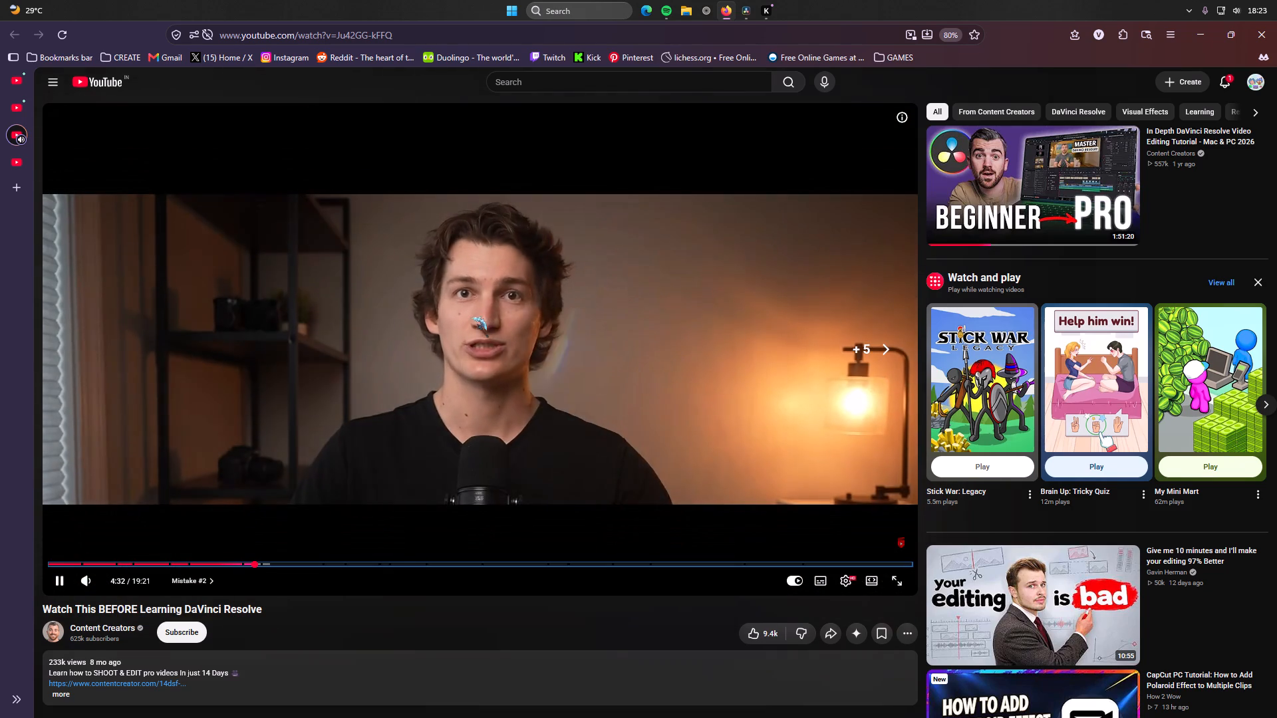
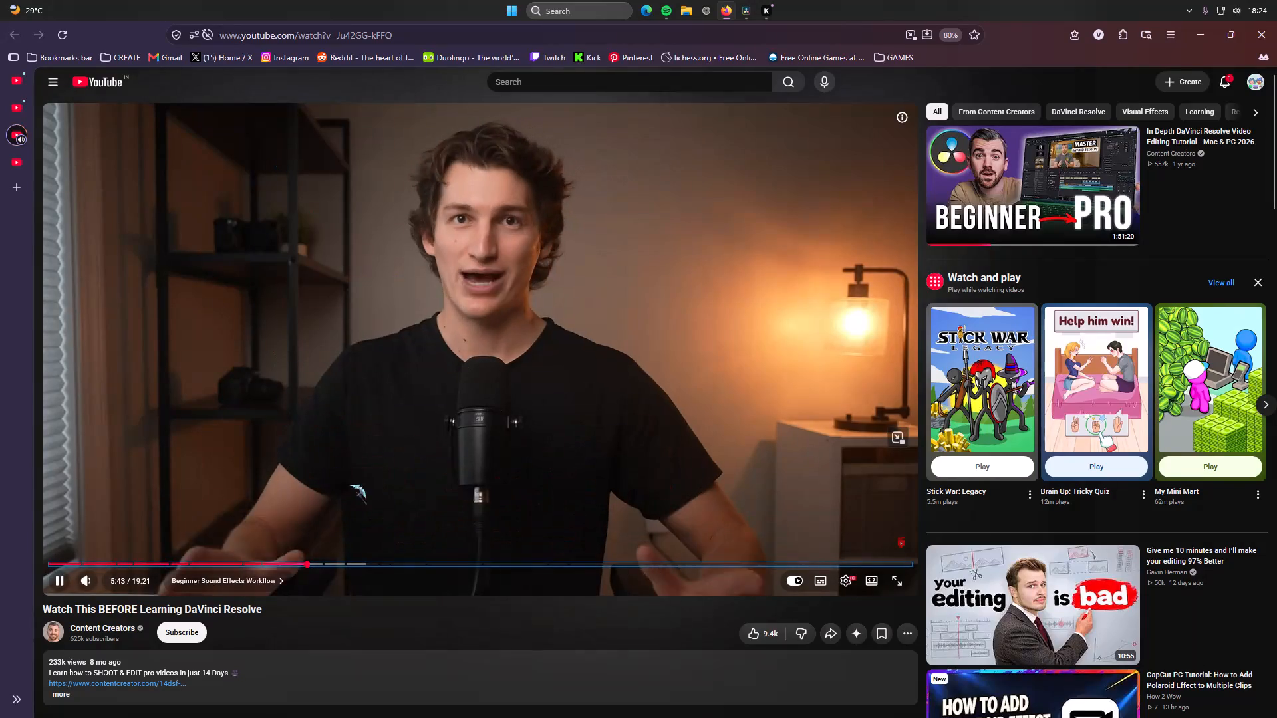
# Skip forward from the sound effects chapters through "Mistake #3" into "How to Cut Out Long Pauses", to about 8:10.
pyautogui.click(329, 562)
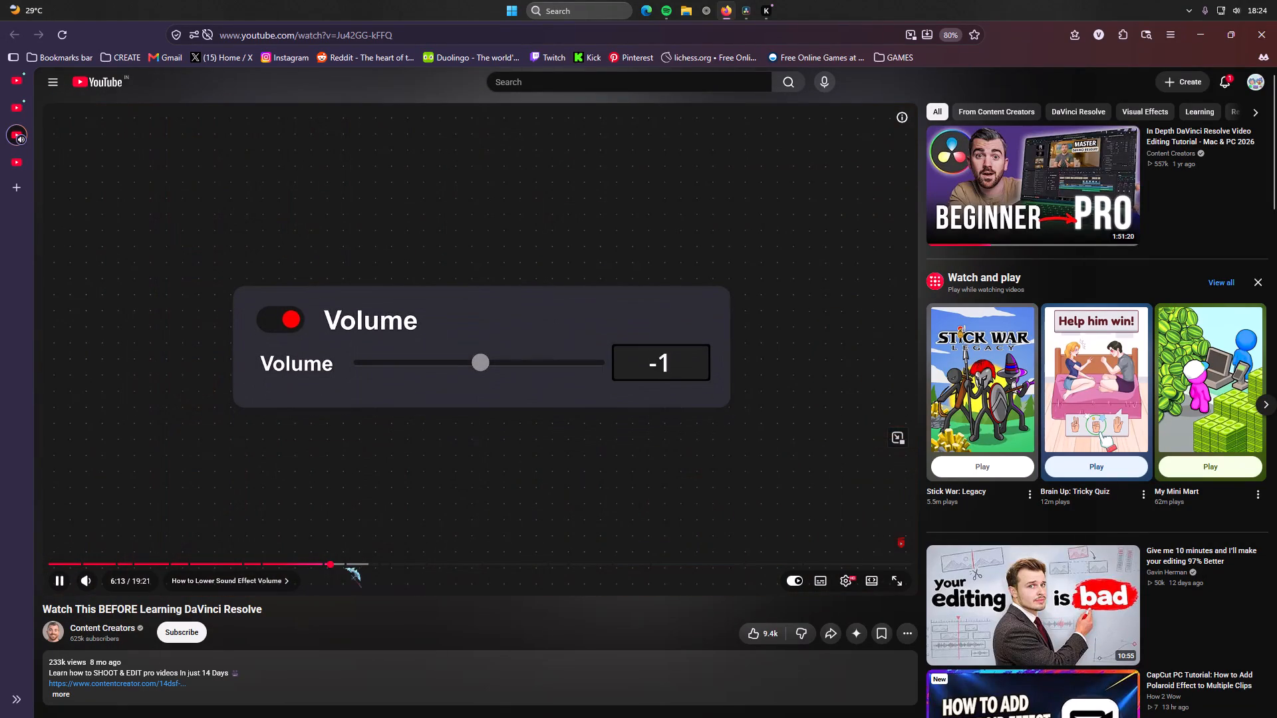
pyautogui.click(344, 563)
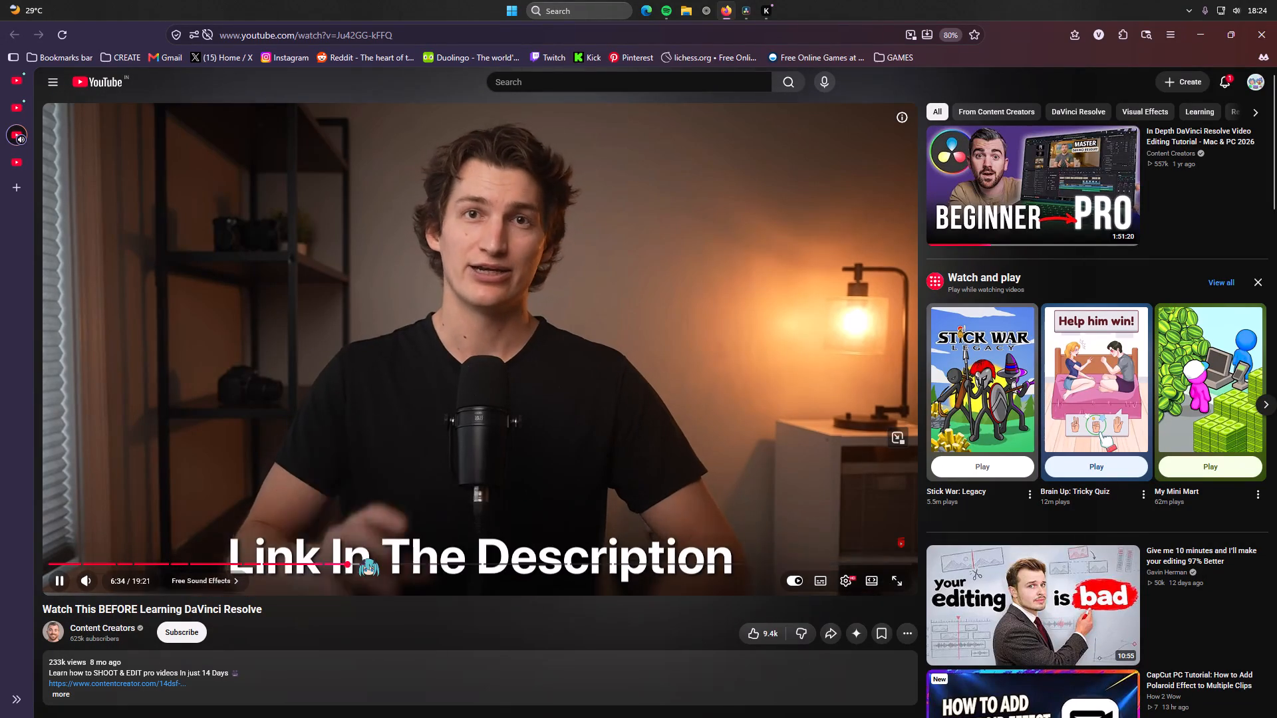
pyautogui.click(362, 560)
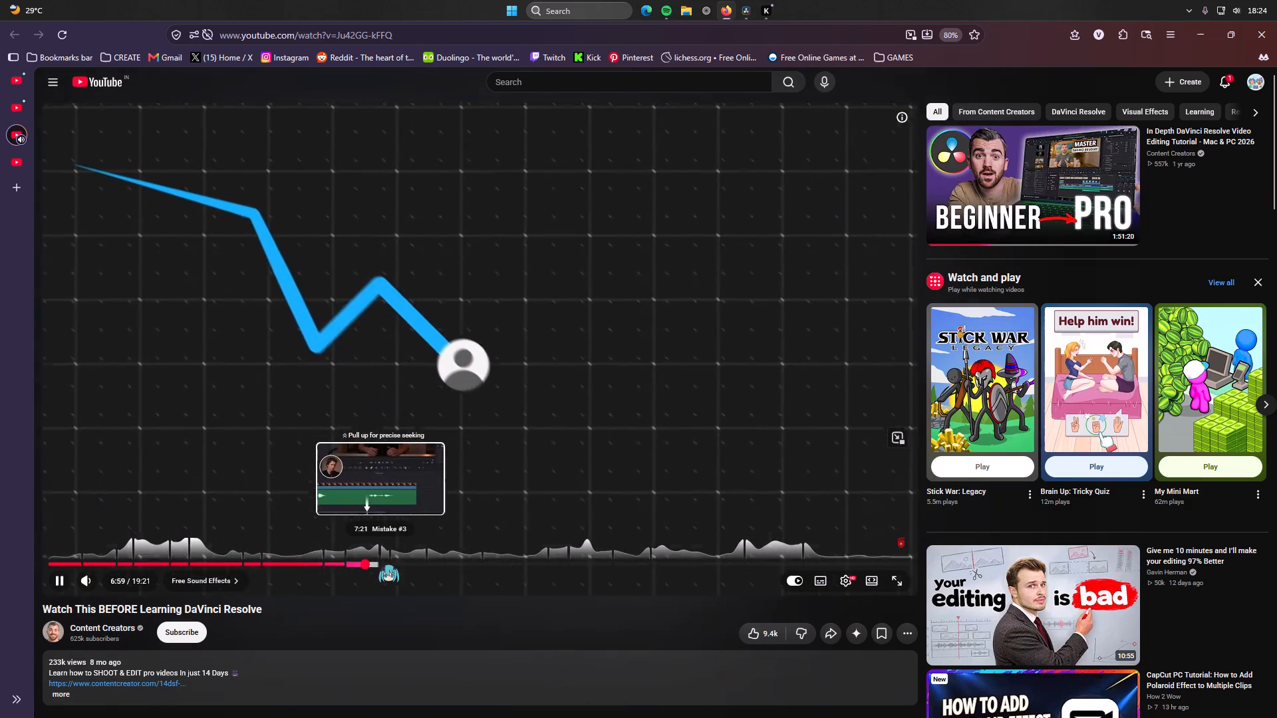
pyautogui.click(380, 566)
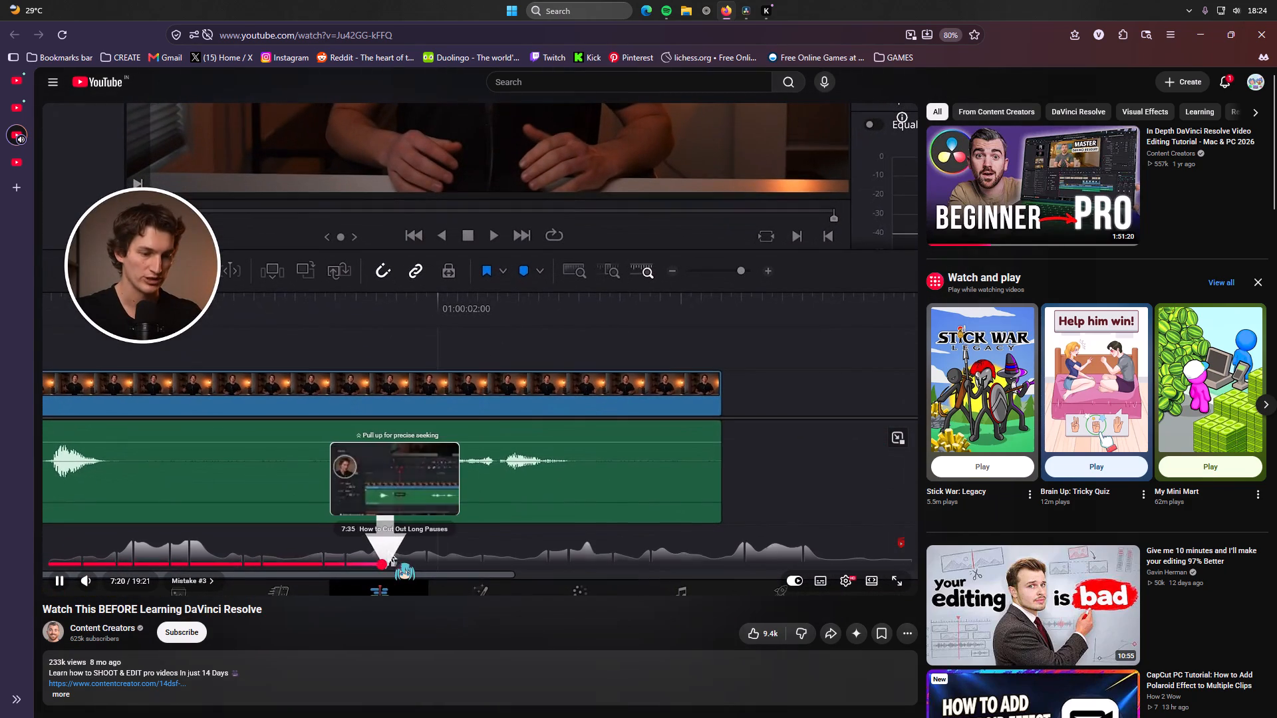
pyautogui.click(394, 564)
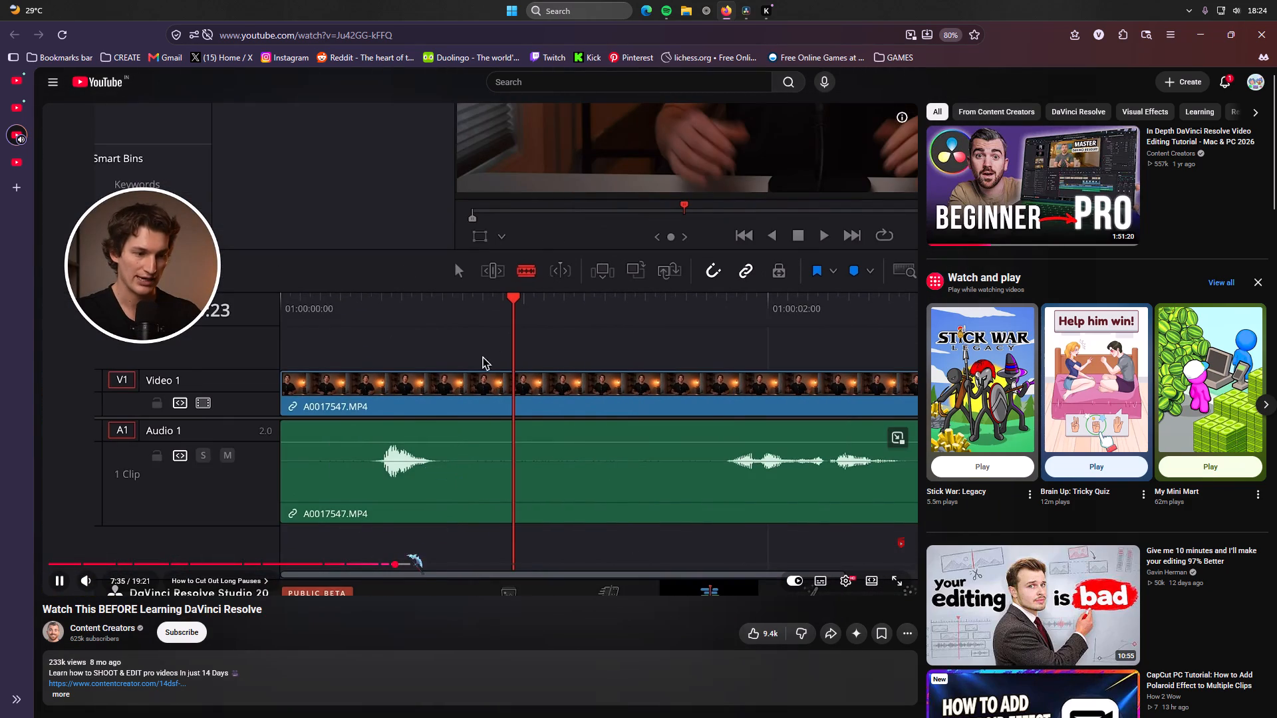
pyautogui.click(418, 562)
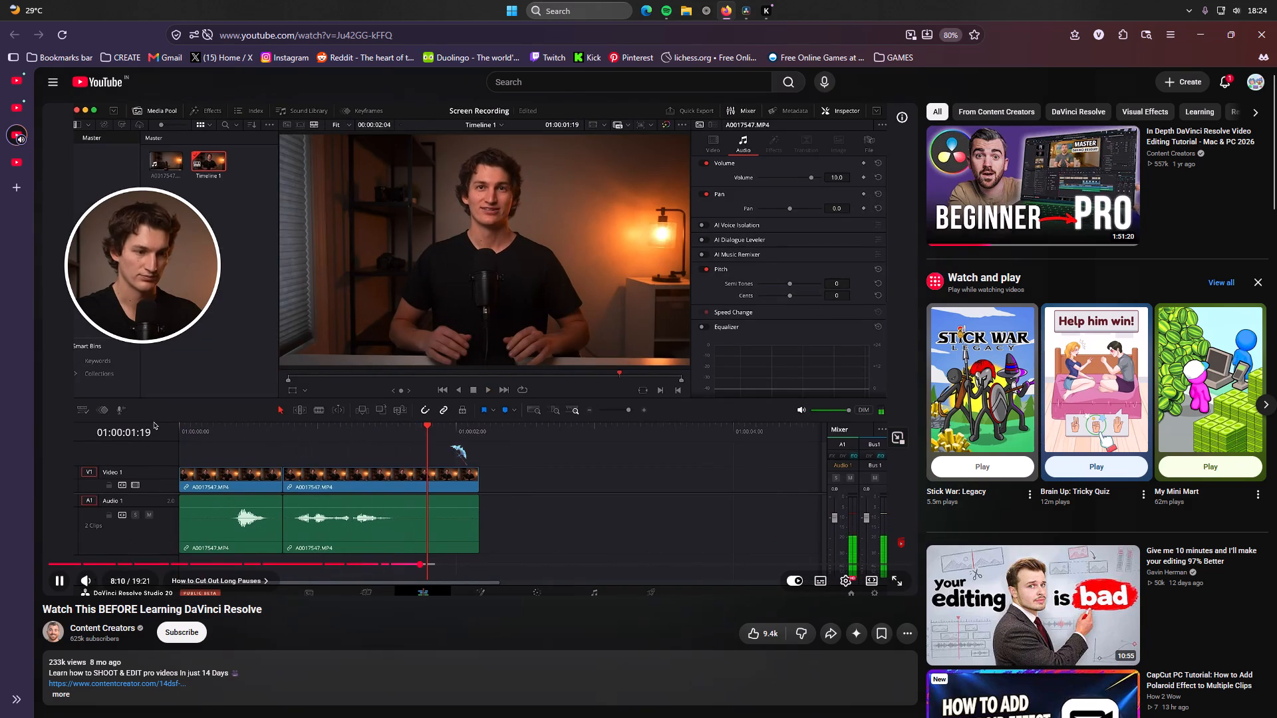
pyautogui.moveTo(450, 461); pyautogui.dragTo(446, 505)
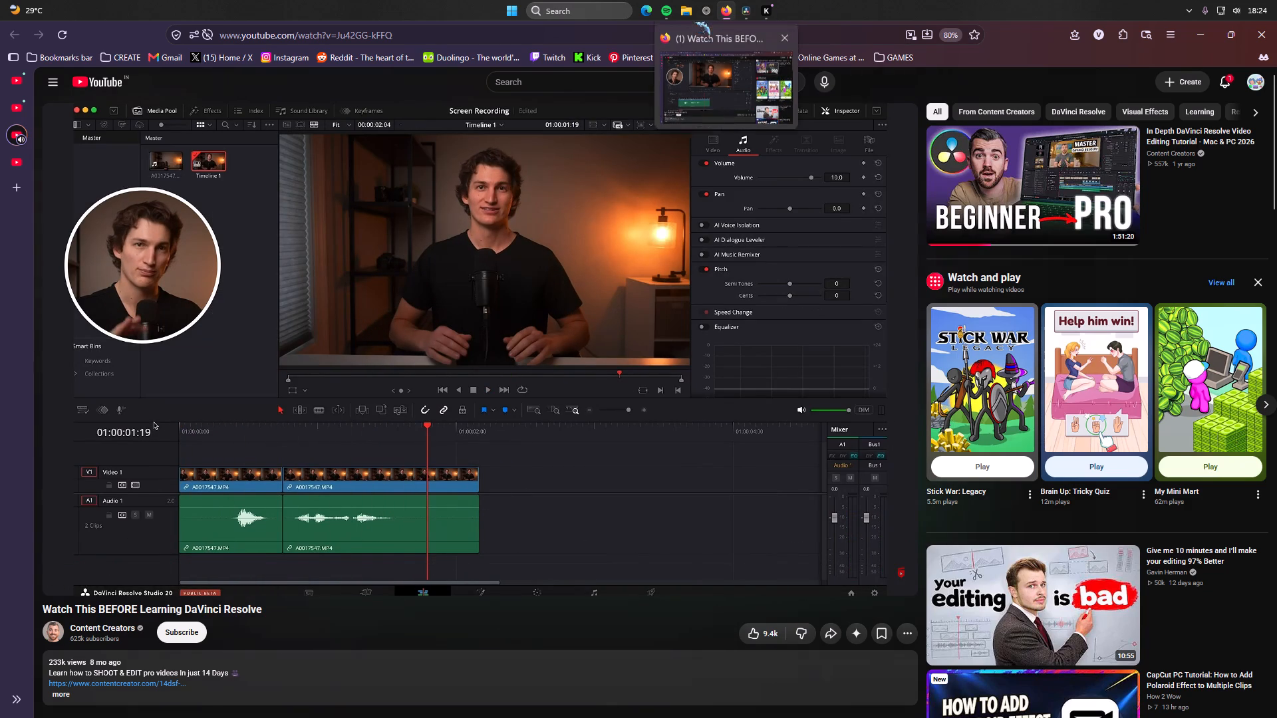
# Switch to the DMc1 project in DaVinci Resolve.
pyautogui.click(748, 9)
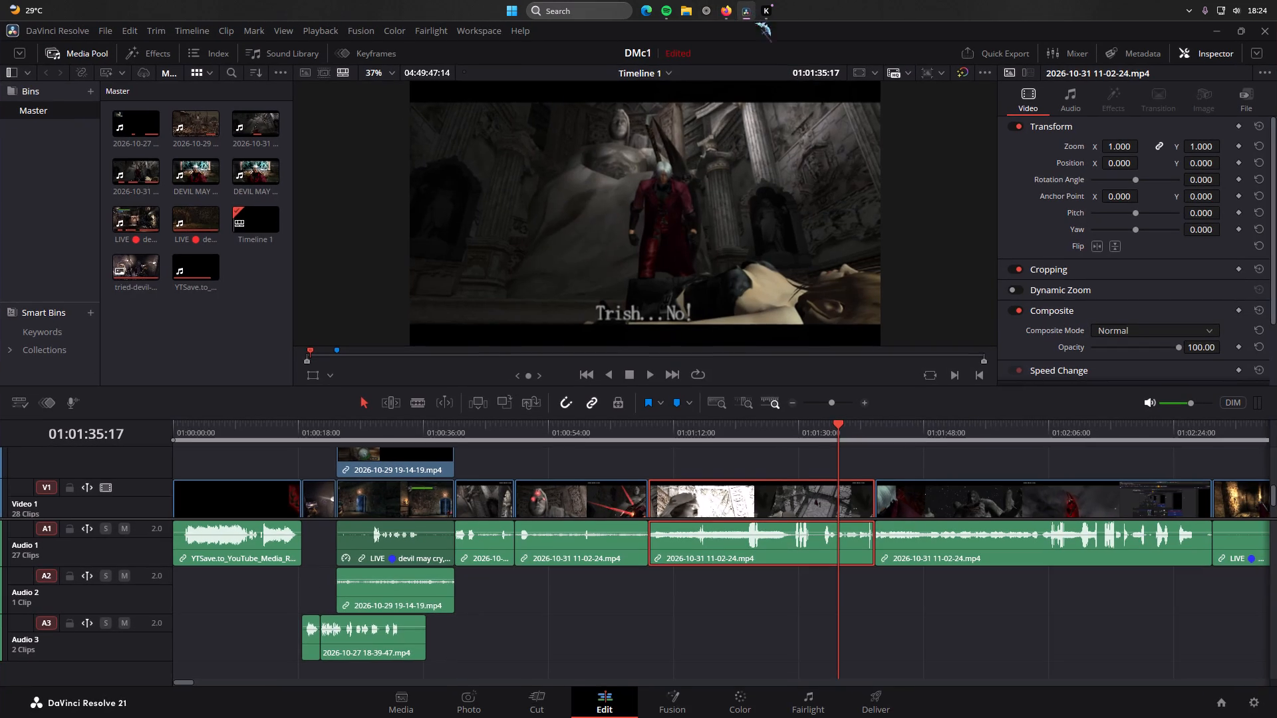
# Switch to Spotify, play "Snake" by MC STAN at a much lower volume, and return to DaVinci Resolve.
pyautogui.click(662, 14)
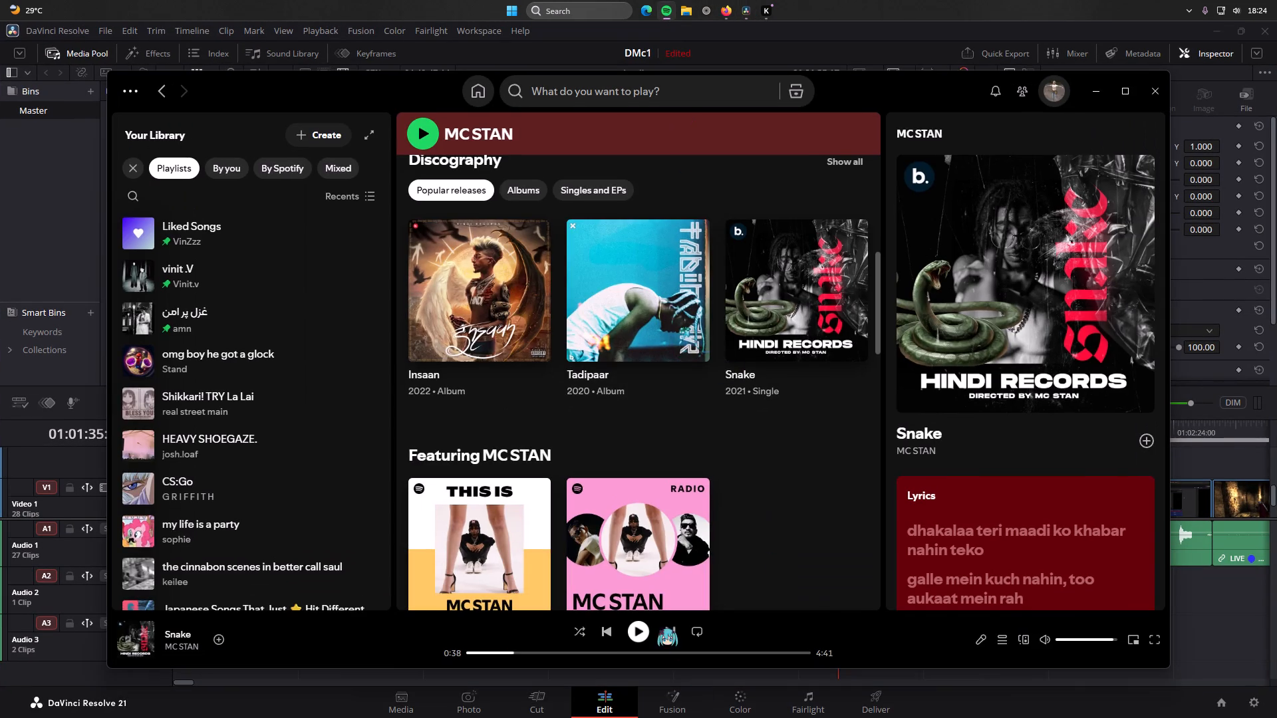
pyautogui.click(640, 629)
pyautogui.click(1070, 632)
pyautogui.click(1060, 639)
pyautogui.moveTo(1061, 639); pyautogui.dragTo(1067, 641)
pyautogui.click(1106, 96)
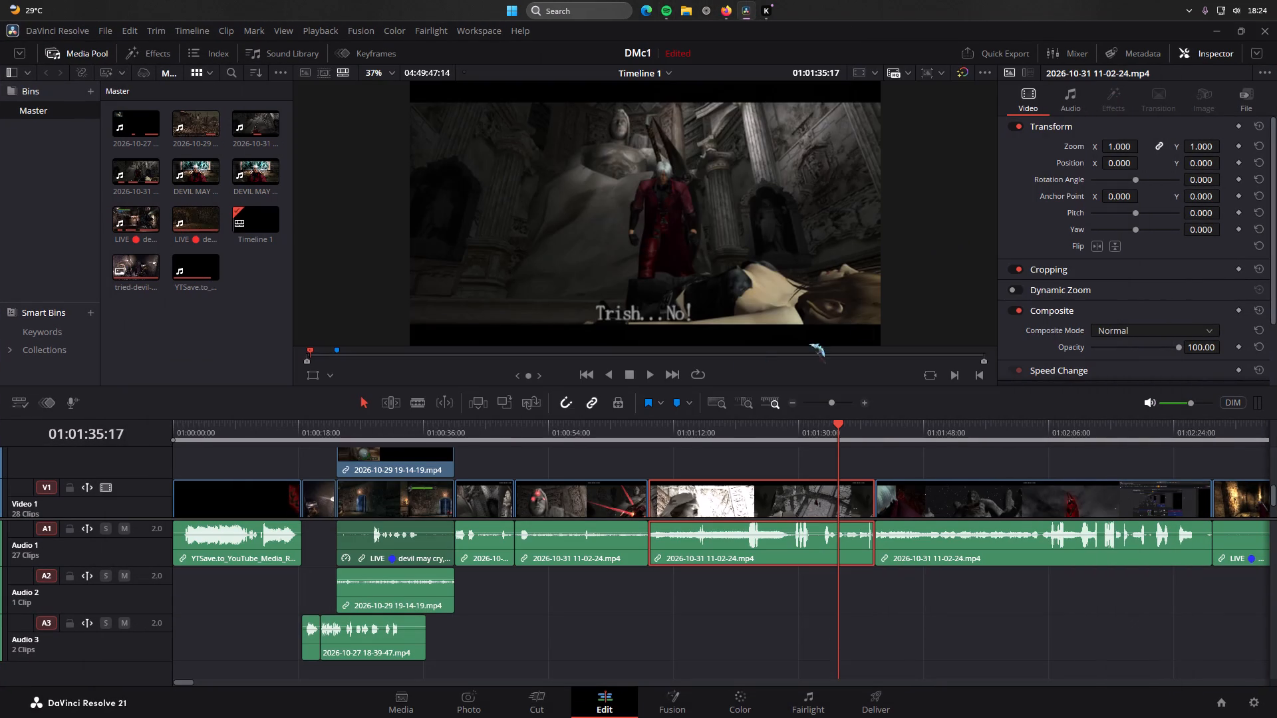
# Play back the timeline's split-screen gameplay section and the still-image section before it to review the audio.
pyautogui.press('space')
pyautogui.moveTo(842, 423); pyautogui.dragTo(357, 455)
pyautogui.press('space')
pyautogui.press('space')
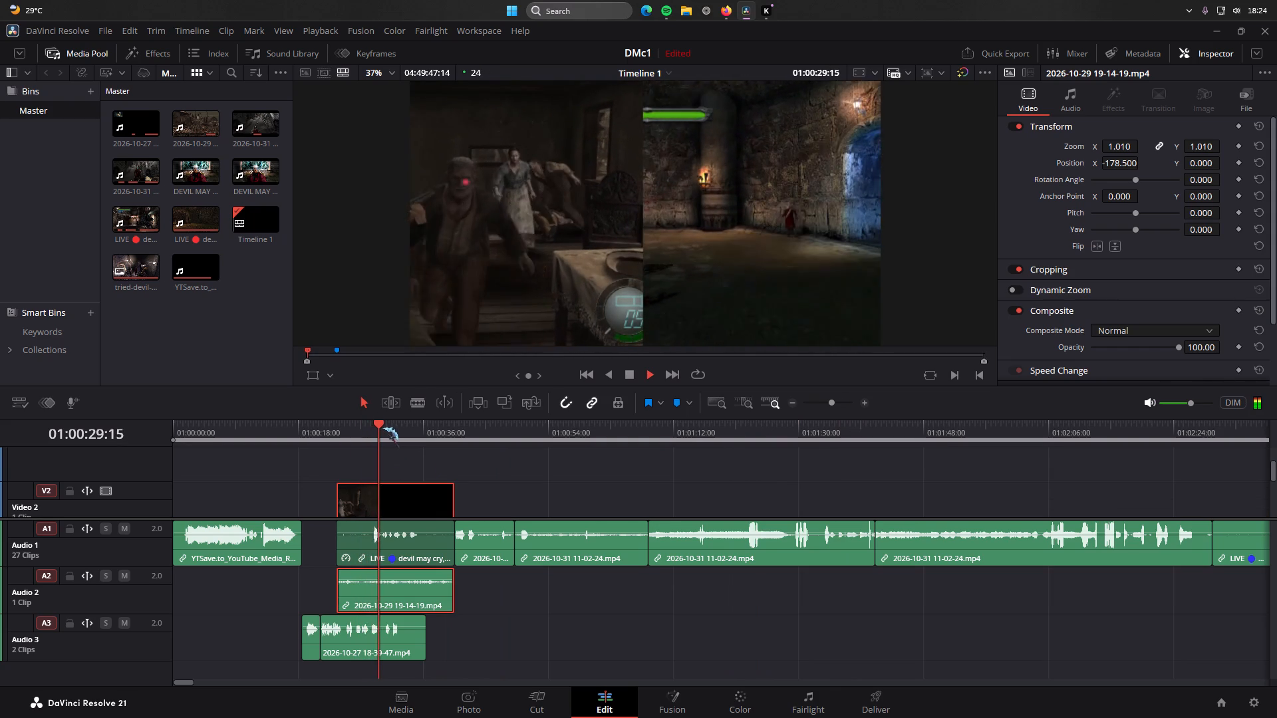
pyautogui.press('space')
pyautogui.press('space')
pyautogui.press('space')
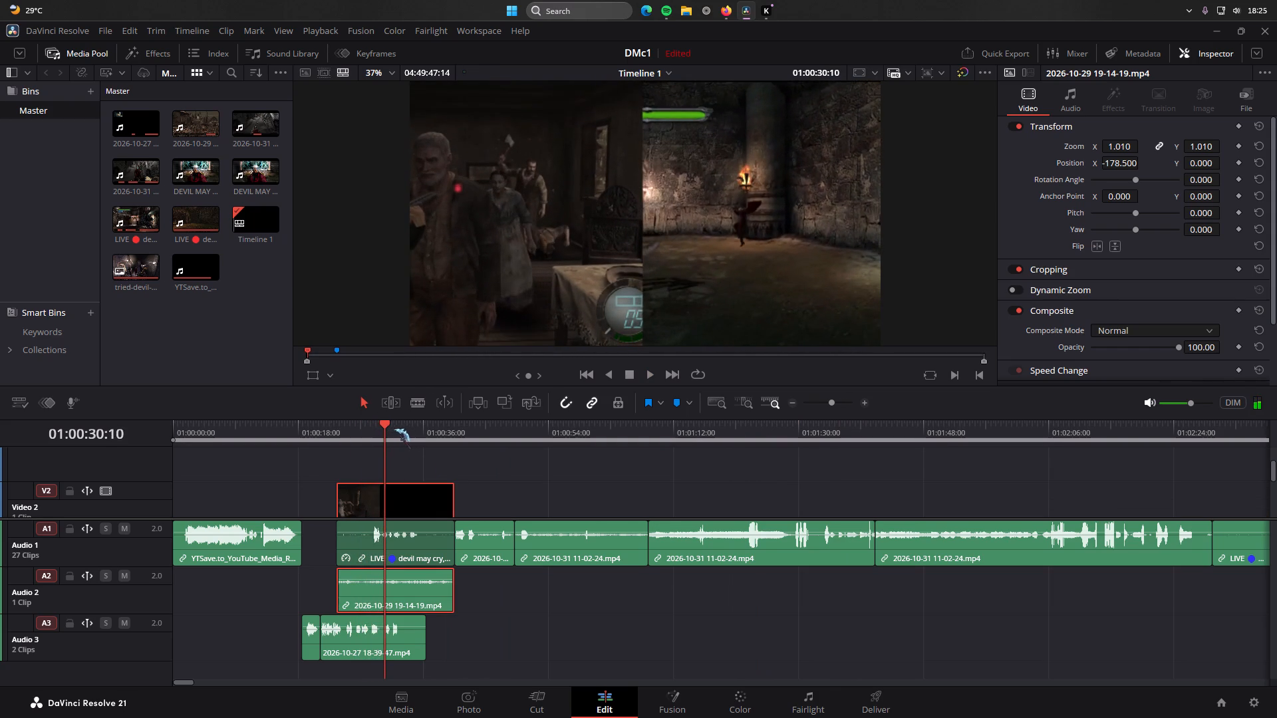
pyautogui.moveTo(394, 429); pyautogui.dragTo(285, 441)
pyautogui.press('space')
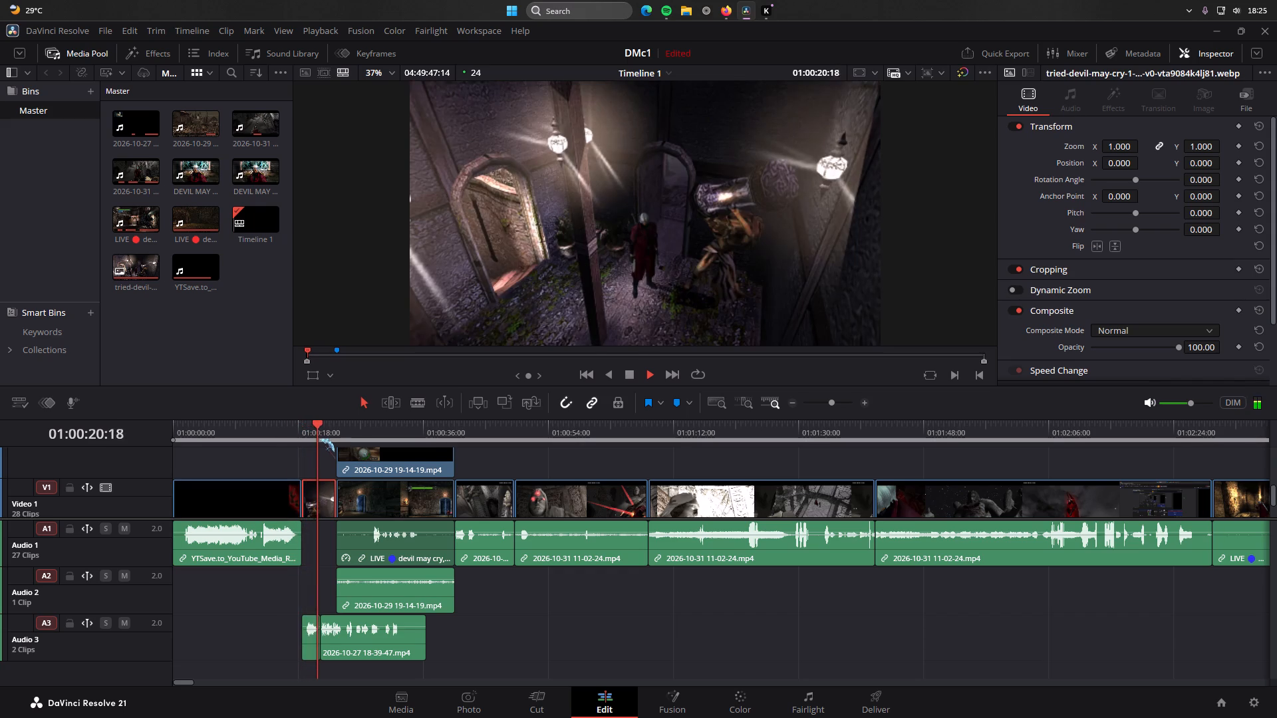
pyautogui.press('space')
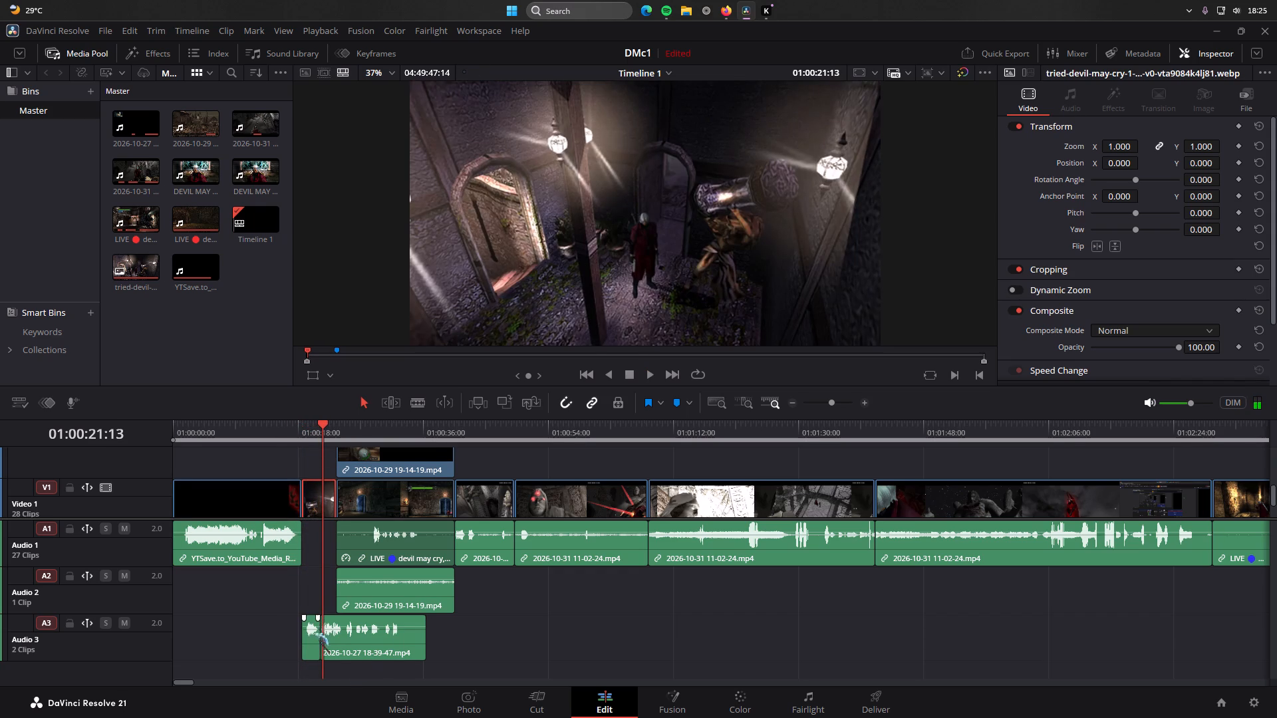
# Adjust the timeline monitoring volume to about -8 dB while playing on from the still image into the split-screen section.
pyautogui.click(311, 627)
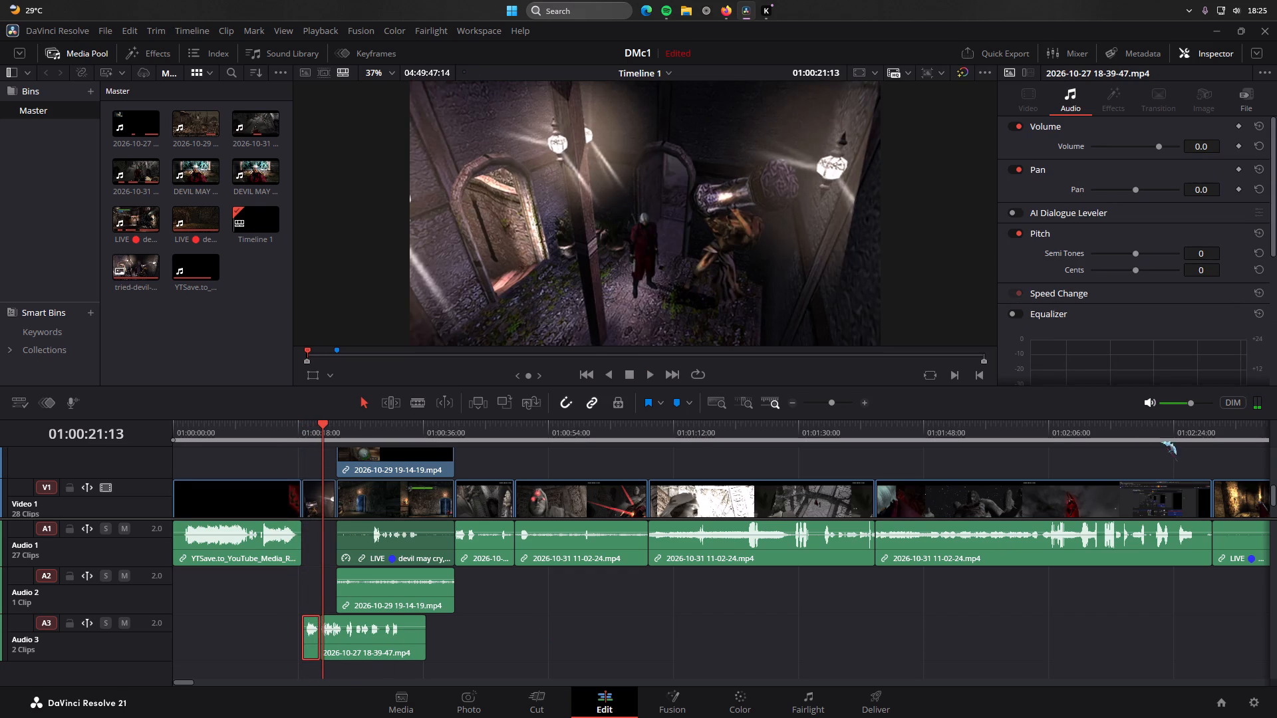
pyautogui.click(1197, 403)
pyautogui.moveTo(1201, 406); pyautogui.dragTo(1187, 408)
pyautogui.press('space')
pyautogui.moveTo(1194, 402); pyautogui.dragTo(1197, 406)
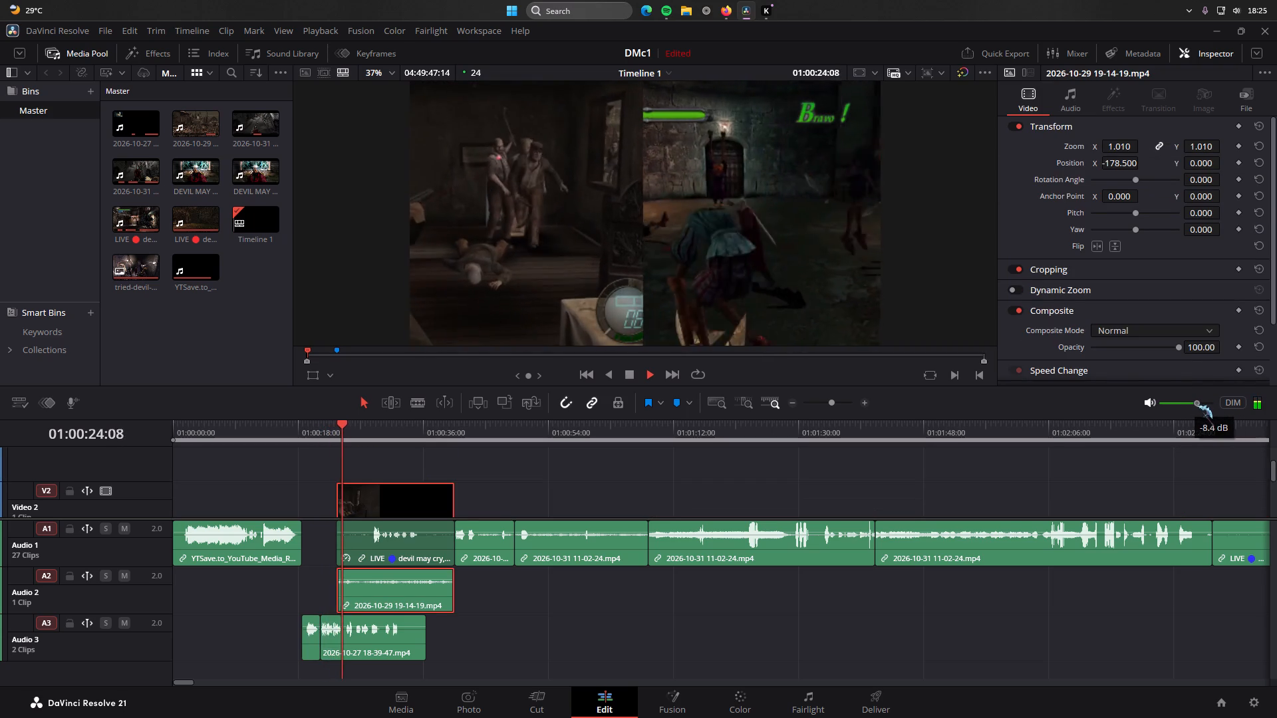
pyautogui.moveTo(1197, 406); pyautogui.dragTo(1178, 409)
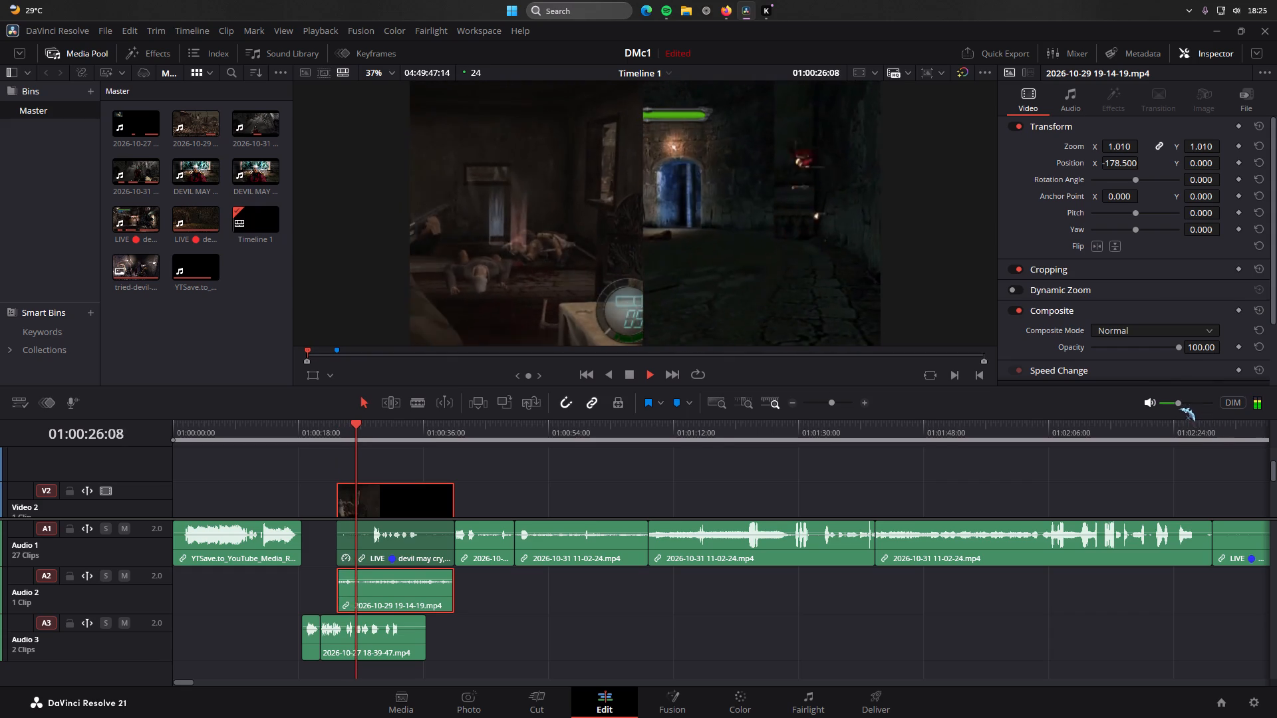
pyautogui.click(1190, 404)
pyautogui.click(1201, 406)
pyautogui.click(1199, 404)
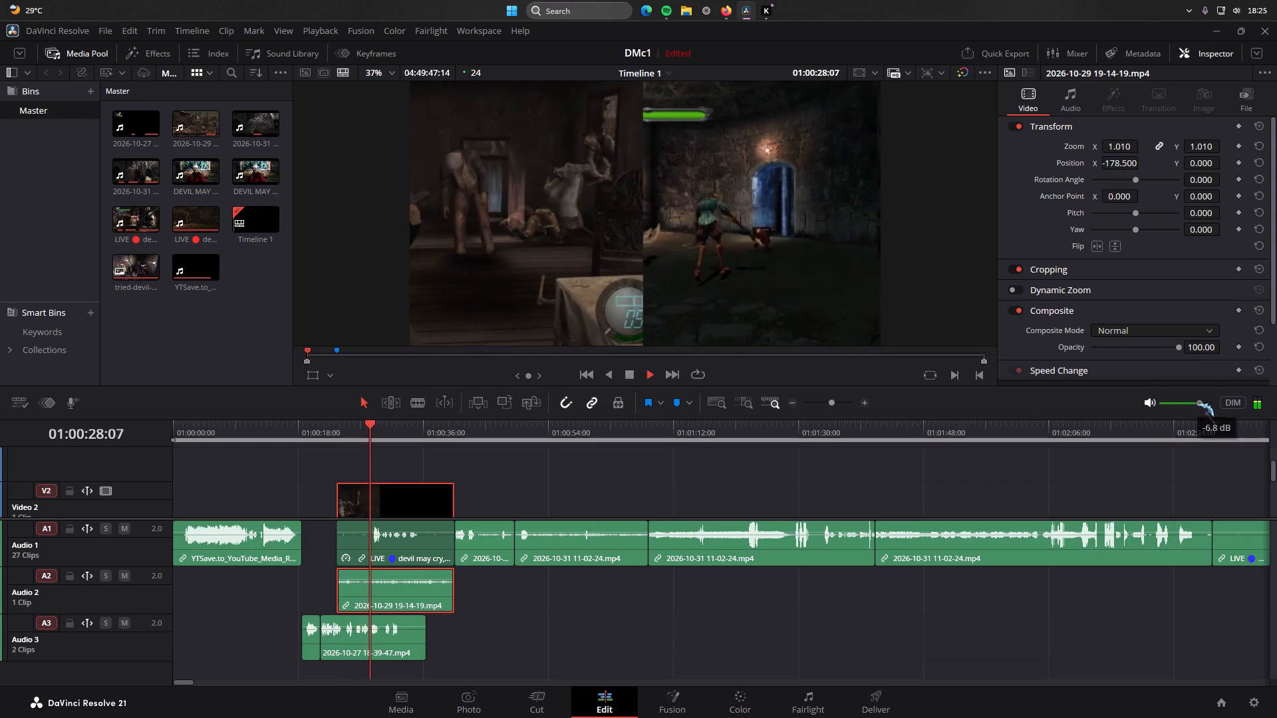
pyautogui.click(1197, 404)
pyautogui.press('space')
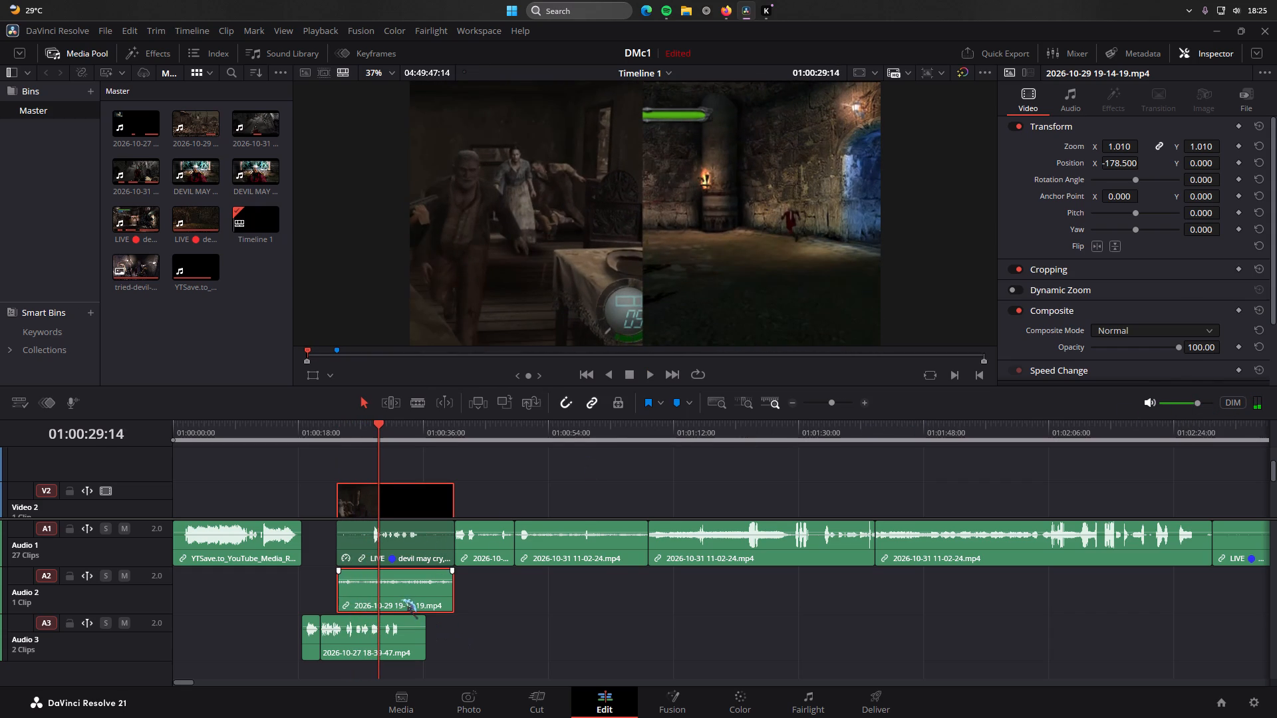
# Lower the volume of the "LIVE devil may cry" clip on Audio 1 to about -19 dB, replaying the split-screen section to judge it.
pyautogui.click(408, 537)
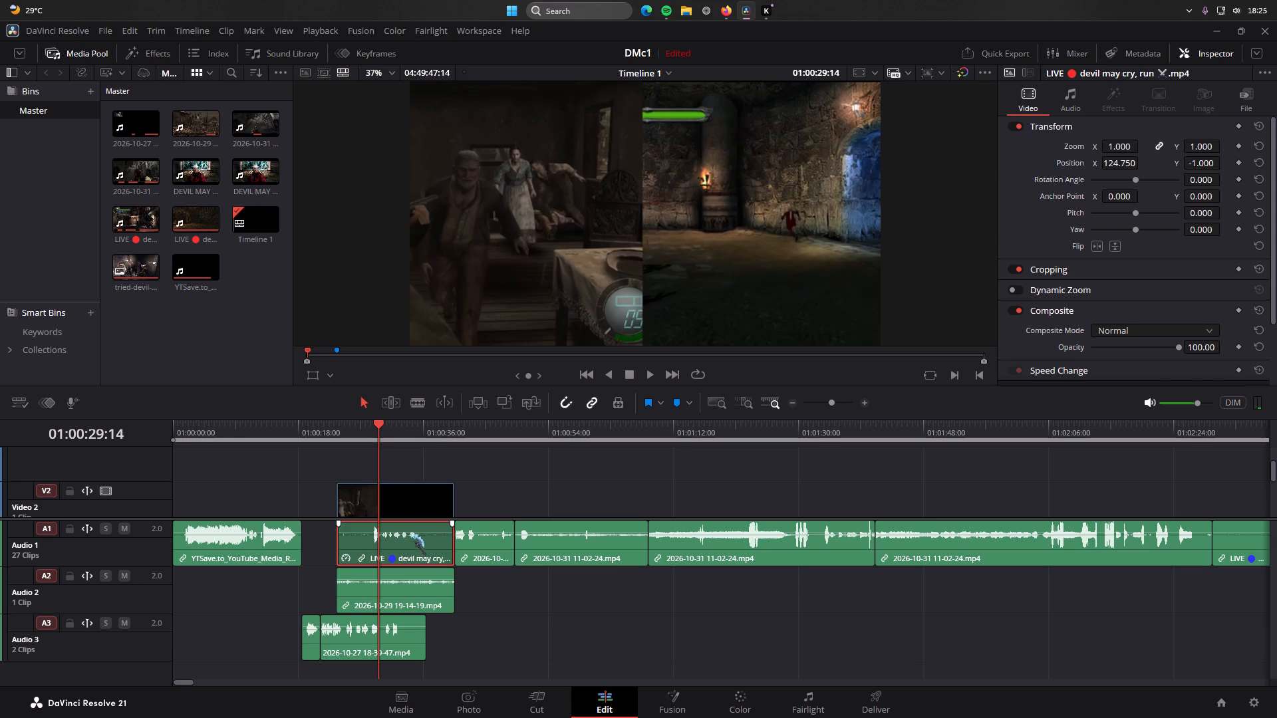
pyautogui.click(404, 594)
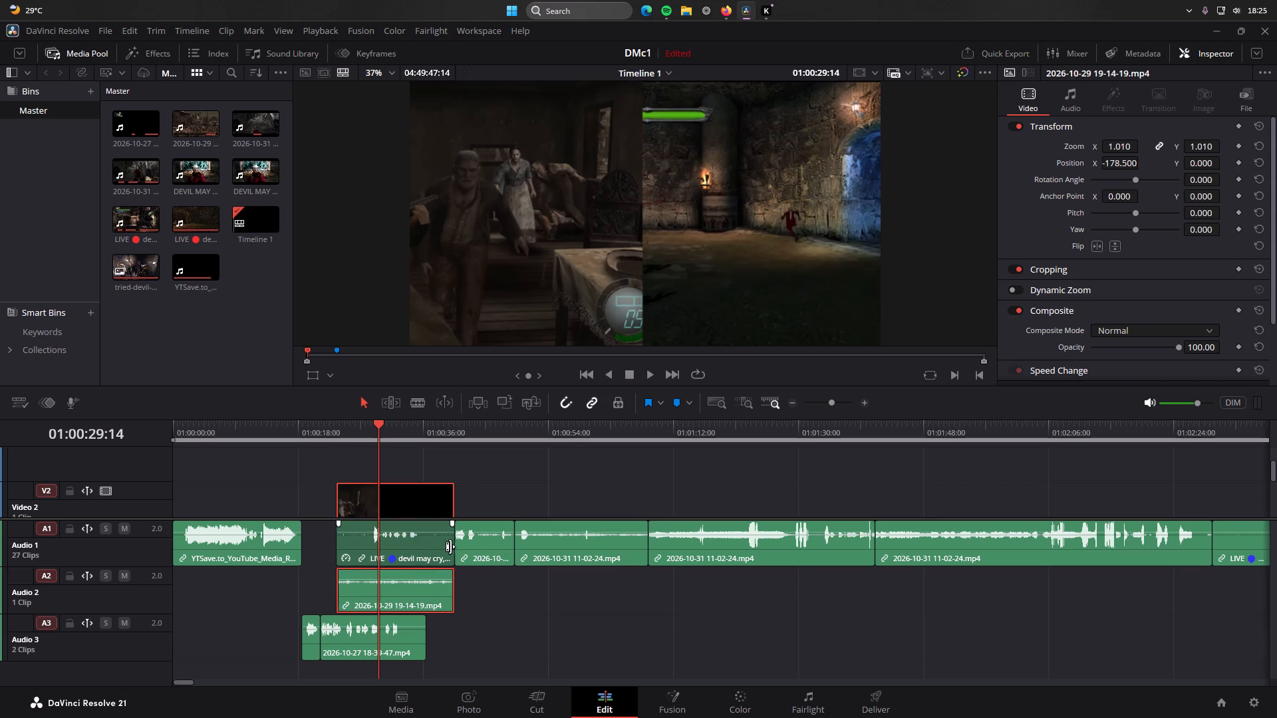
pyautogui.scroll(-1, 323, 569)
pyautogui.scroll(2, 319, 511)
pyautogui.scroll(-1, 319, 511)
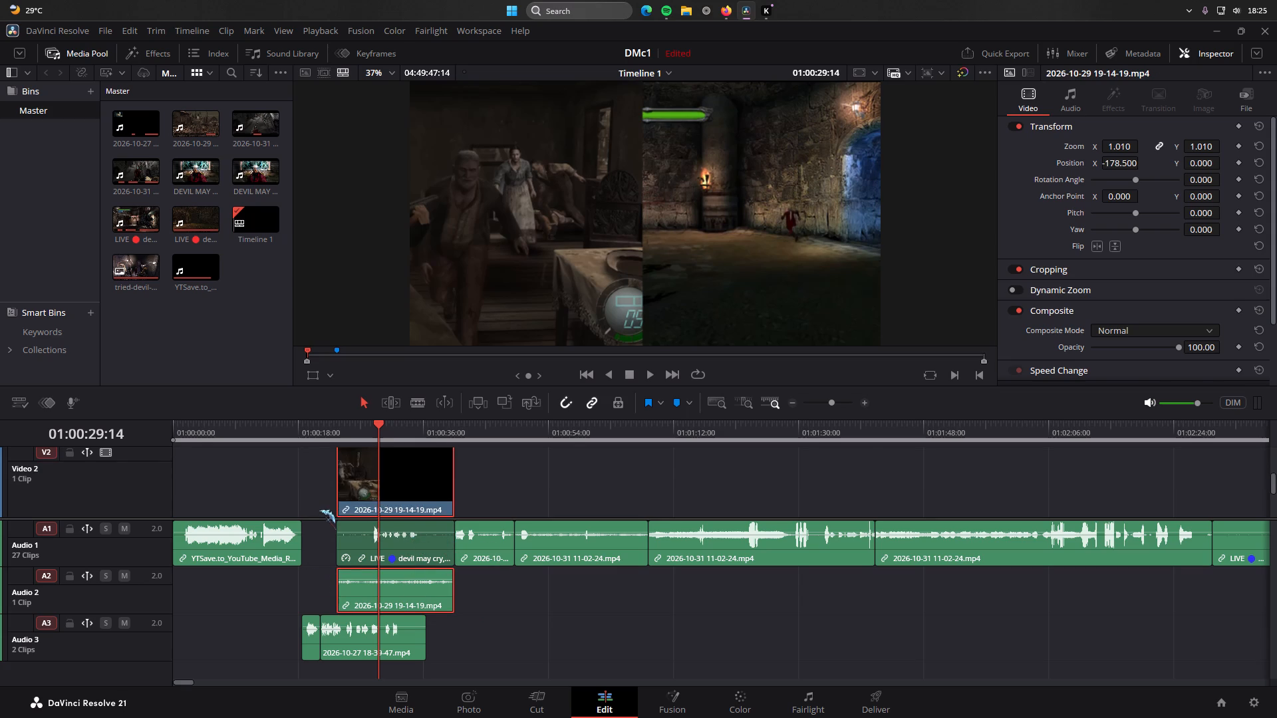
pyautogui.scroll(-1, 319, 511)
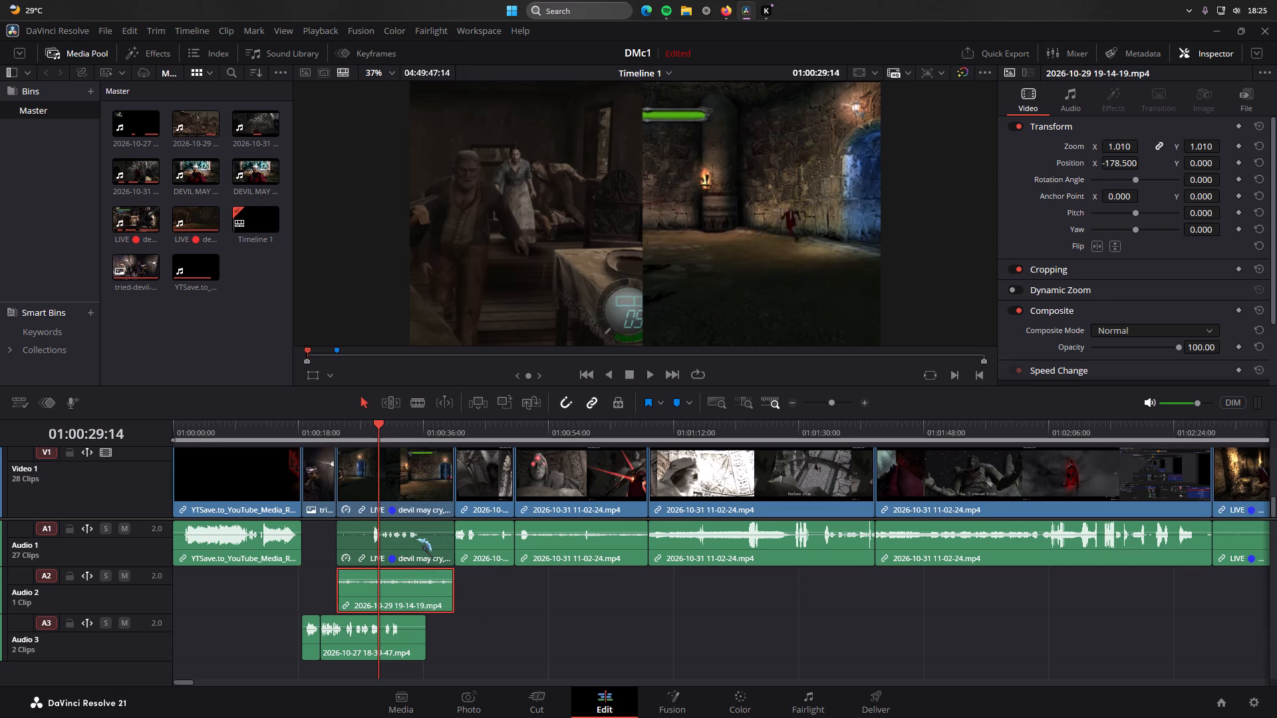
pyautogui.click(416, 539)
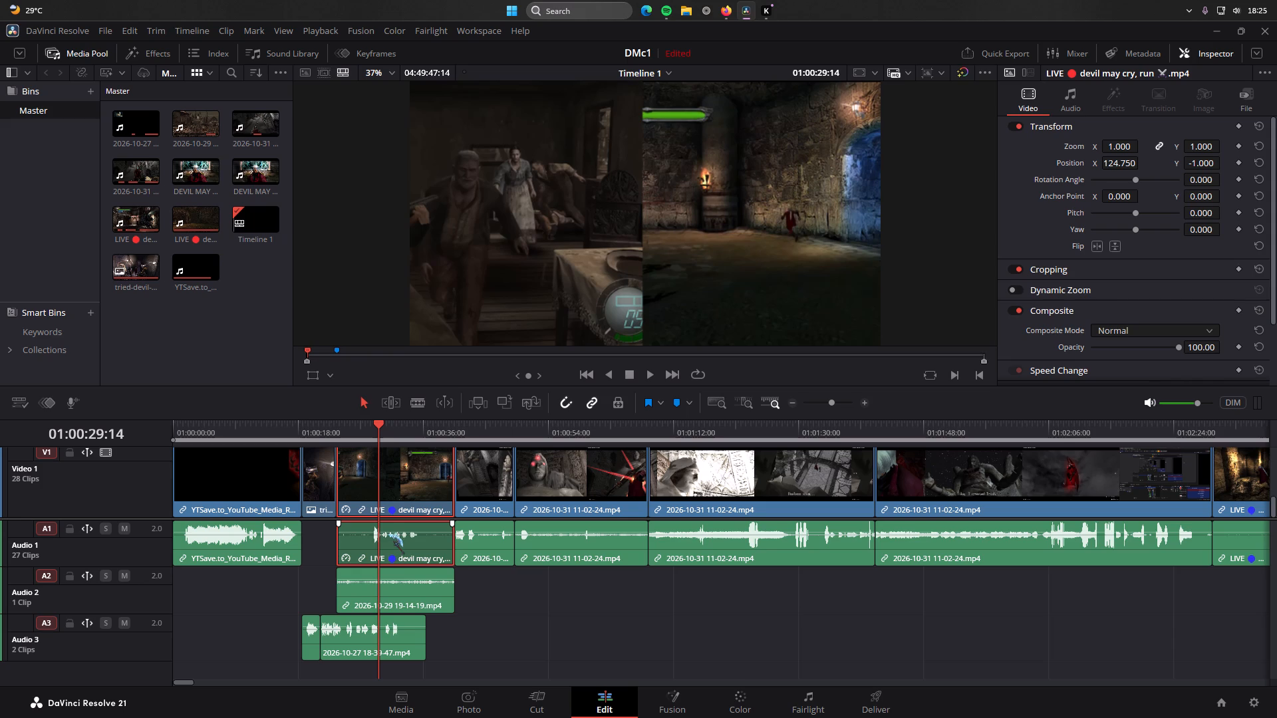
pyautogui.click(393, 533)
pyautogui.press('space')
pyautogui.moveTo(378, 425); pyautogui.dragTo(349, 431)
pyautogui.press('space')
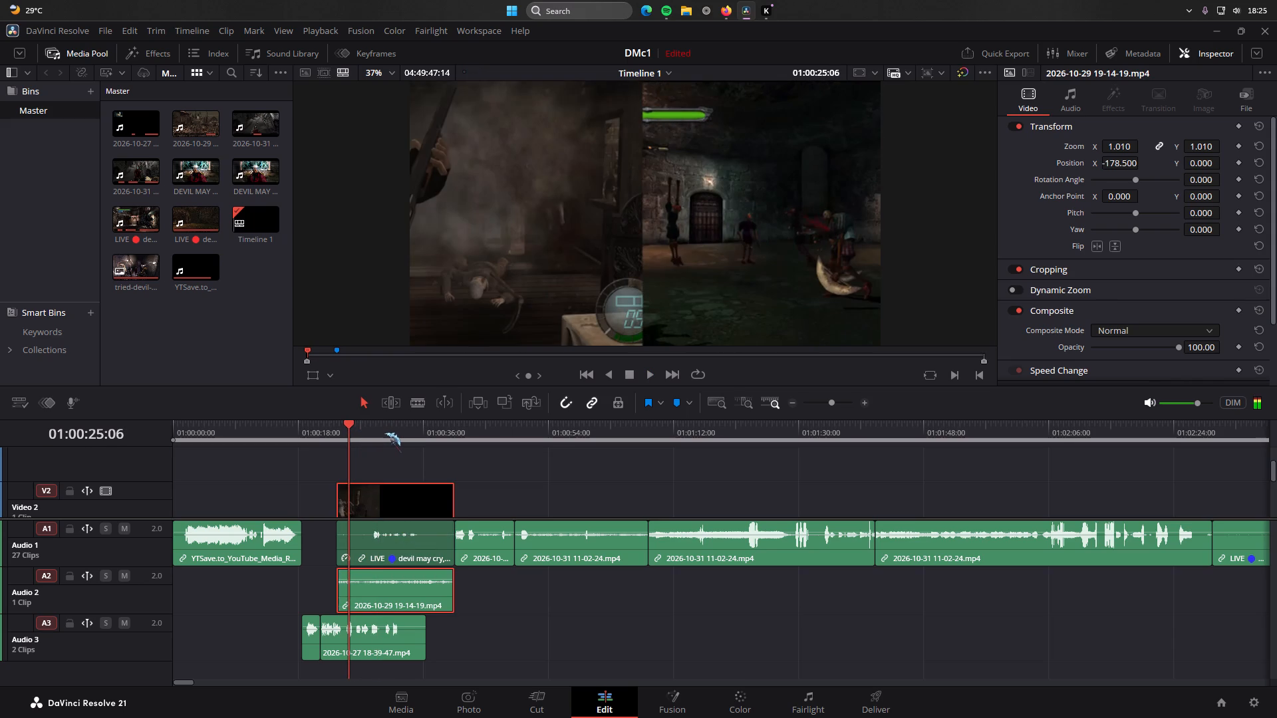
pyautogui.press('space')
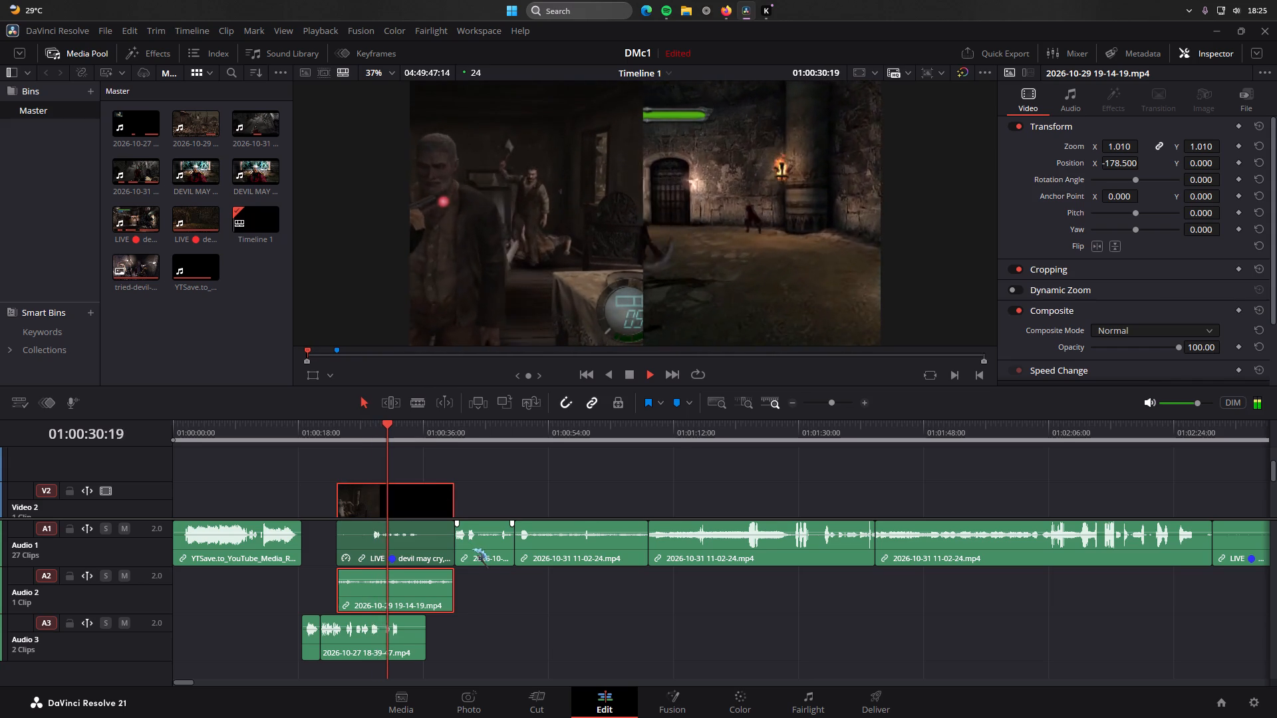
pyautogui.click(414, 534)
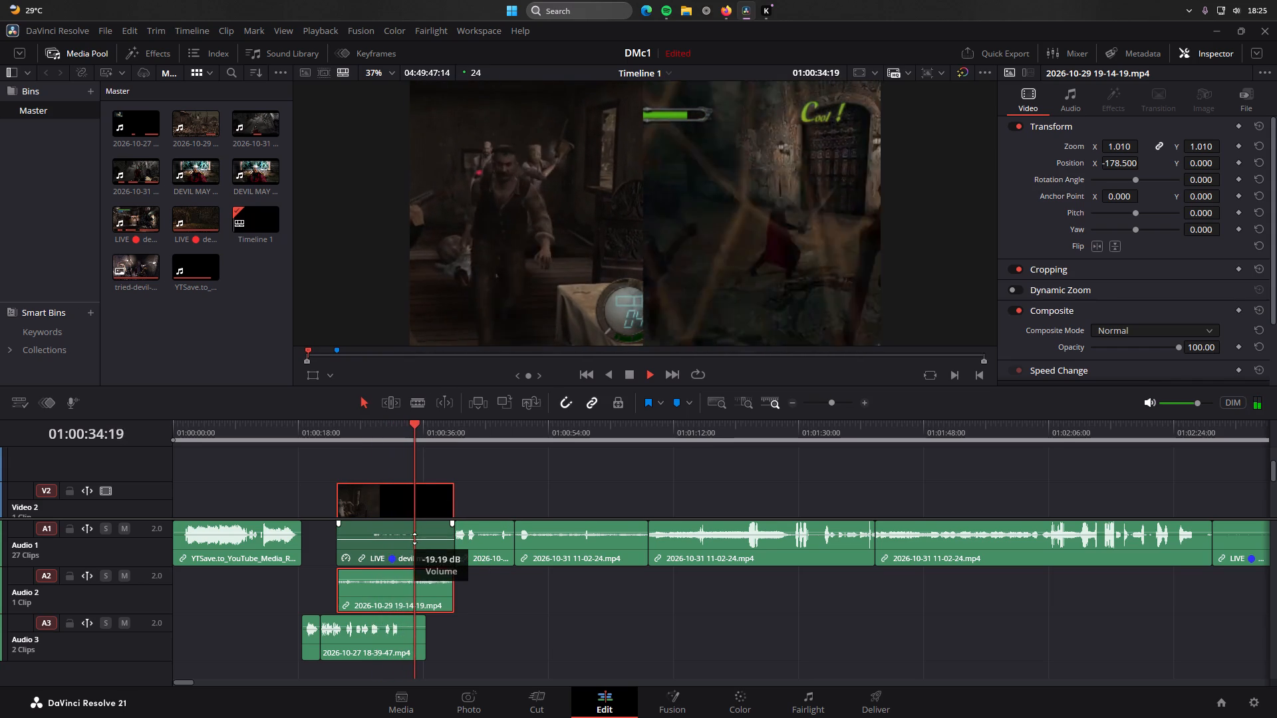
# Replay the split-screen section and the still-image section starting around 00:18 to check the balance between the audio tracks.
pyautogui.moveTo(419, 427); pyautogui.dragTo(367, 431)
pyautogui.press('space')
pyautogui.press('space')
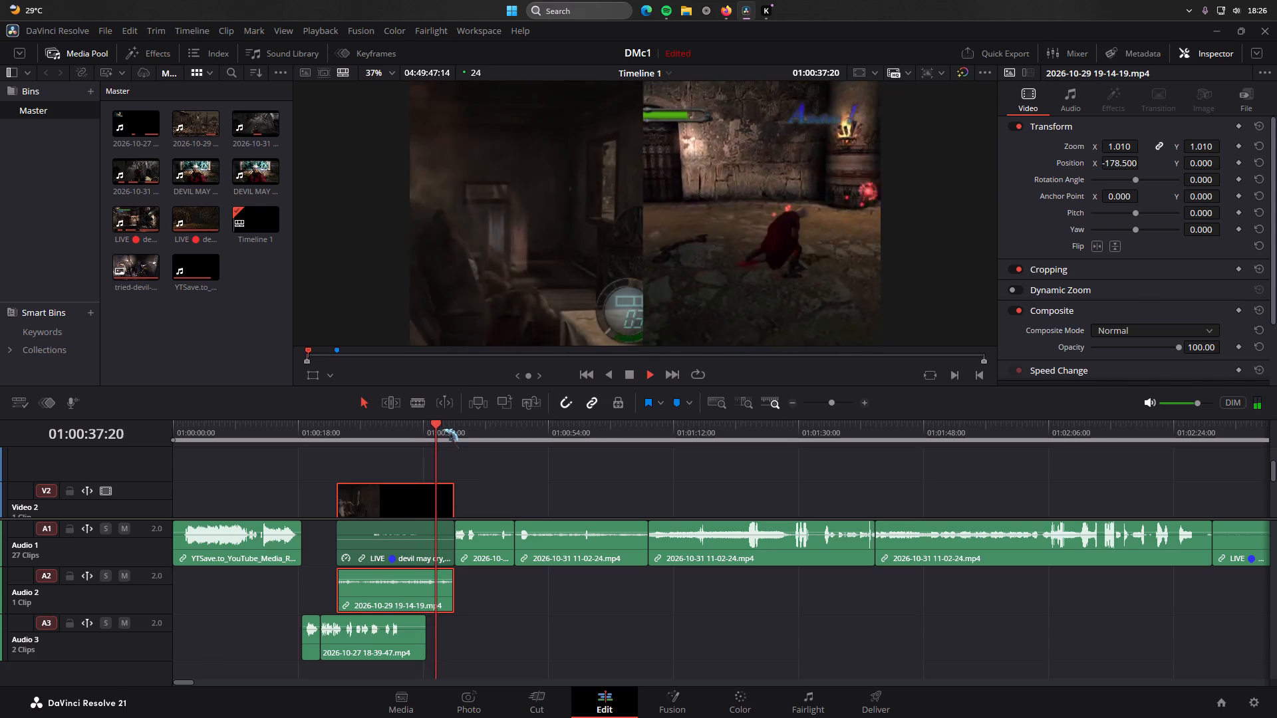
pyautogui.moveTo(438, 429); pyautogui.dragTo(423, 435)
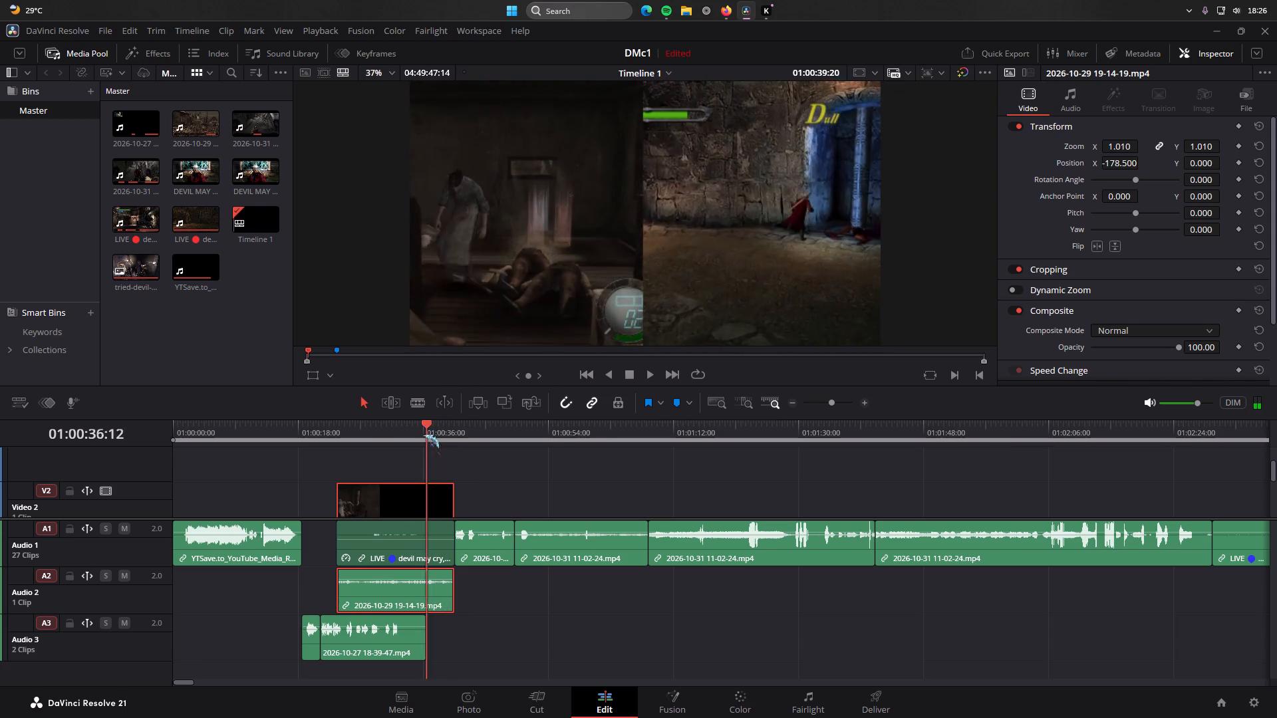
pyautogui.moveTo(423, 435); pyautogui.dragTo(342, 442)
pyautogui.press('space')
pyautogui.press('space')
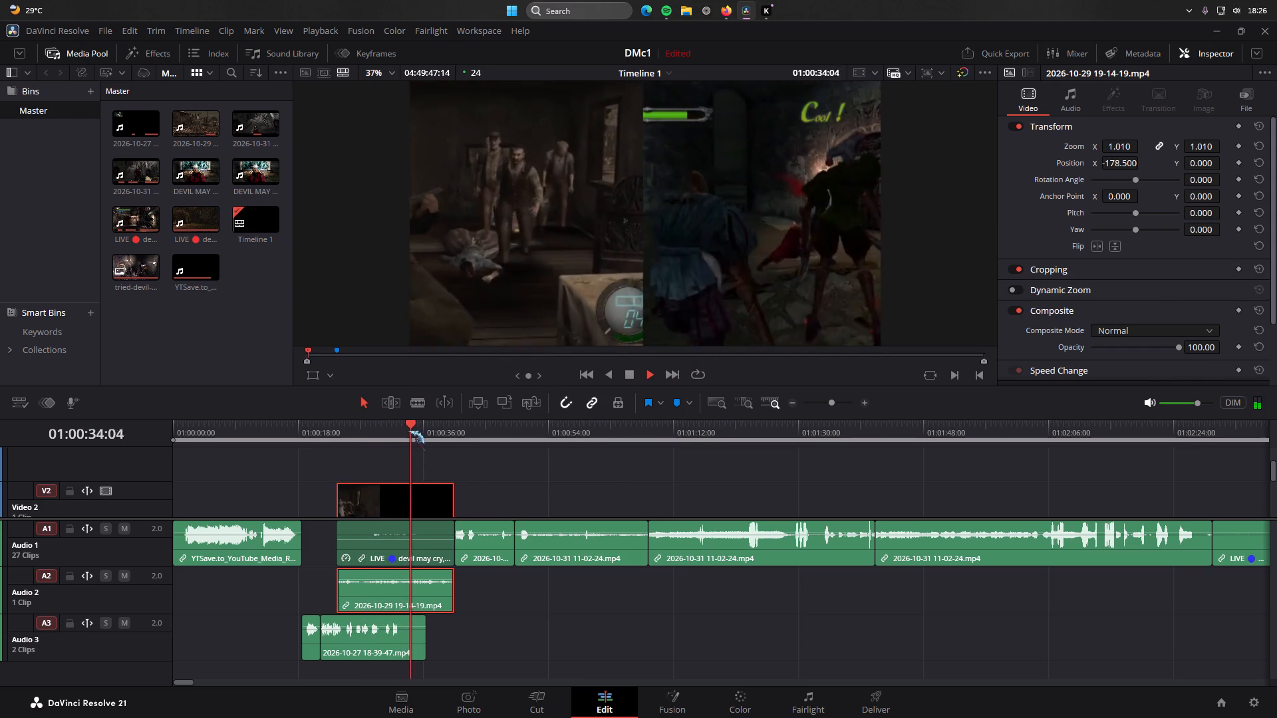
pyautogui.moveTo(418, 428); pyautogui.dragTo(299, 431)
pyautogui.press('space')
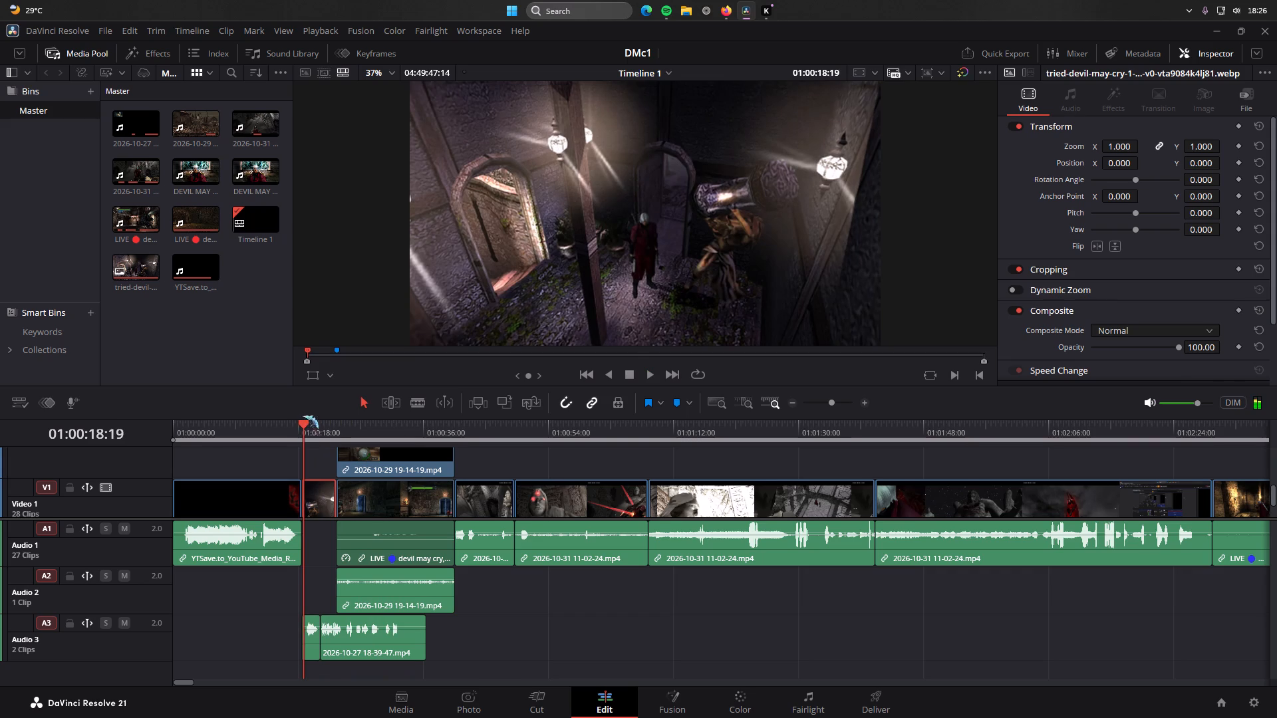
pyautogui.press('space')
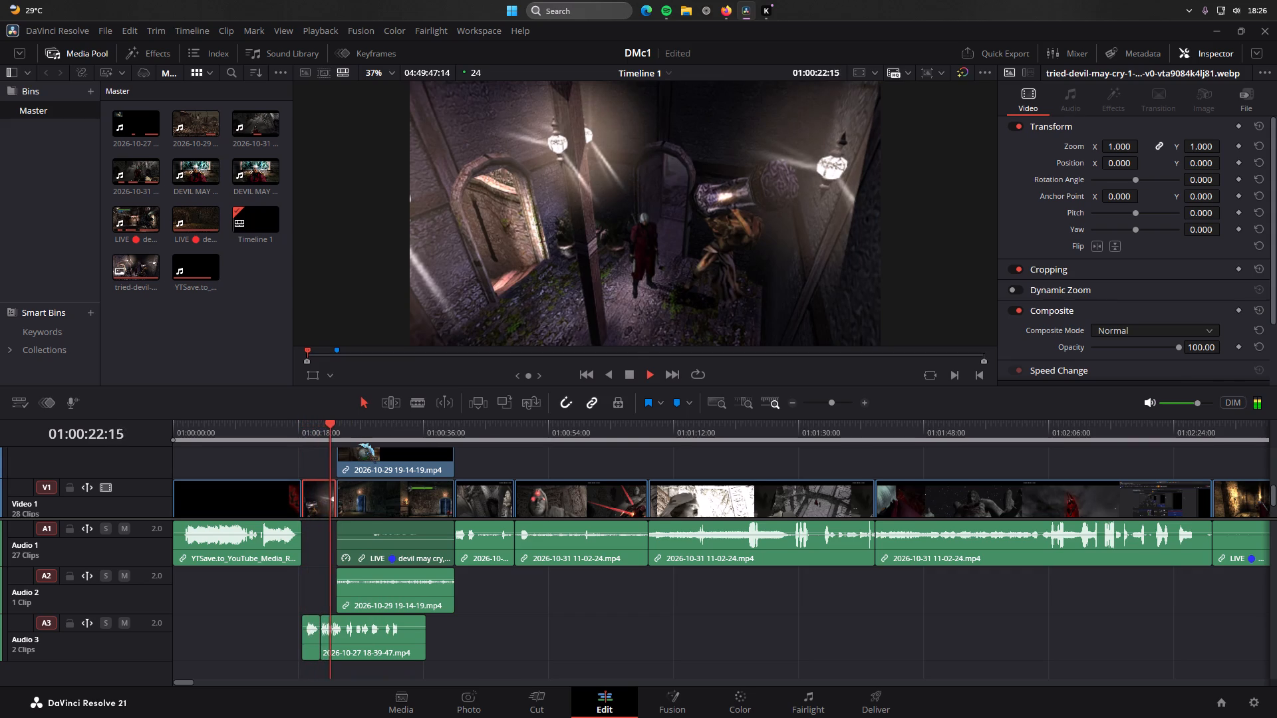
pyautogui.moveTo(343, 424); pyautogui.dragTo(307, 429)
pyautogui.press('space')
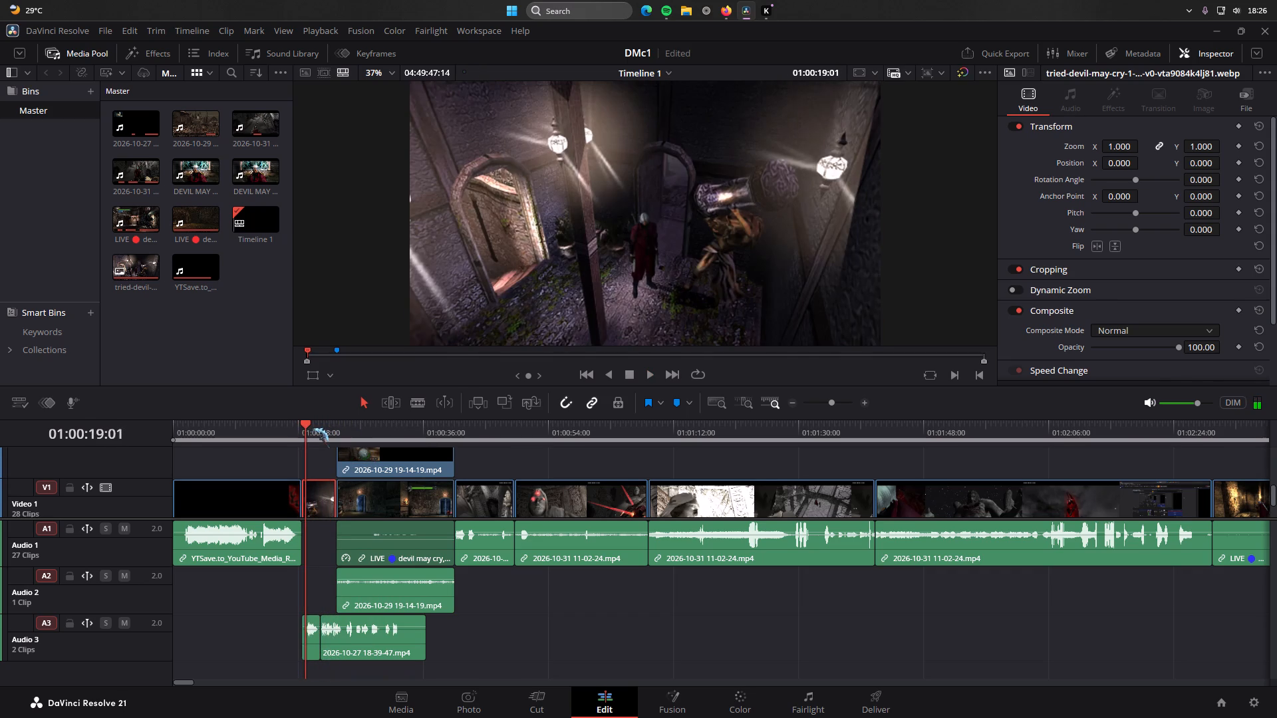
# Replay the still-image section from about 01:00:19 to 01:00:21 to examine the join between the two Audio 3 voice clips.
pyautogui.press('space')
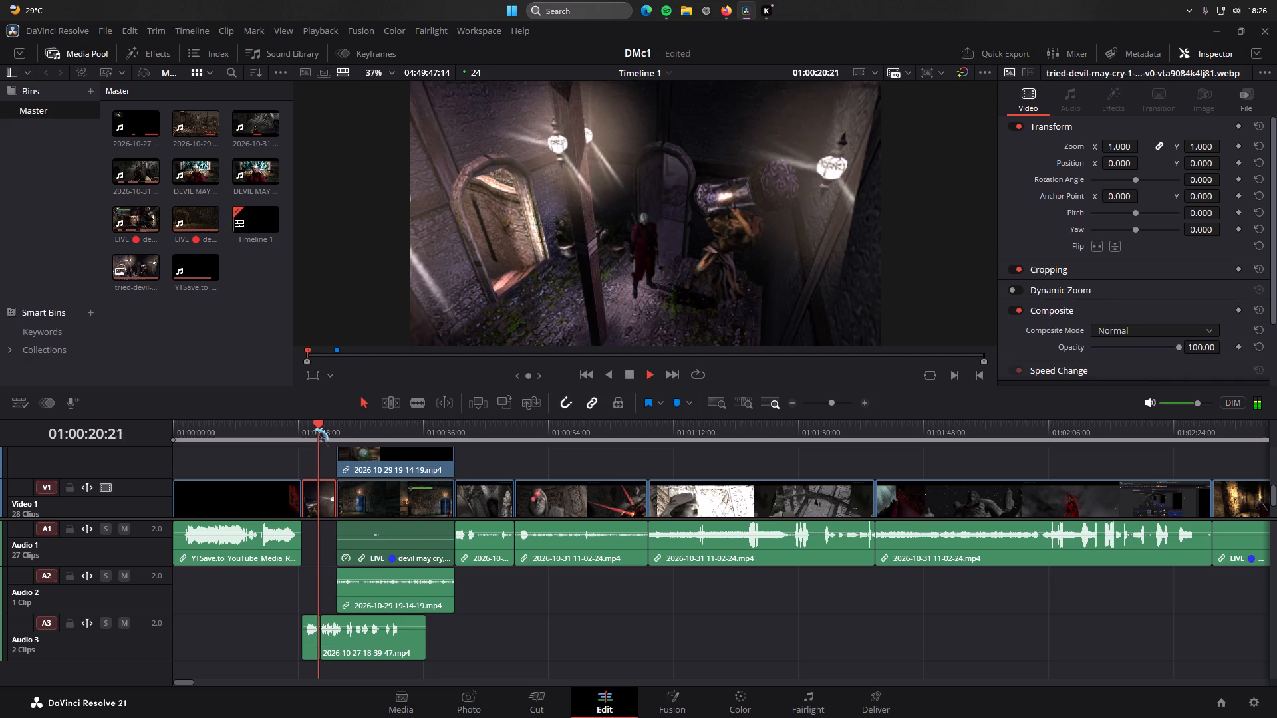
pyautogui.press('space')
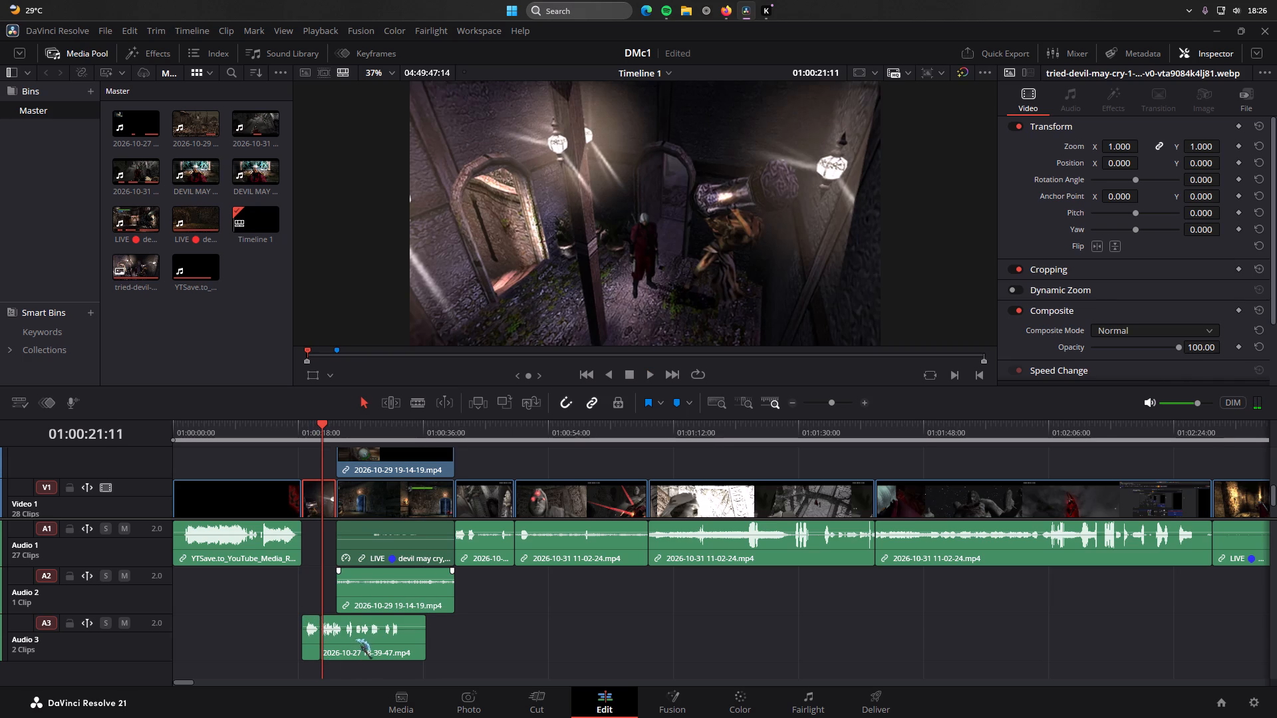
pyautogui.moveTo(325, 423); pyautogui.dragTo(310, 427)
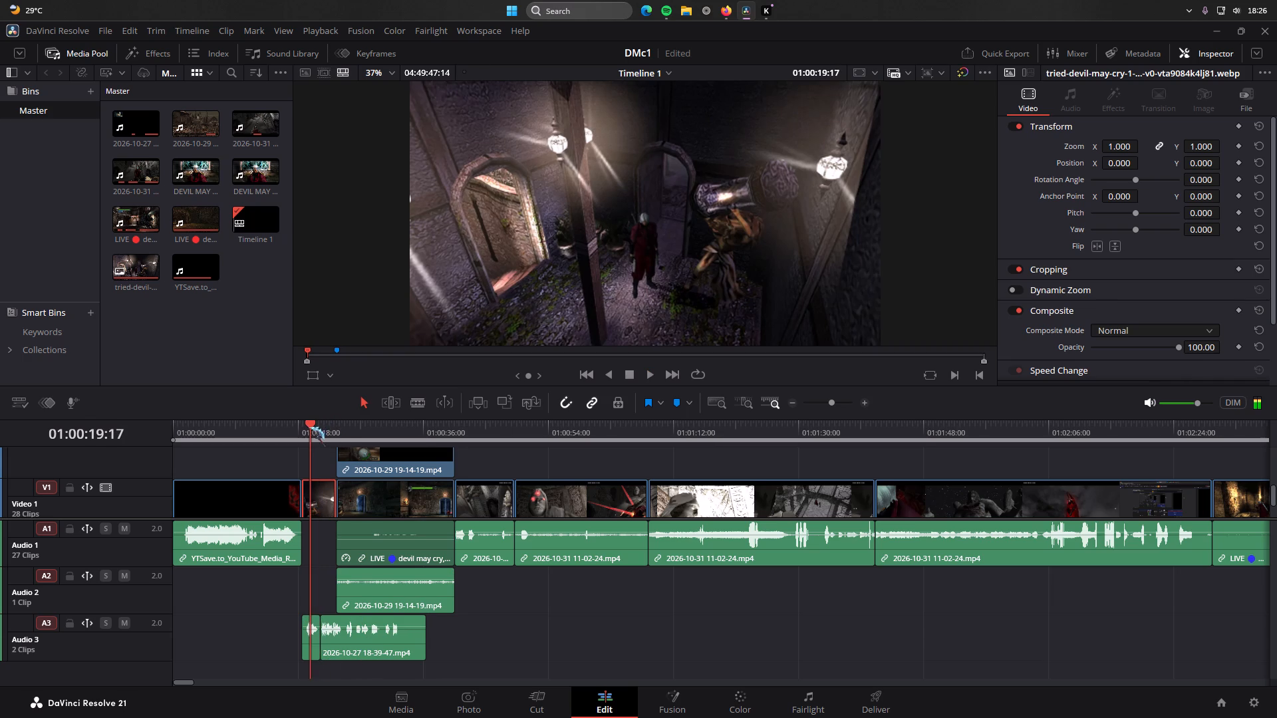
pyautogui.press('space')
pyautogui.press('space')
pyautogui.press('space')
pyautogui.press('space')
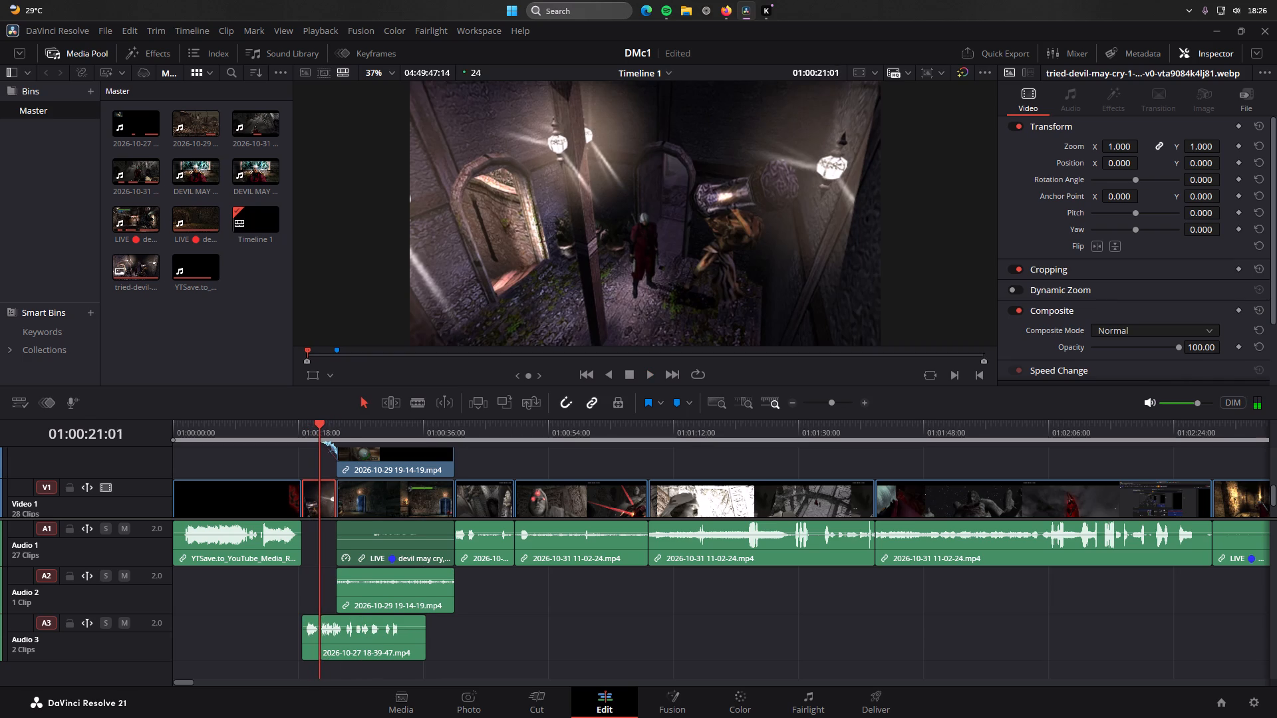
pyautogui.press('space')
pyautogui.press('space')
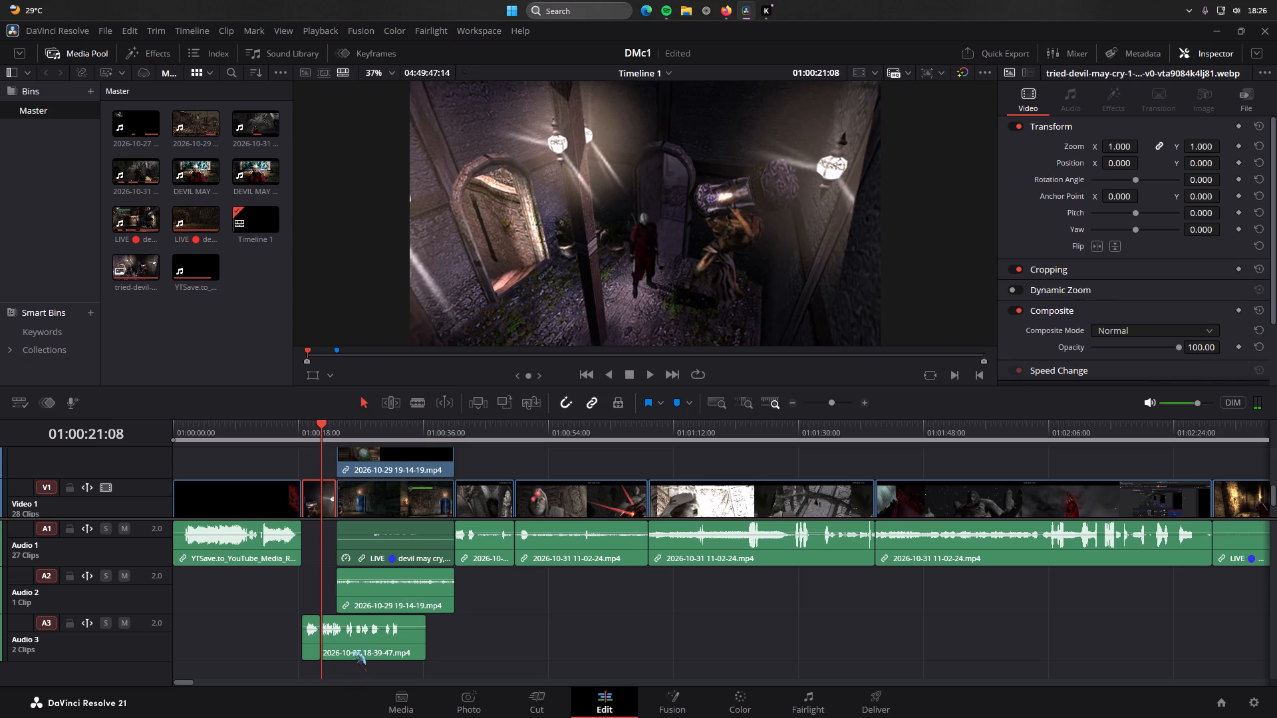
# Trim the start of the second 2026-10-27 clip on Audio 3 by a few frames, to about 01:00:21:07.
pyautogui.click(350, 652)
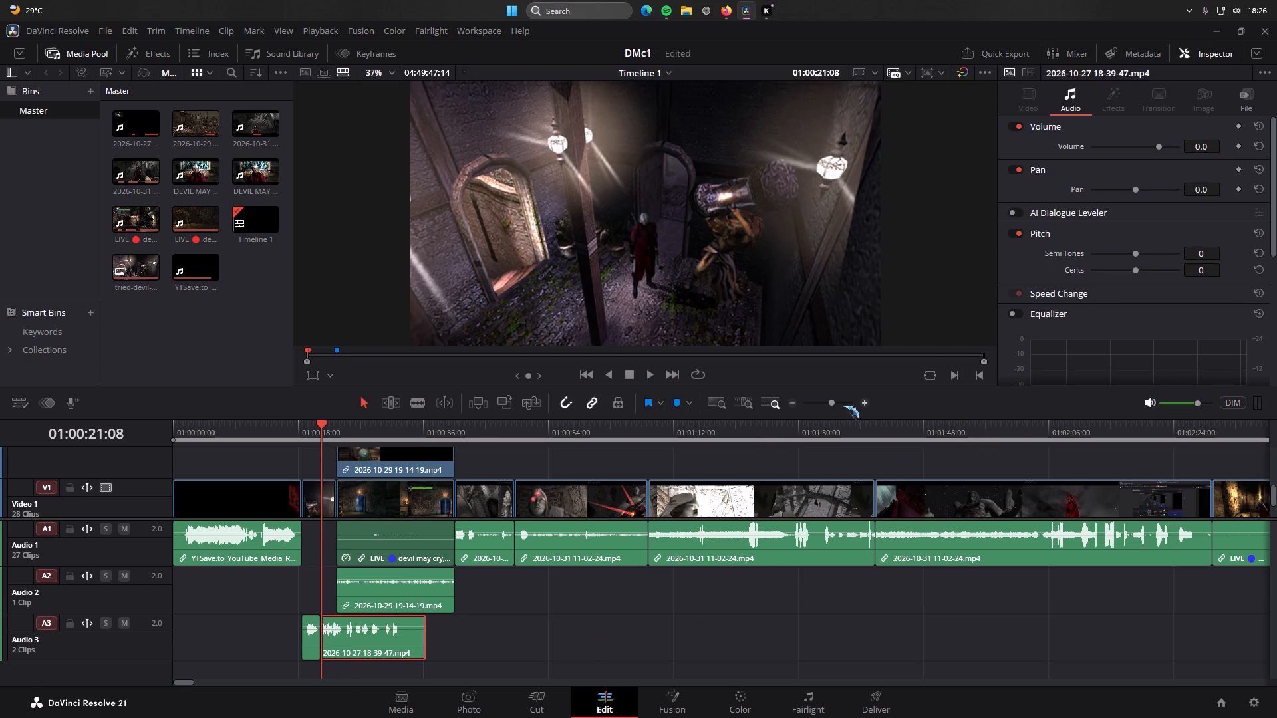
pyautogui.click(843, 406)
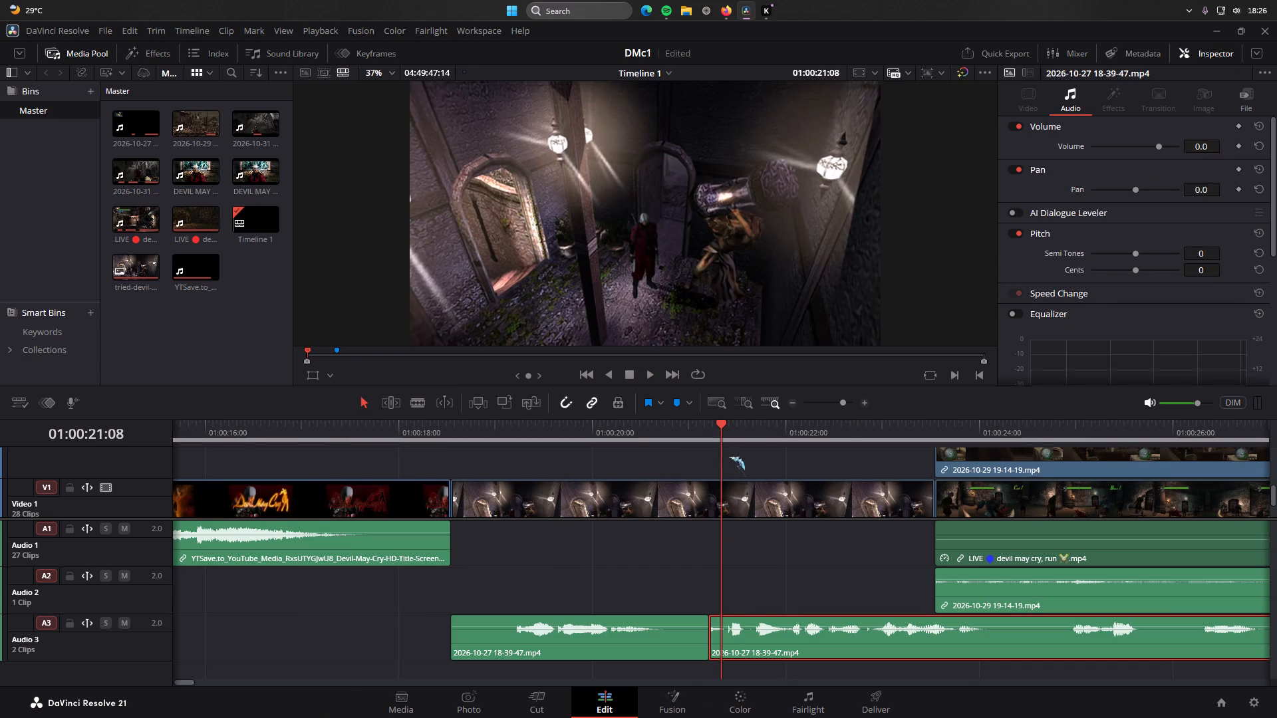
pyautogui.click(720, 410)
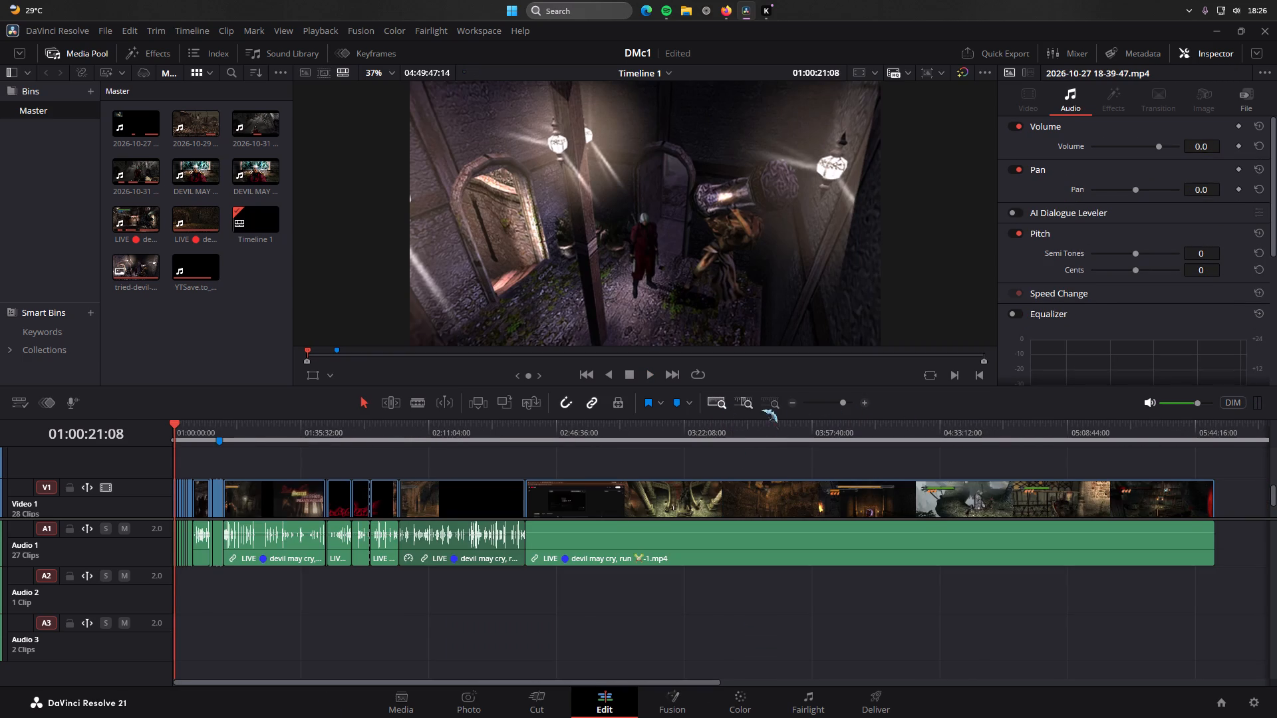
pyautogui.click(784, 402)
pyautogui.click(778, 403)
pyautogui.click(758, 645)
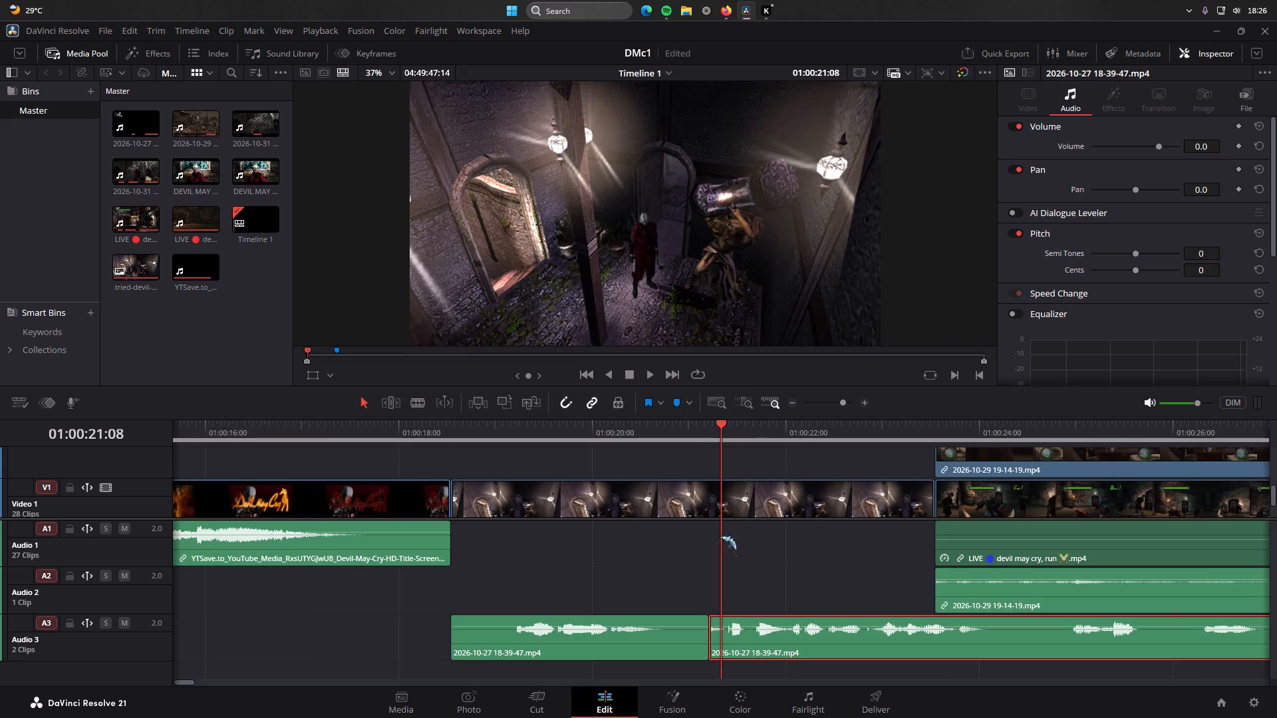
pyautogui.moveTo(720, 421); pyautogui.dragTo(696, 427)
pyautogui.click(726, 656)
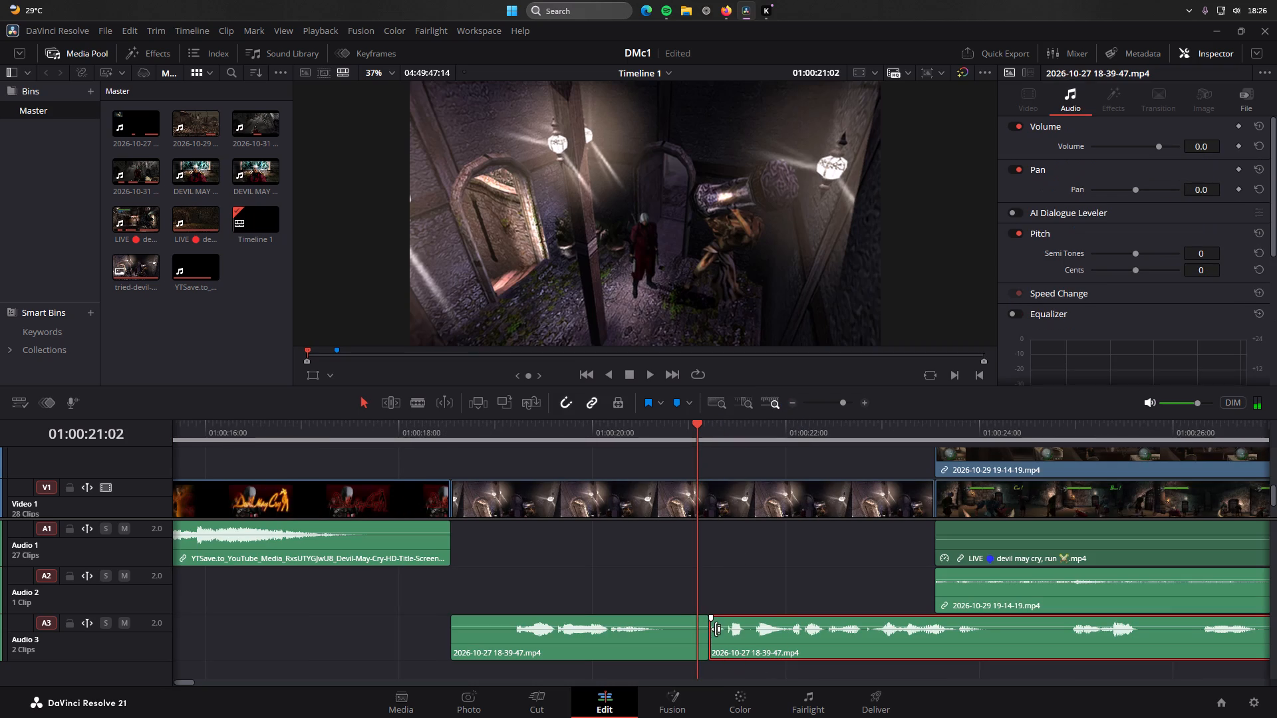
pyautogui.moveTo(713, 633); pyautogui.dragTo(714, 633)
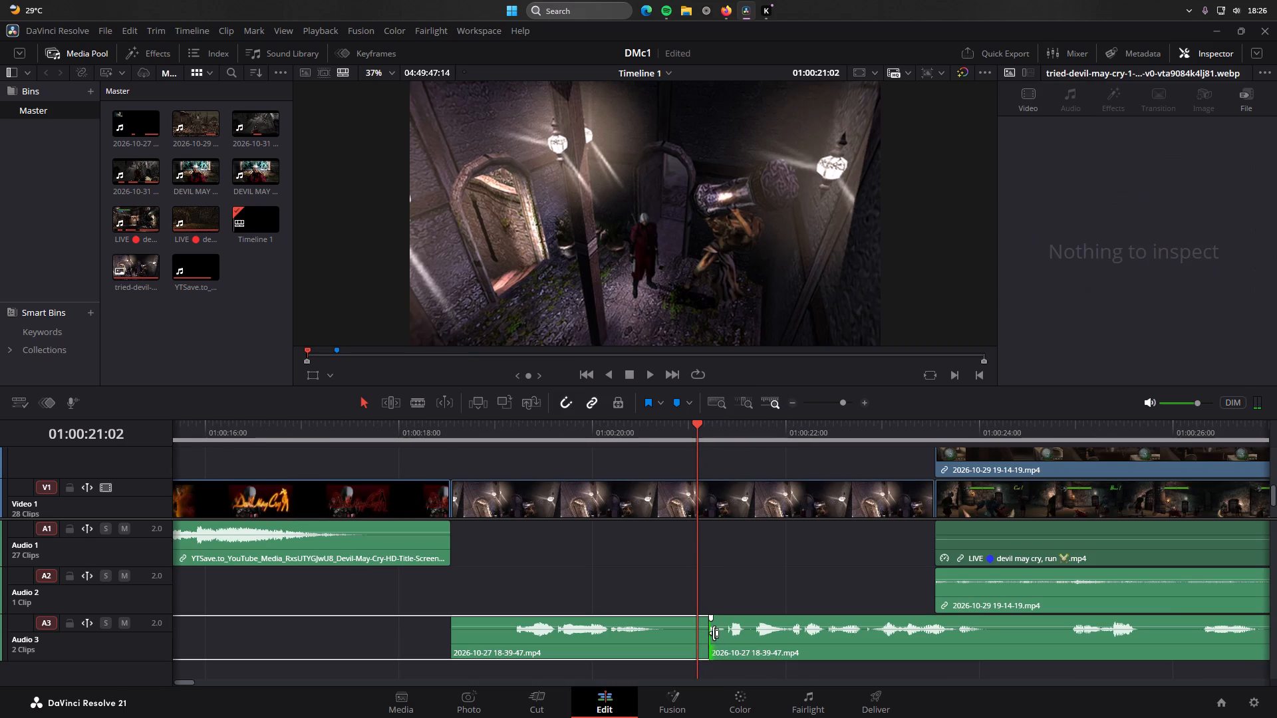
pyautogui.moveTo(714, 633); pyautogui.dragTo(722, 633)
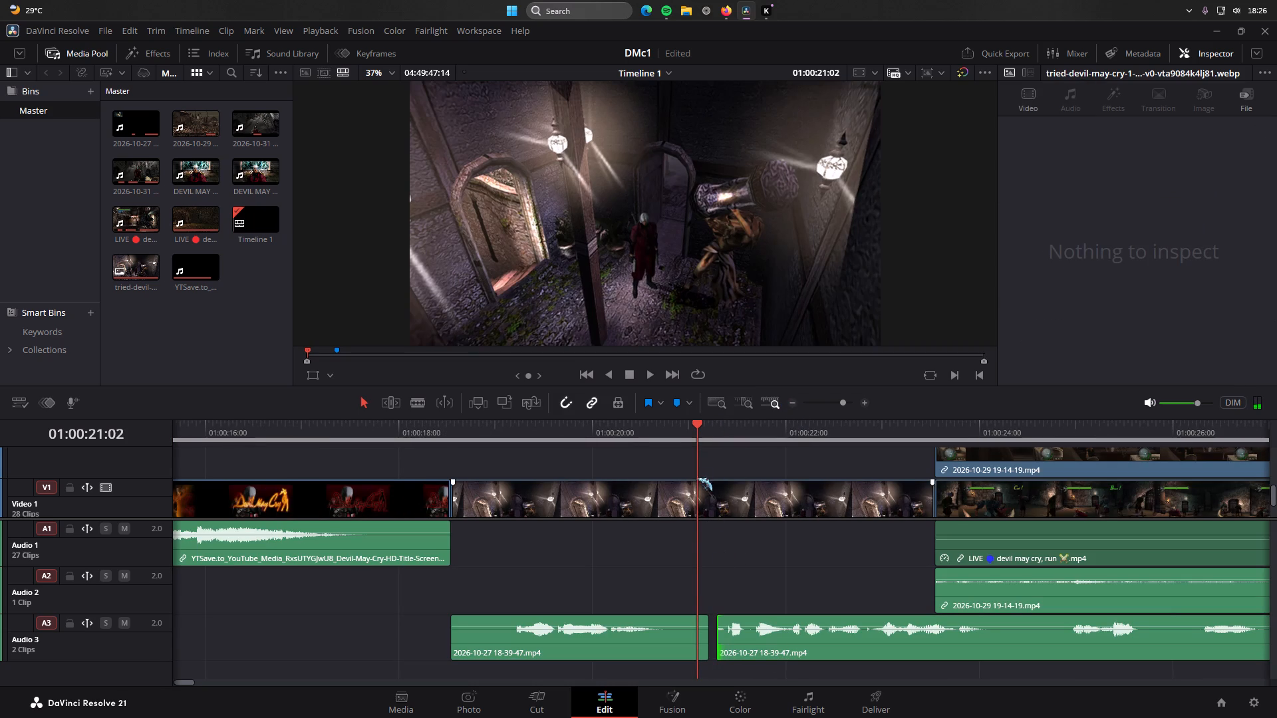
# Replay the join and trim the start of the second Audio 3 clip slightly further, to about 01:00:21:08.
pyautogui.moveTo(700, 421); pyautogui.dragTo(712, 426)
pyautogui.press('space')
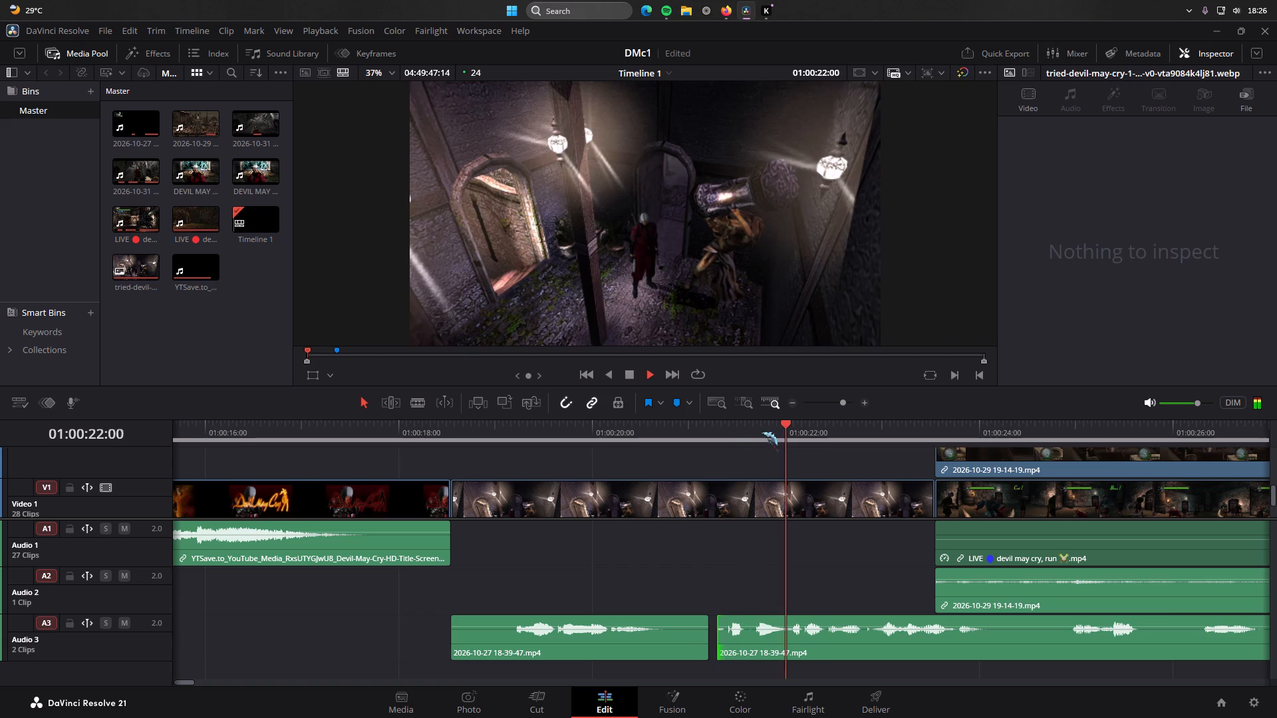
pyautogui.moveTo(829, 416); pyautogui.dragTo(810, 423)
pyautogui.moveTo(883, 427); pyautogui.dragTo(713, 445)
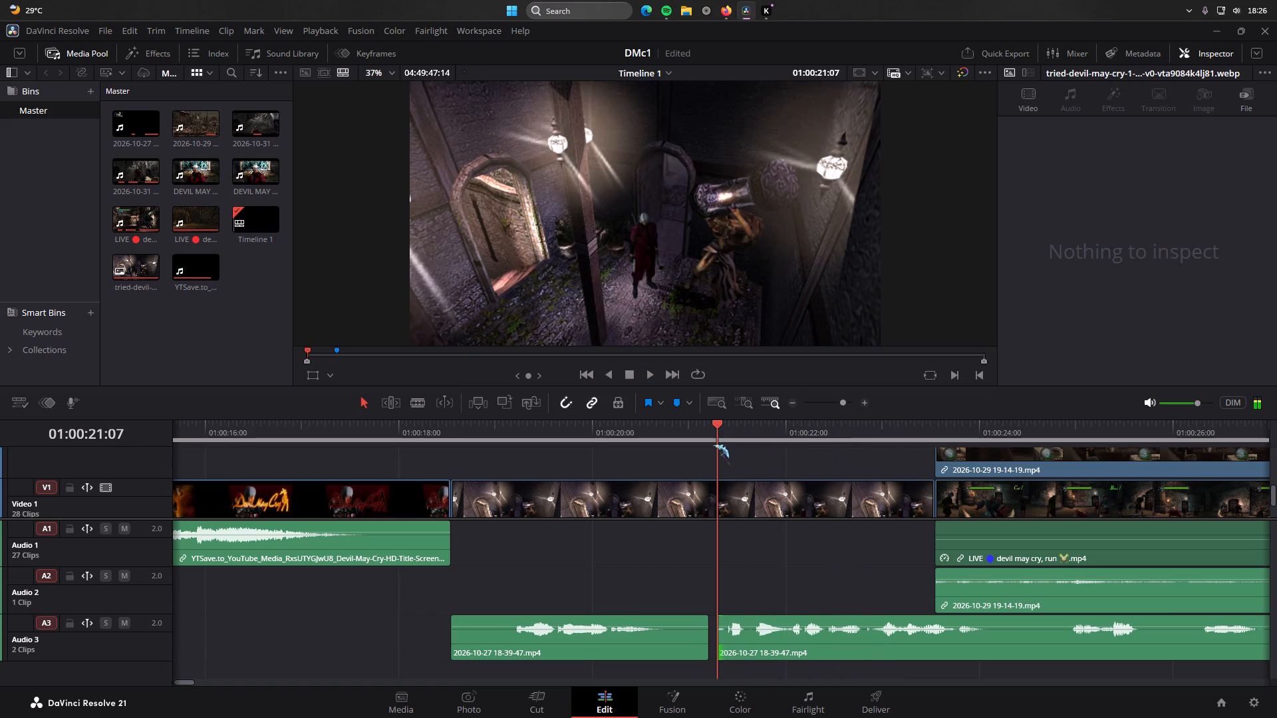
pyautogui.moveTo(713, 445); pyautogui.dragTo(696, 447)
pyautogui.press('space')
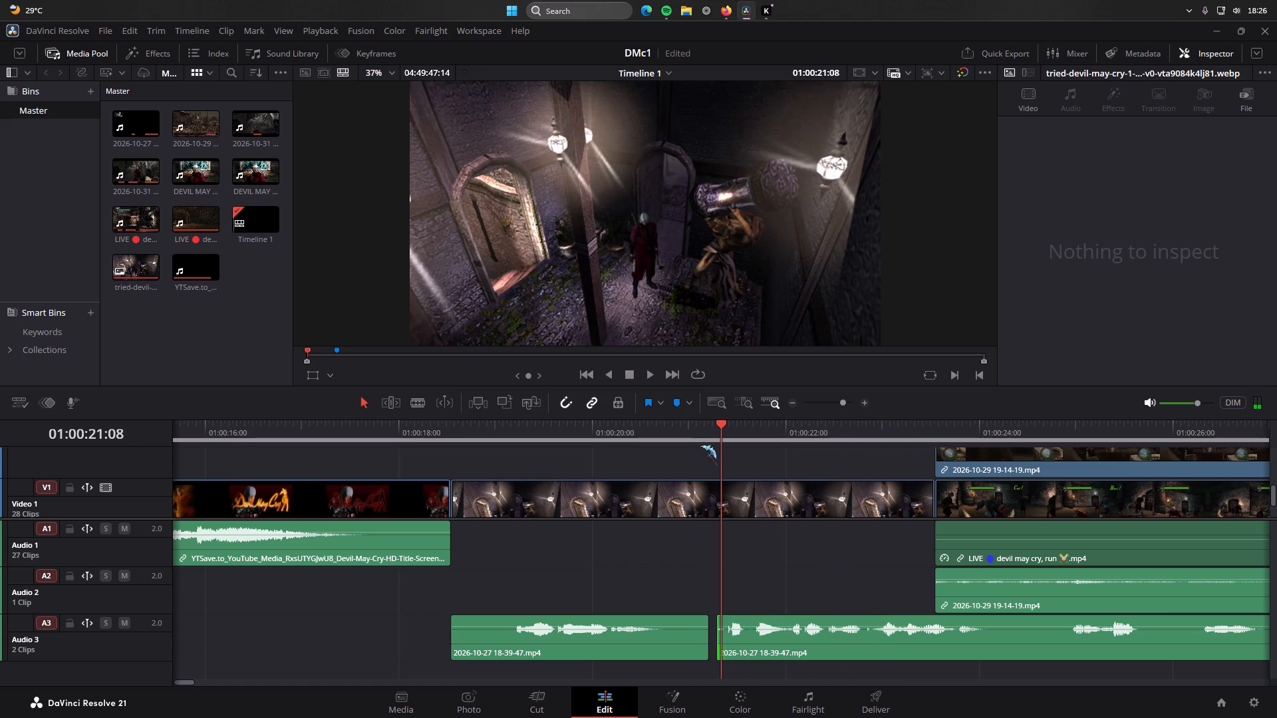
pyautogui.press('space')
pyautogui.moveTo(862, 455); pyautogui.dragTo(819, 465)
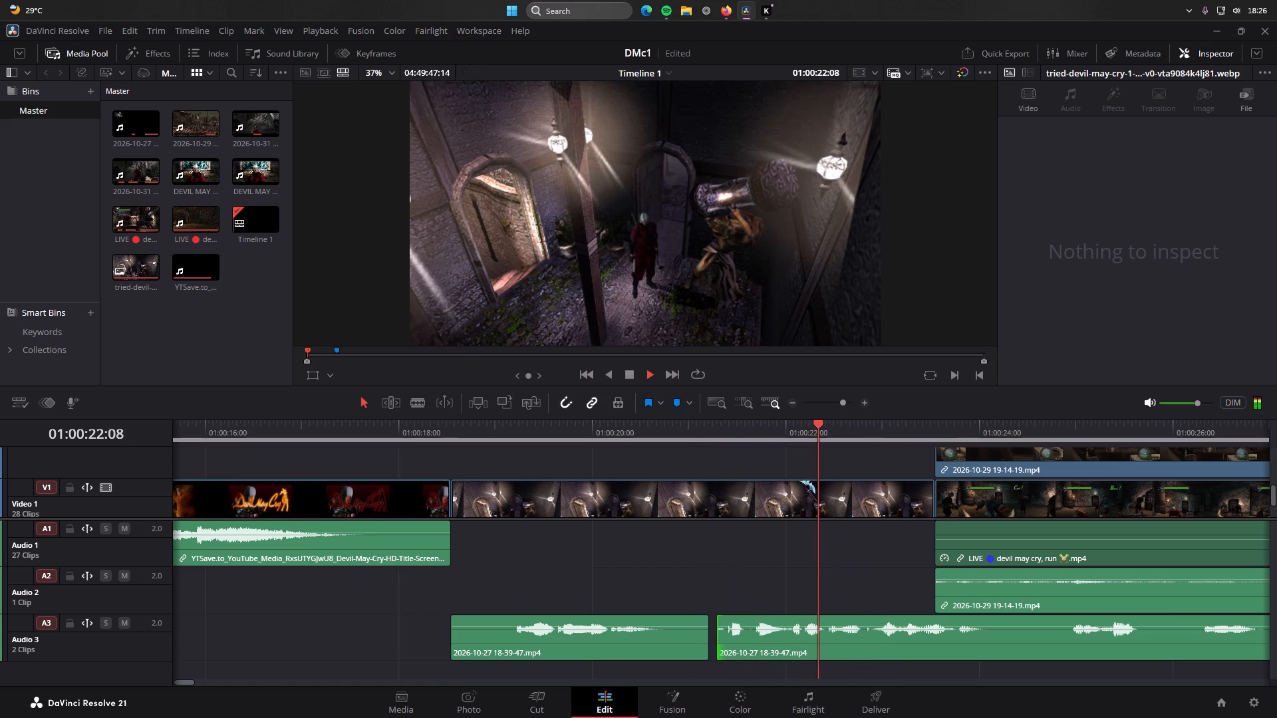
pyautogui.click(720, 632)
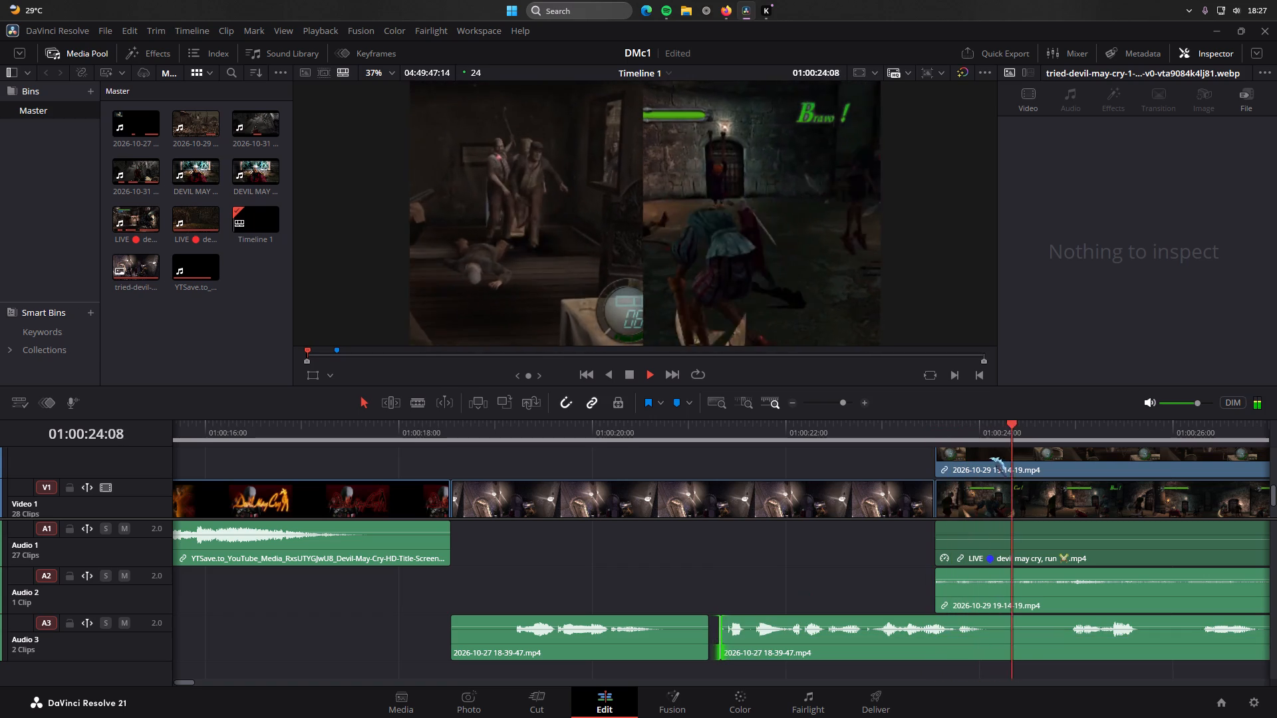
# Replay the section and shift the second Audio 3 clip earlier so it butts against the end of the first one.
pyautogui.moveTo(1056, 423); pyautogui.dragTo(522, 499)
pyautogui.press('space')
pyautogui.press('space')
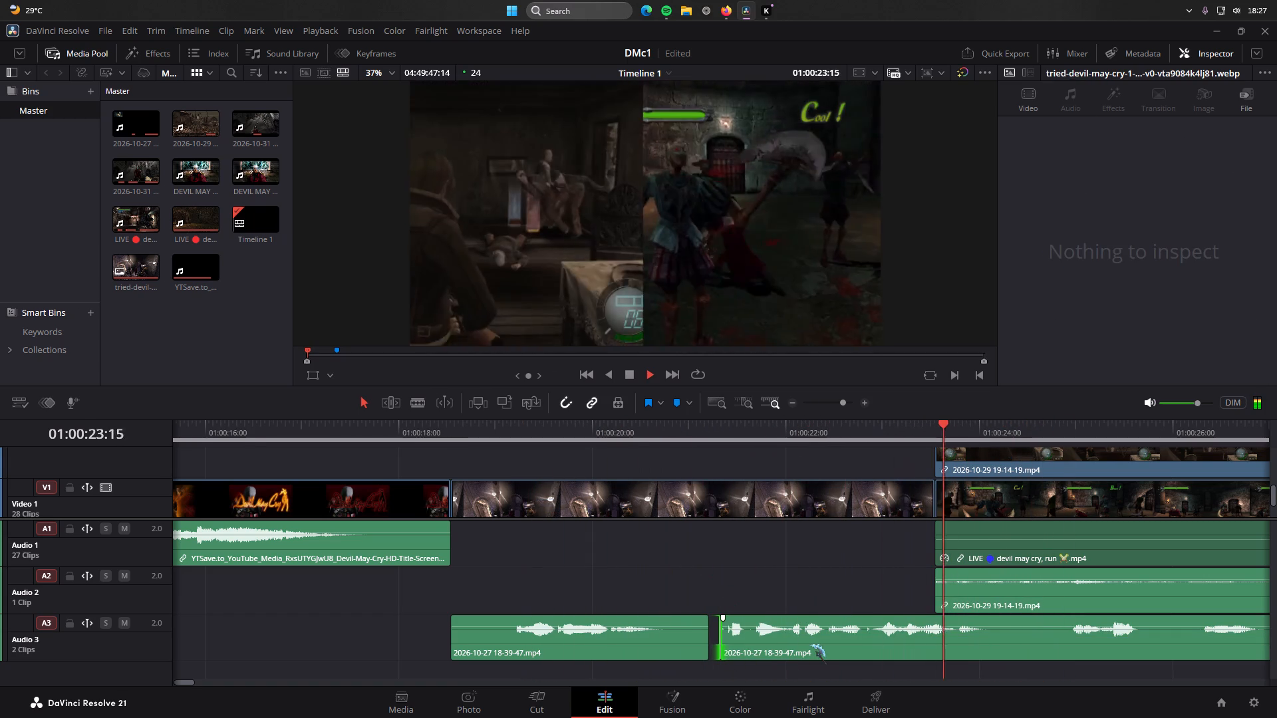
pyautogui.moveTo(827, 645); pyautogui.dragTo(815, 646)
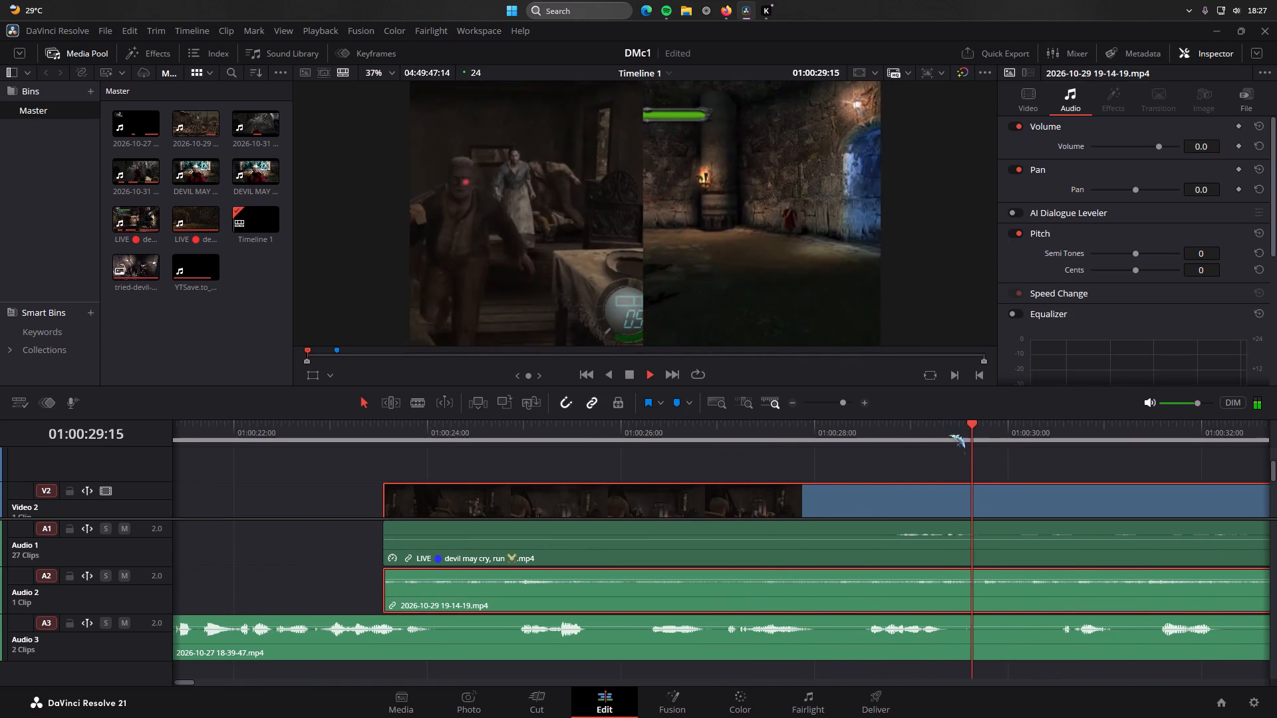
pyautogui.moveTo(888, 435); pyautogui.dragTo(172, 491)
pyautogui.moveTo(776, 632); pyautogui.dragTo(765, 632)
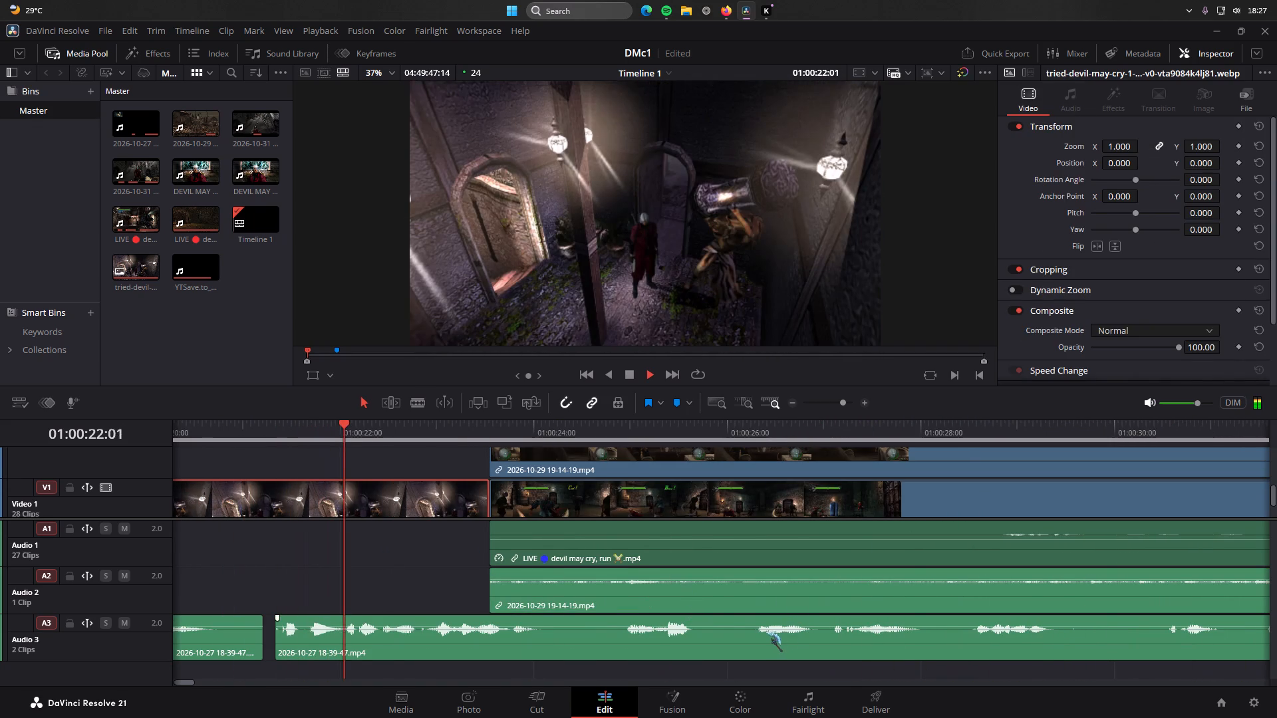
pyautogui.moveTo(765, 632); pyautogui.dragTo(757, 632)
pyautogui.press('space')
pyautogui.click(488, 646)
pyautogui.moveTo(488, 646); pyautogui.dragTo(454, 648)
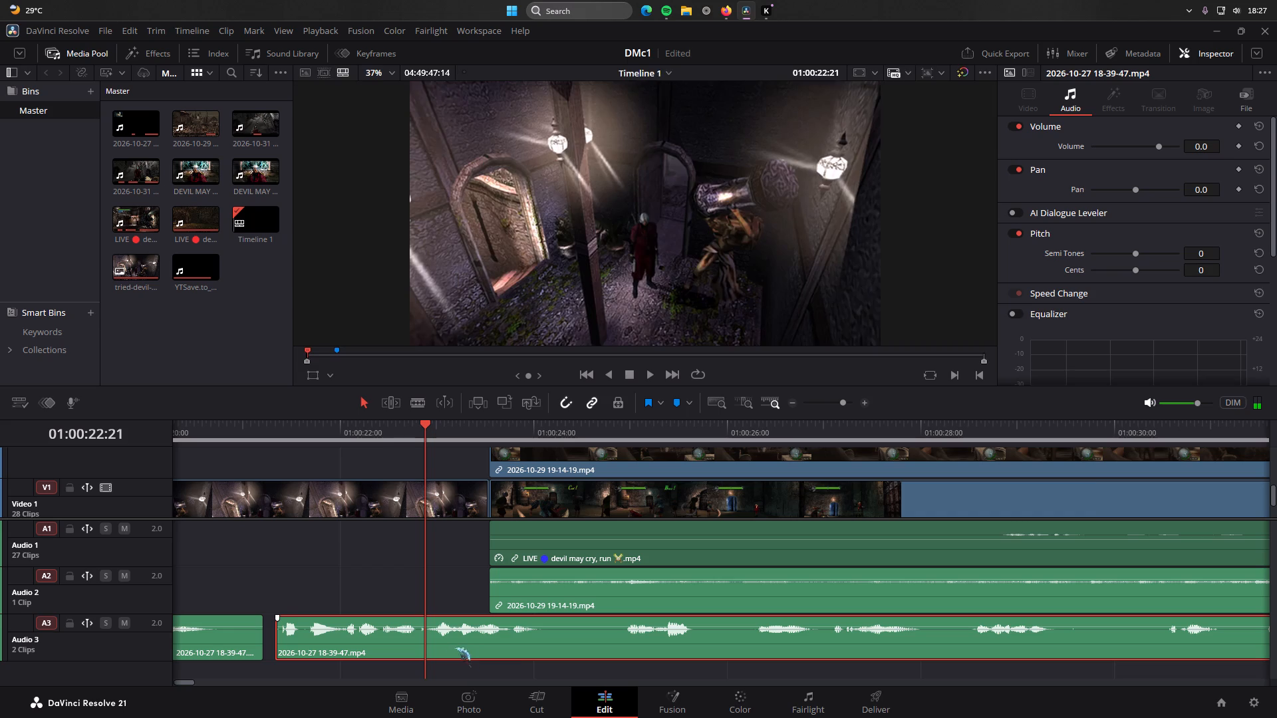
pyautogui.moveTo(454, 648); pyautogui.dragTo(436, 648)
pyautogui.moveTo(504, 648); pyautogui.dragTo(486, 648)
# Replay from the joined Audio 3 clips into the split-screen section, up to about 01:00:28, to examine the voice track.
pyautogui.moveTo(430, 434); pyautogui.dragTo(321, 439)
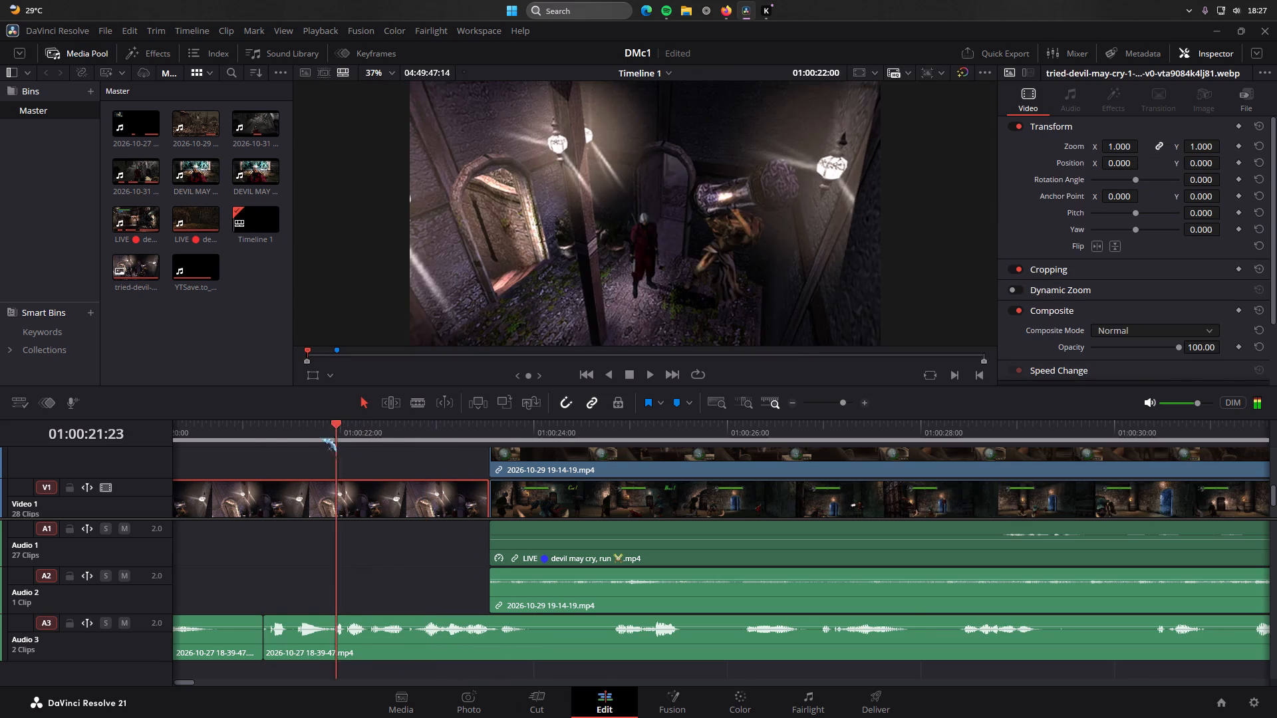
pyautogui.moveTo(321, 439); pyautogui.dragTo(229, 440)
pyautogui.press('space')
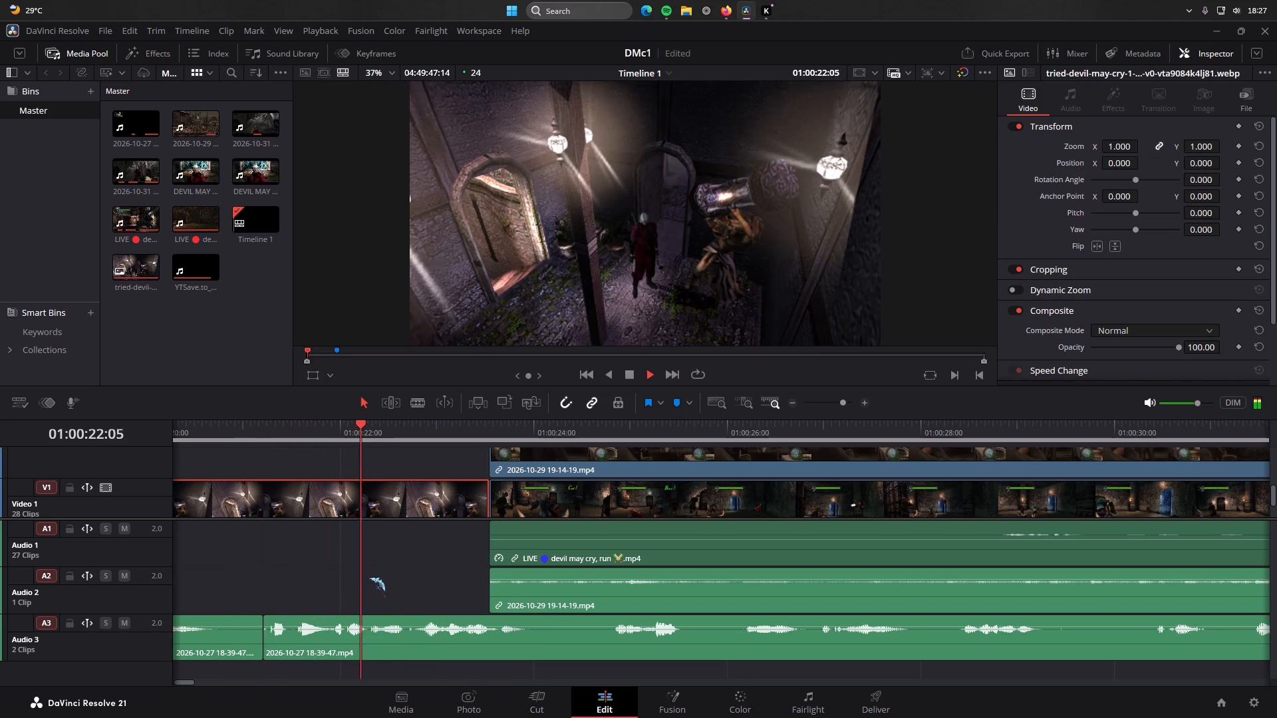
pyautogui.press('space')
pyautogui.press('space')
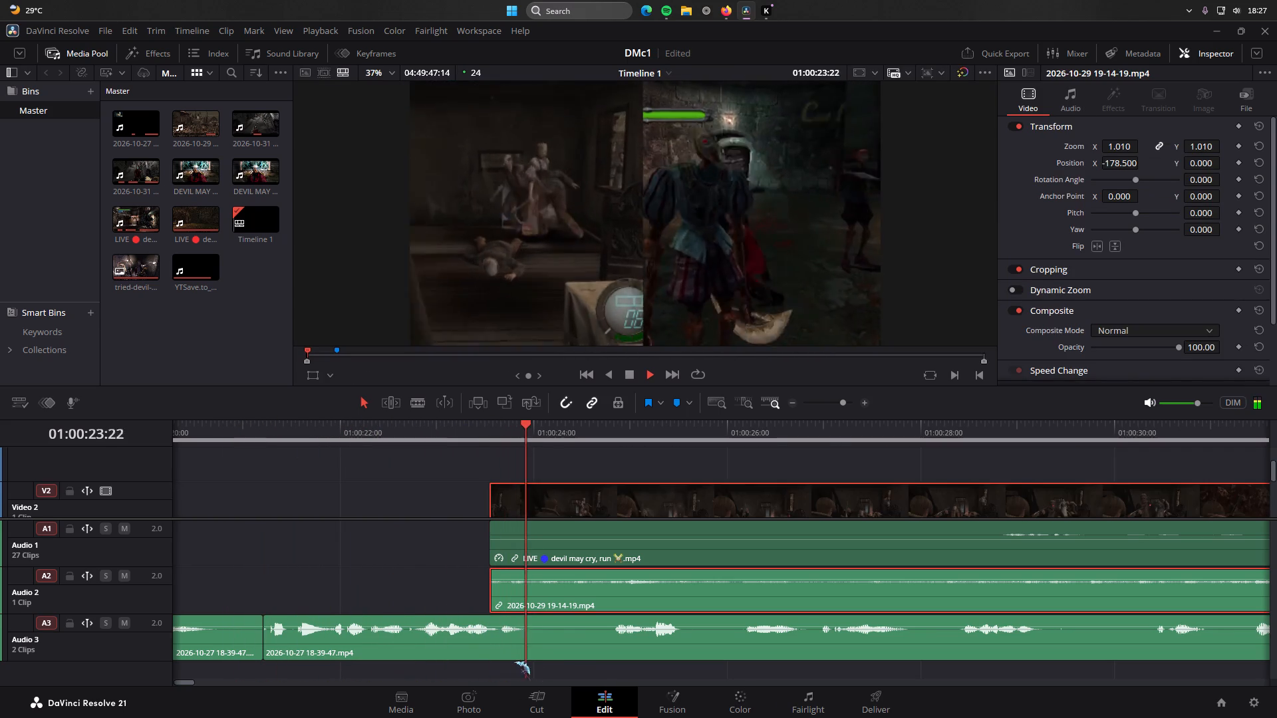
pyautogui.press('space')
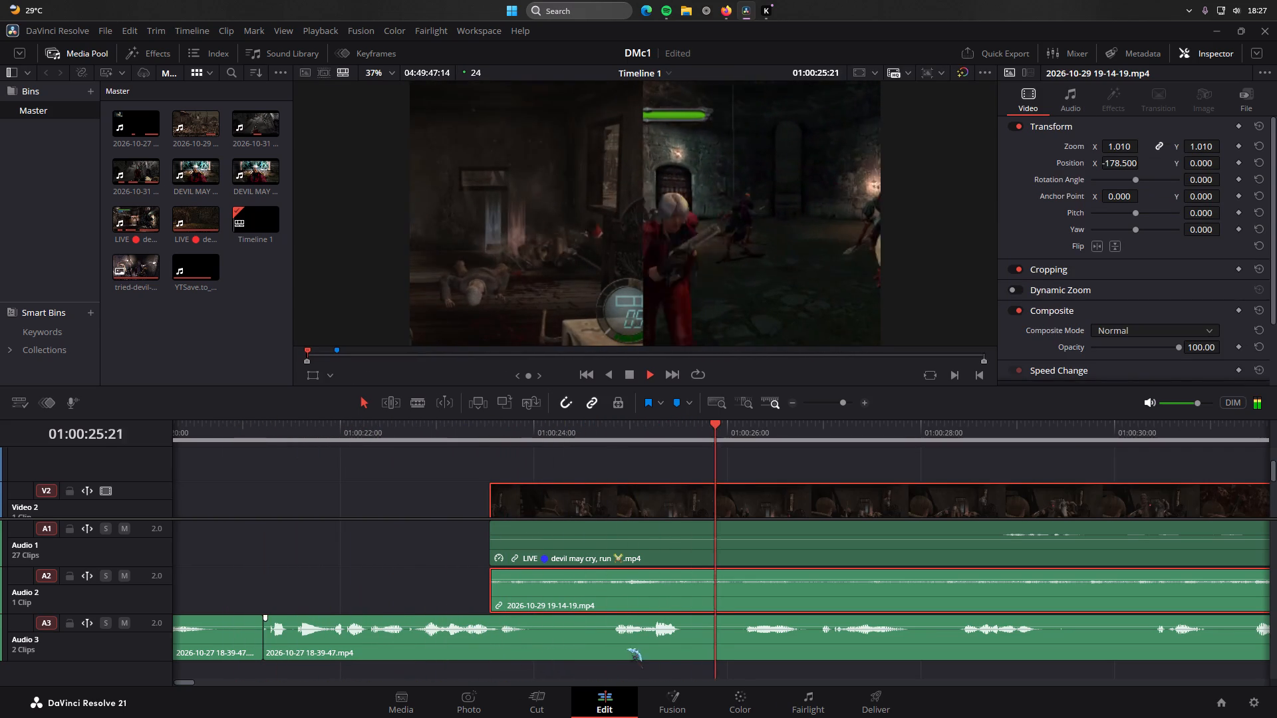
pyautogui.press('space')
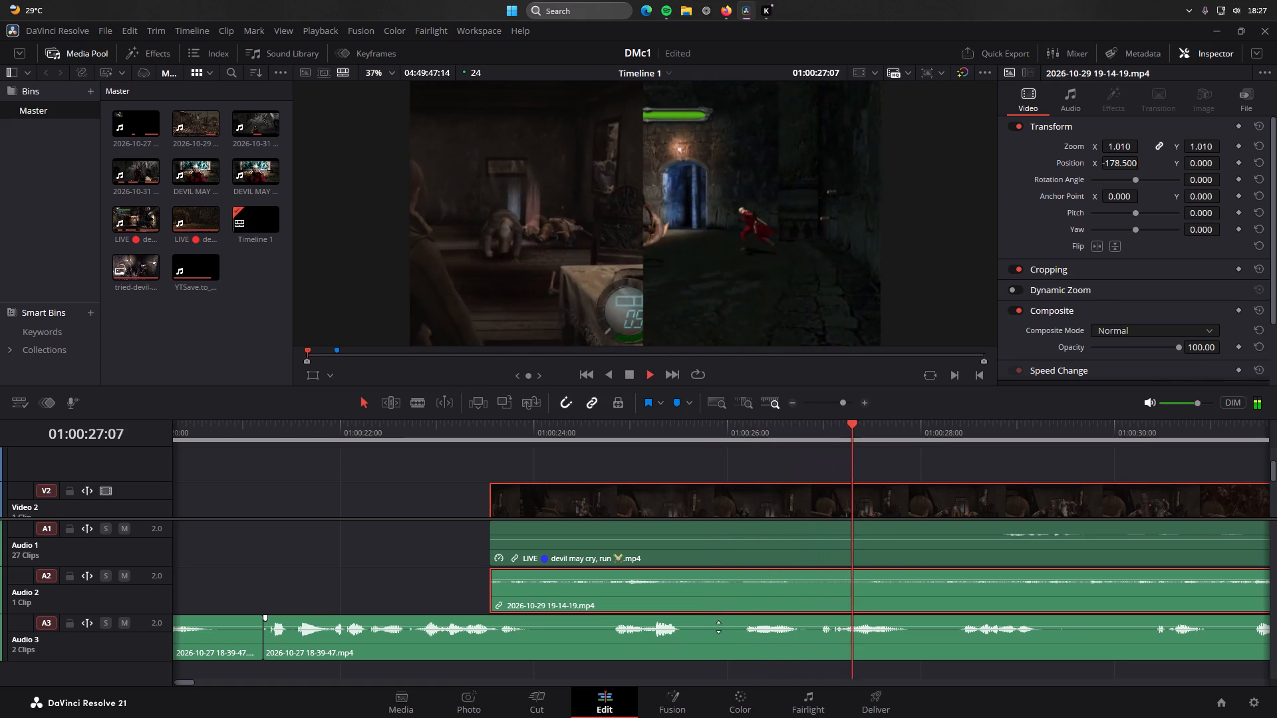
pyautogui.press('space')
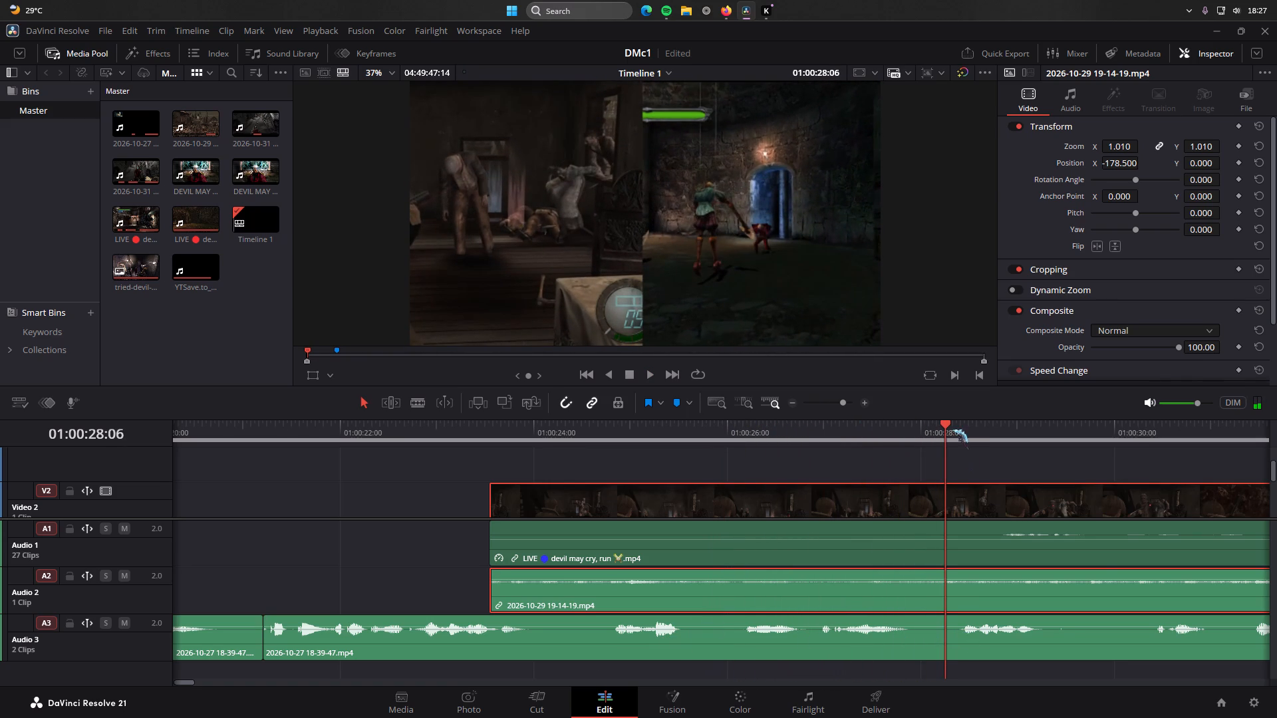
# Split the Audio 3 voice clip at 01:00:27:23 and again about ten frames further on, isolating the silent pause.
pyautogui.moveTo(952, 430); pyautogui.dragTo(916, 443)
pyautogui.click(935, 653)
pyautogui.click(418, 414)
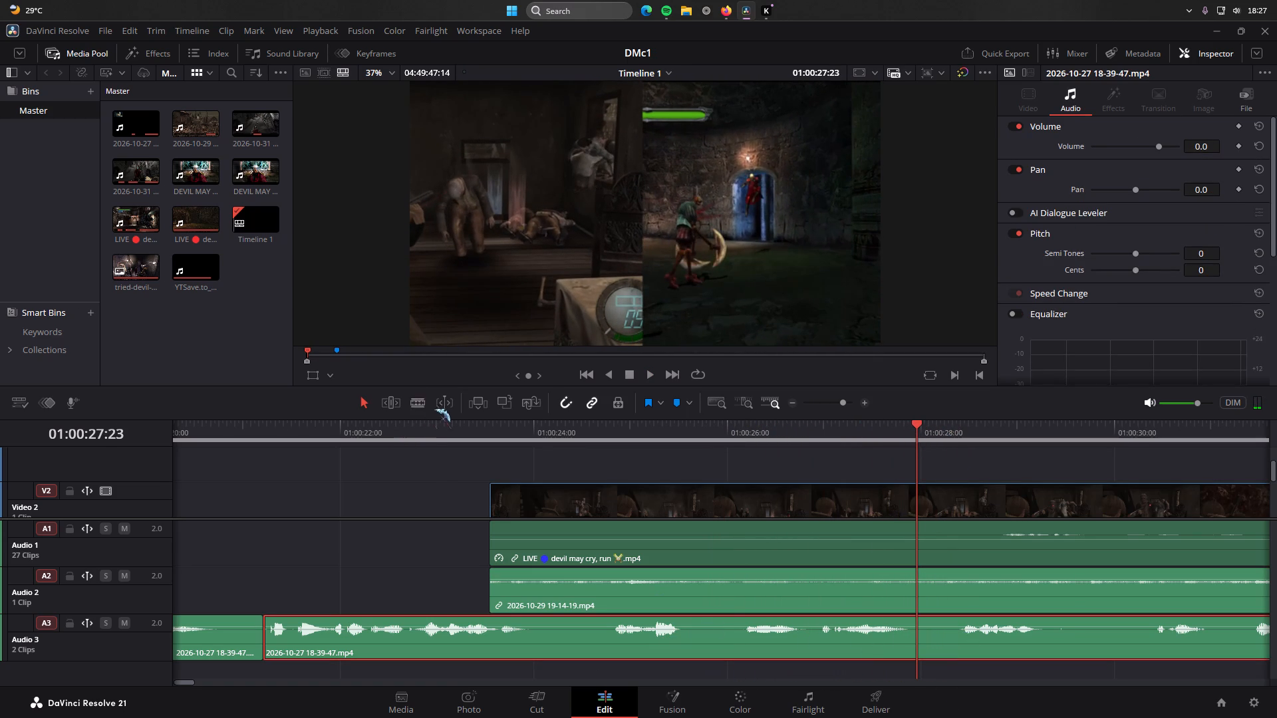
pyautogui.click(416, 406)
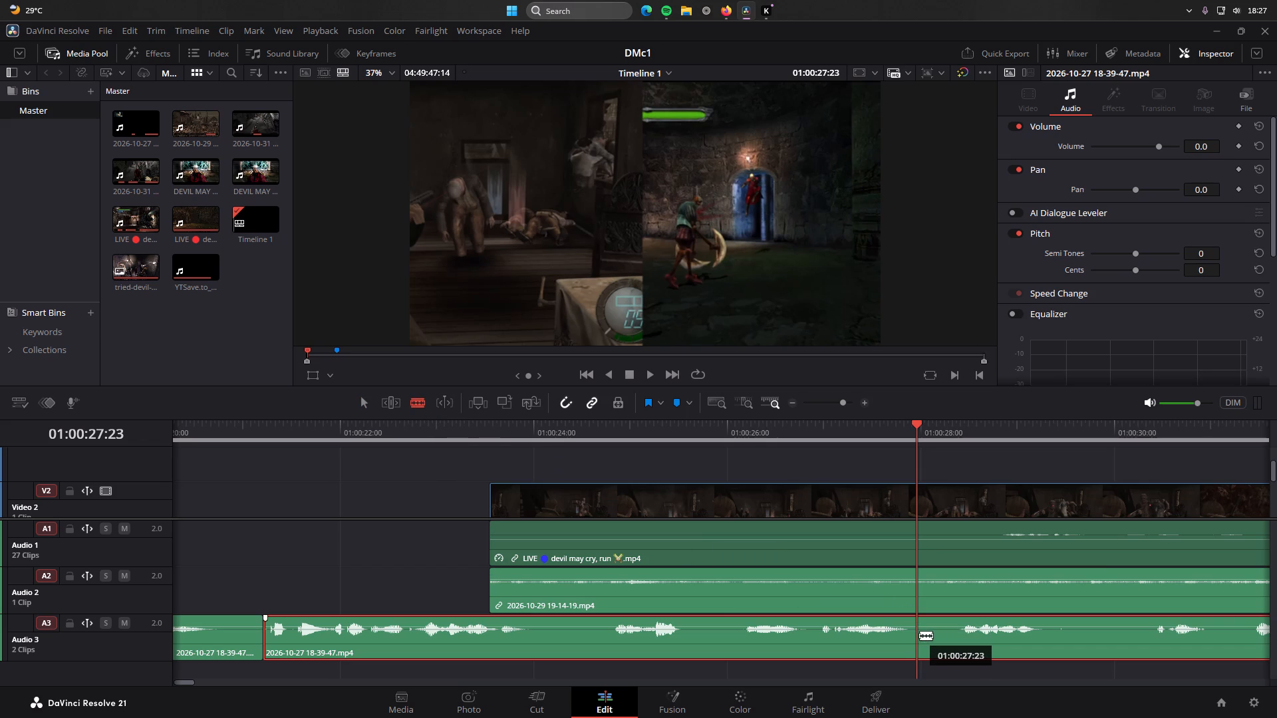
pyautogui.click(919, 635)
pyautogui.click(957, 635)
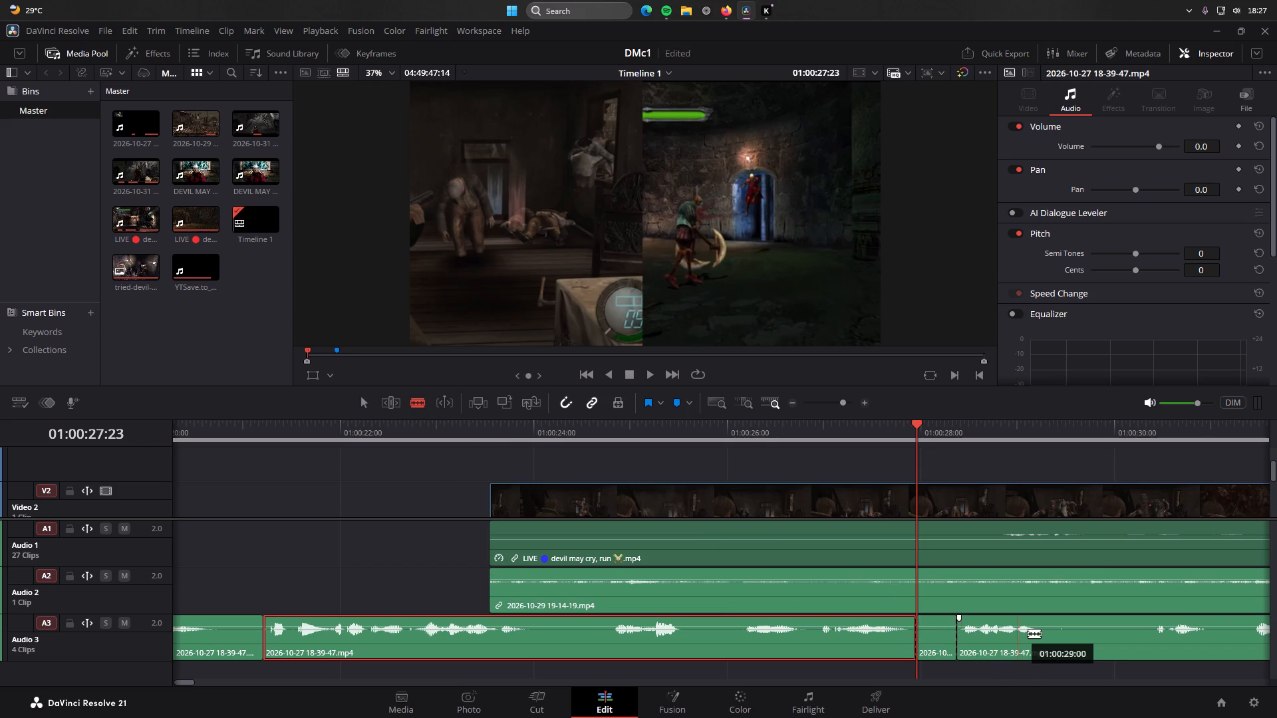
# Play past the cuts and ripple-delete the short silent segment between them on Audio 3, closing the gap.
pyautogui.press('space')
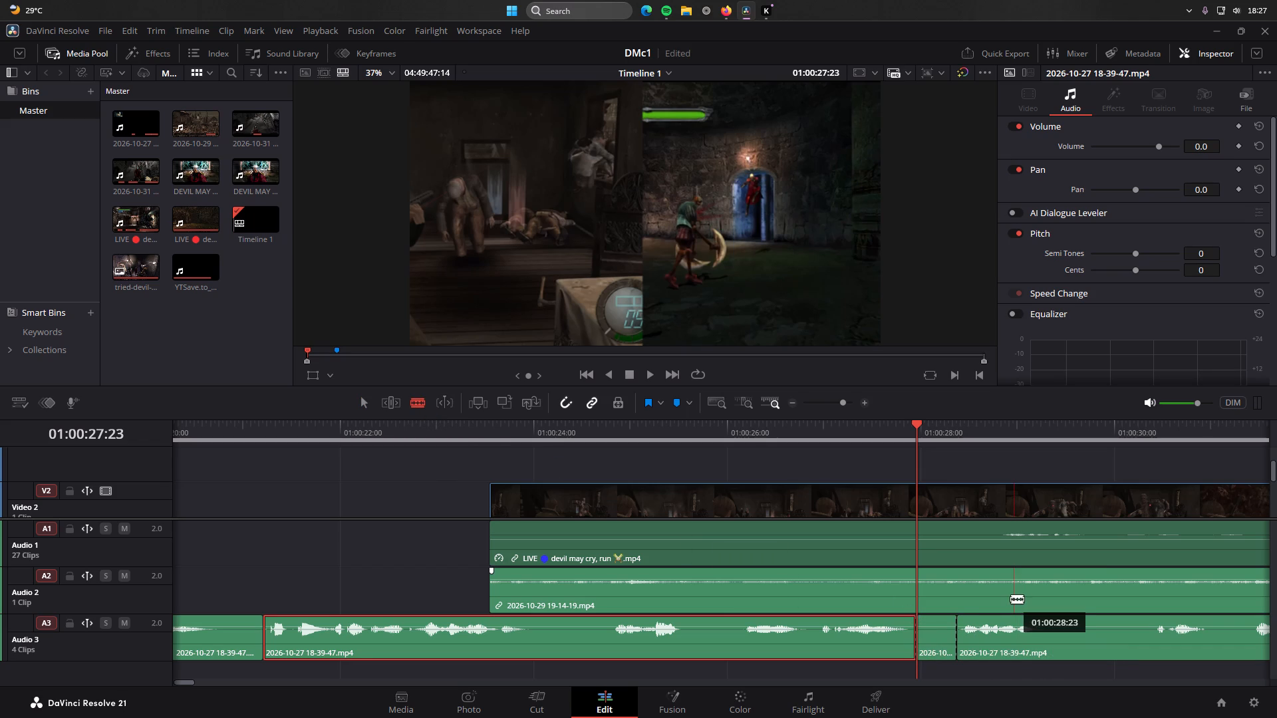
pyautogui.press('space')
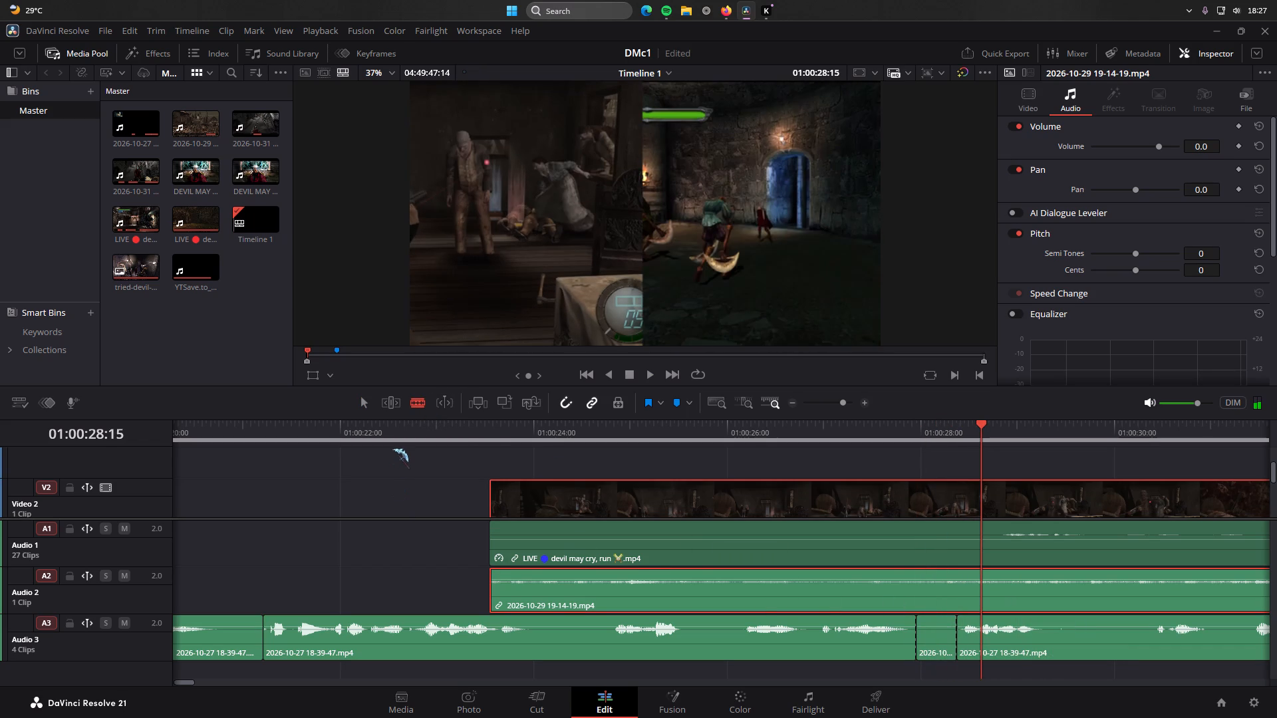
pyautogui.press('a')
pyautogui.click(942, 651)
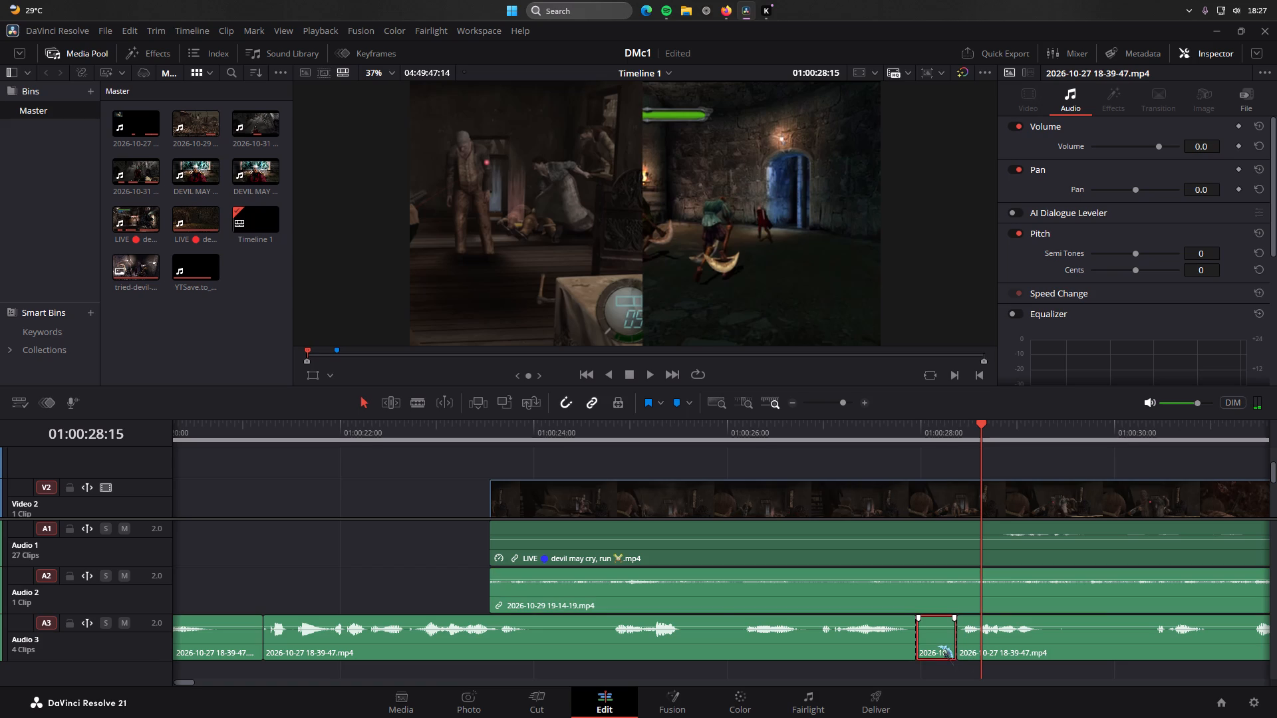
pyautogui.press('Delete')
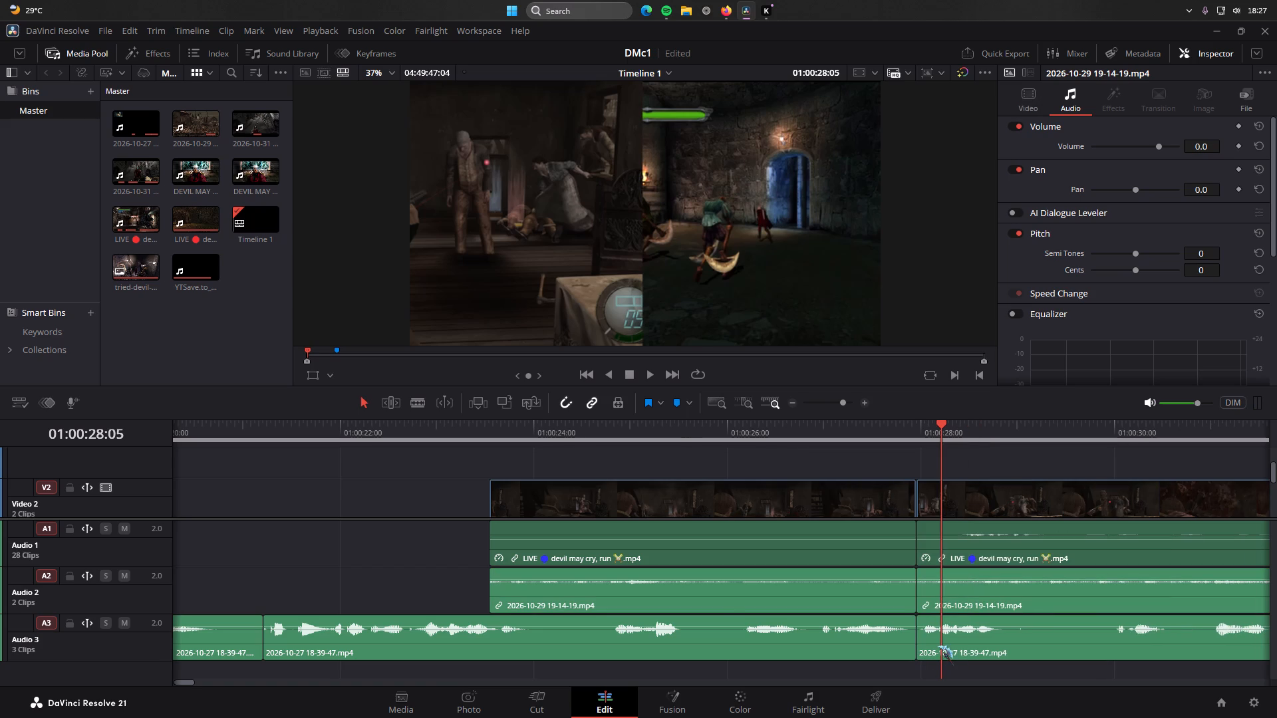
# Replay the voice track around the closed gap, from about 01:00:26 to 01:00:30, to examine the cut.
pyautogui.moveTo(948, 423); pyautogui.dragTo(867, 435)
pyautogui.press('space')
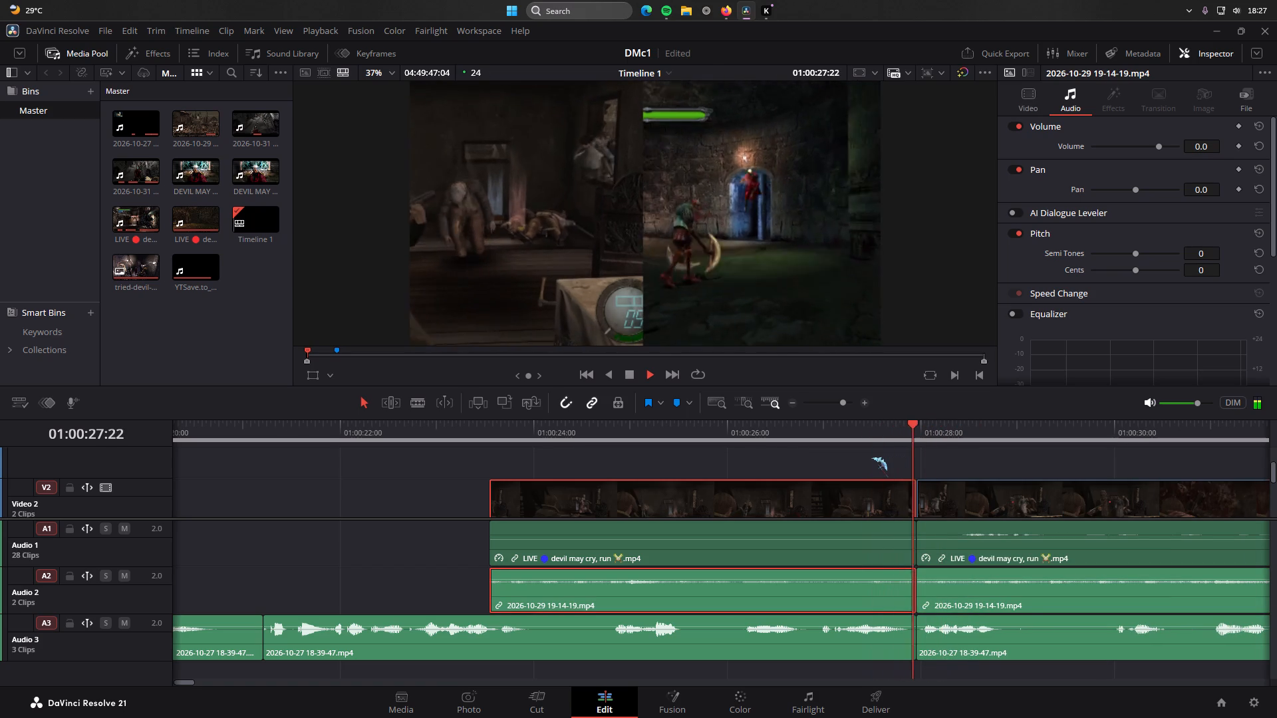
pyautogui.moveTo(1034, 431); pyautogui.dragTo(718, 456)
pyautogui.press('space')
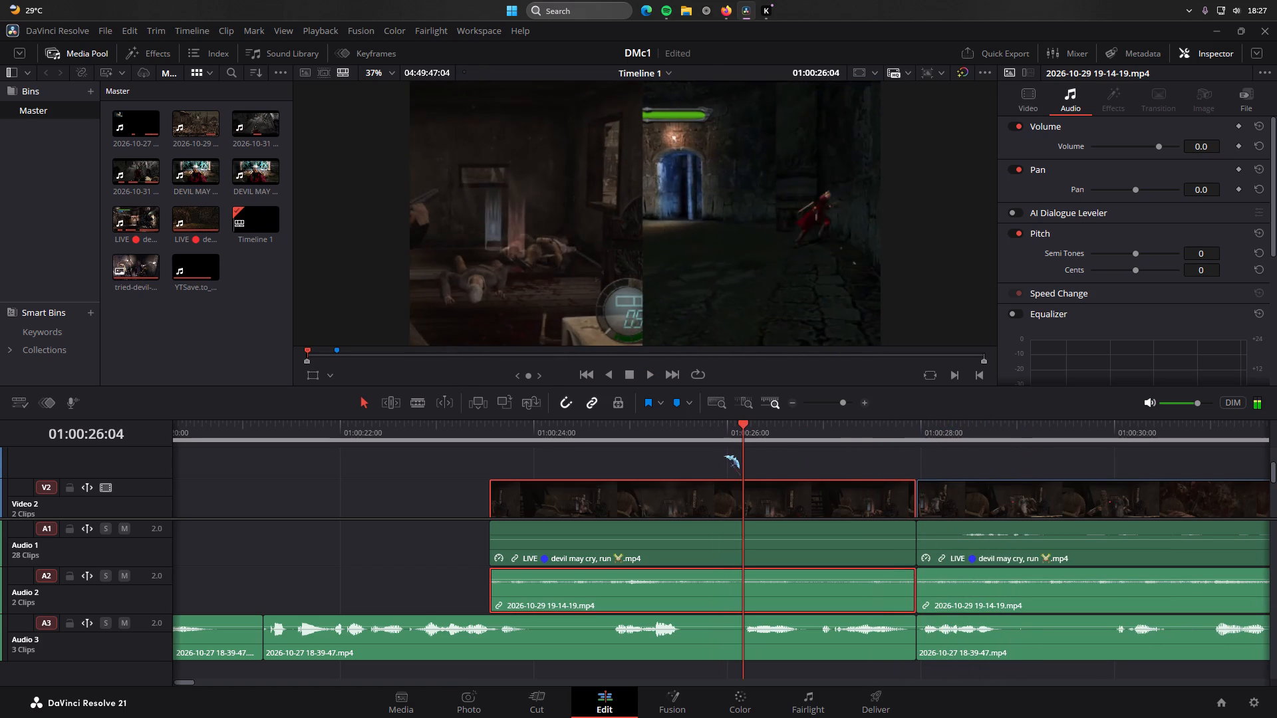
pyautogui.press('space')
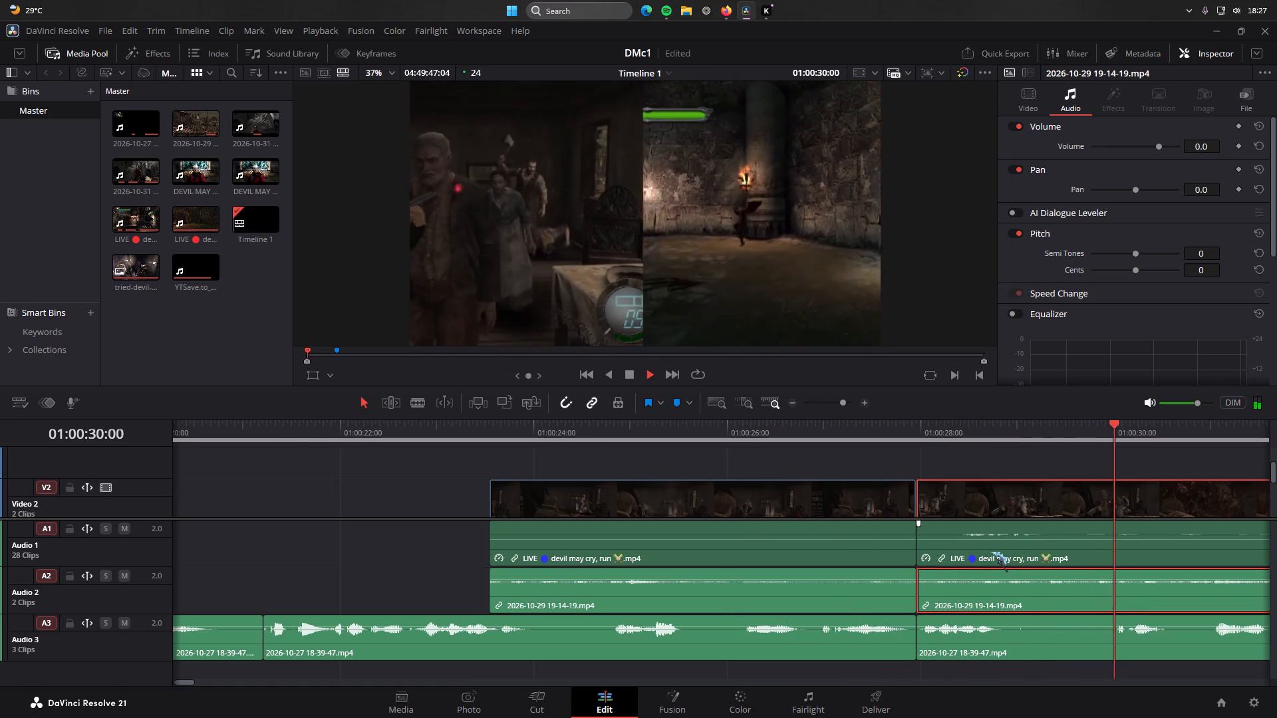
pyautogui.moveTo(1193, 439); pyautogui.dragTo(849, 461)
pyautogui.press('space')
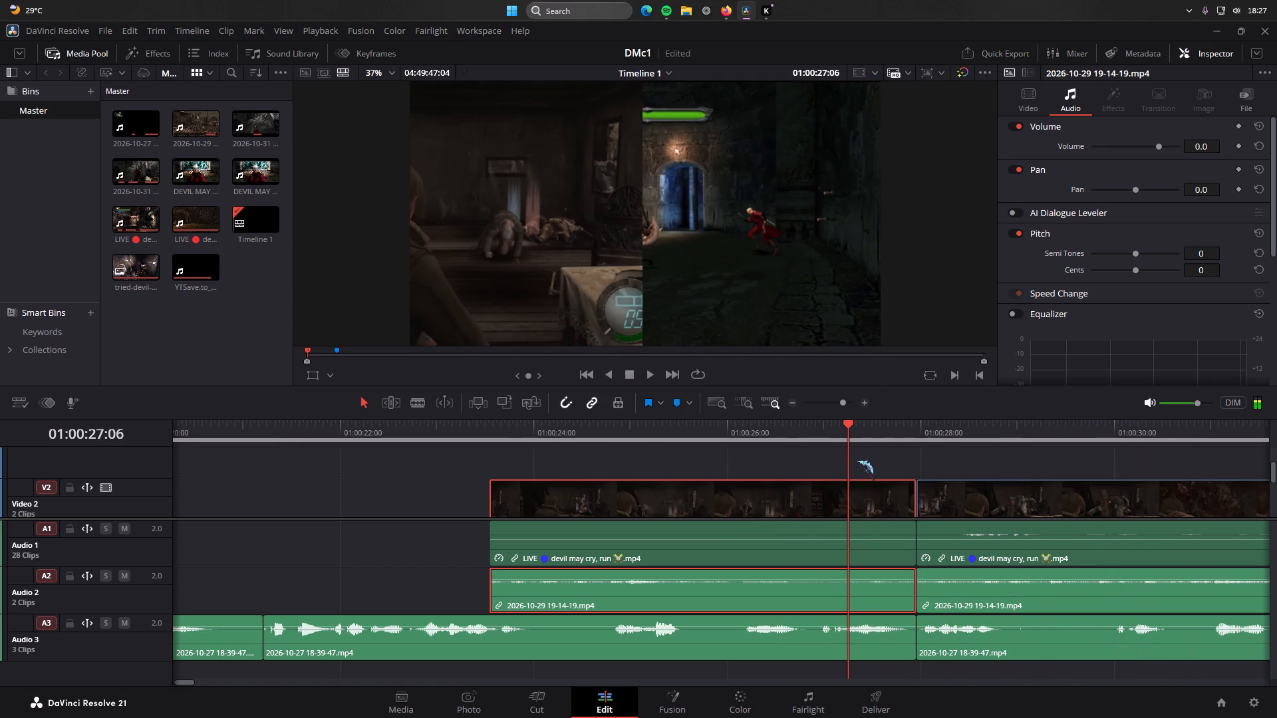
pyautogui.press('space')
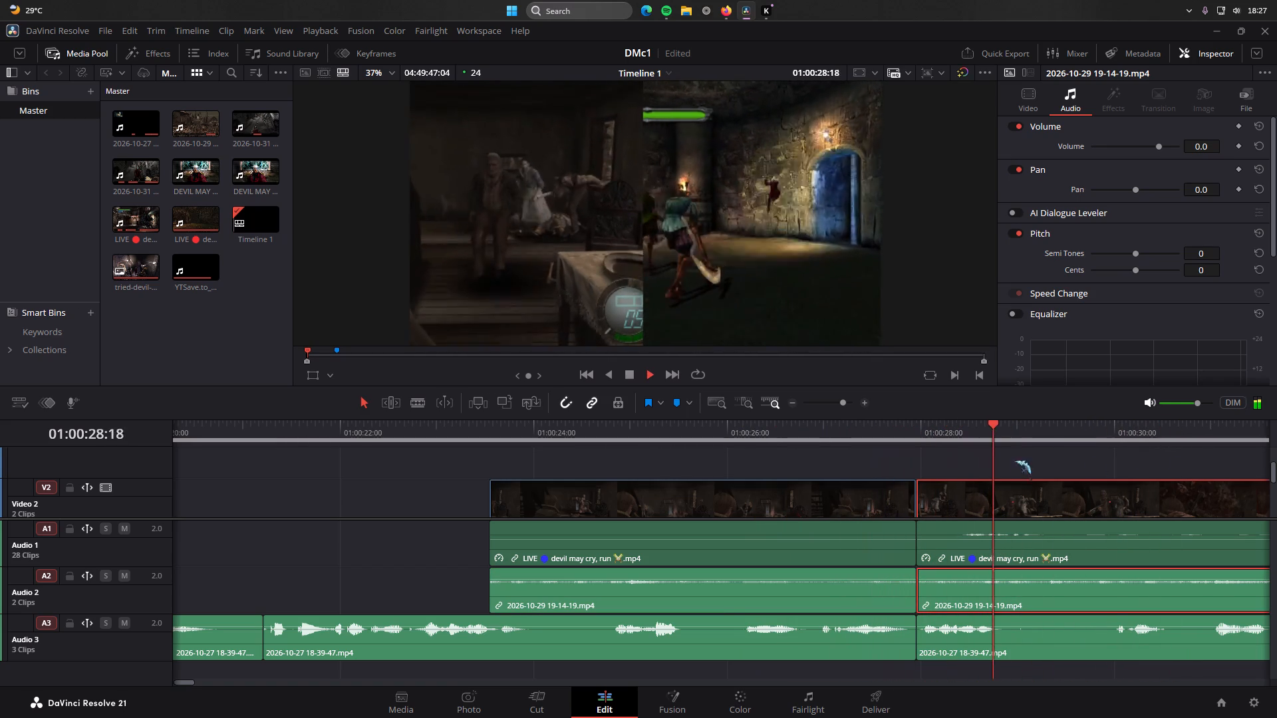
pyautogui.moveTo(1023, 439); pyautogui.dragTo(1002, 439)
# Undo the ripple delete of the short silent segment on Audio 3.
pyautogui.hotkey('ctrl', 'z')
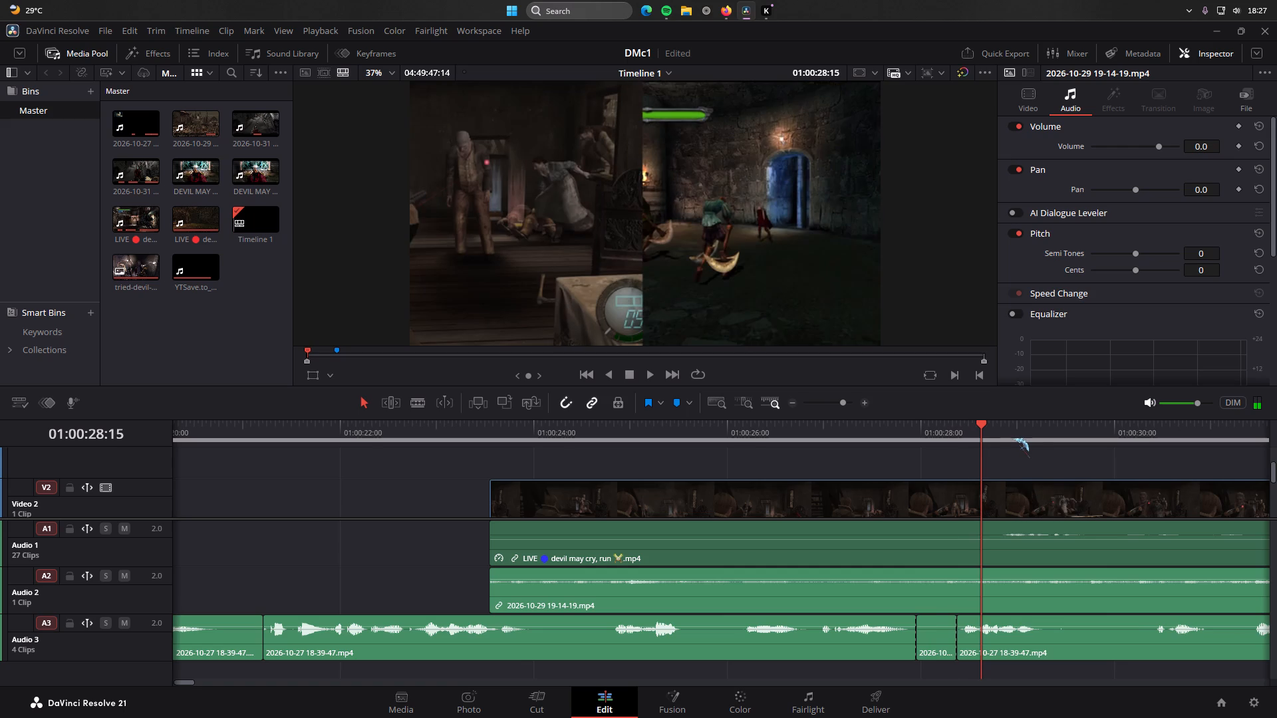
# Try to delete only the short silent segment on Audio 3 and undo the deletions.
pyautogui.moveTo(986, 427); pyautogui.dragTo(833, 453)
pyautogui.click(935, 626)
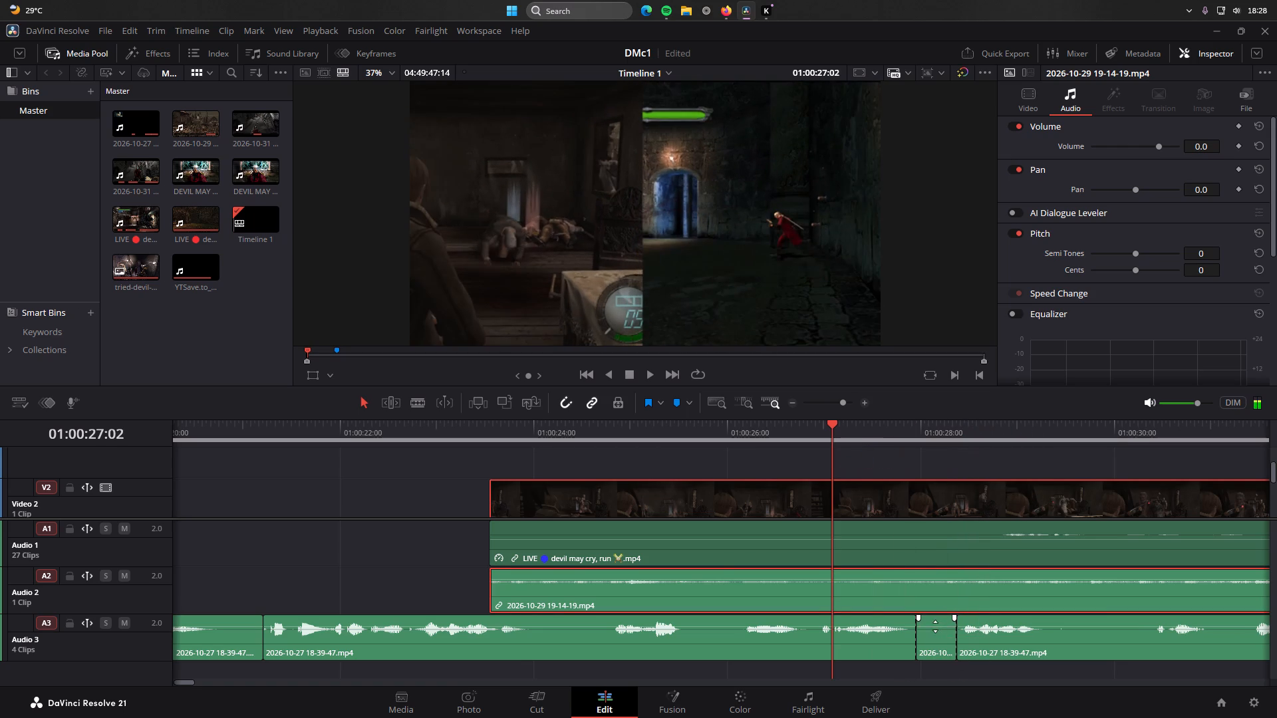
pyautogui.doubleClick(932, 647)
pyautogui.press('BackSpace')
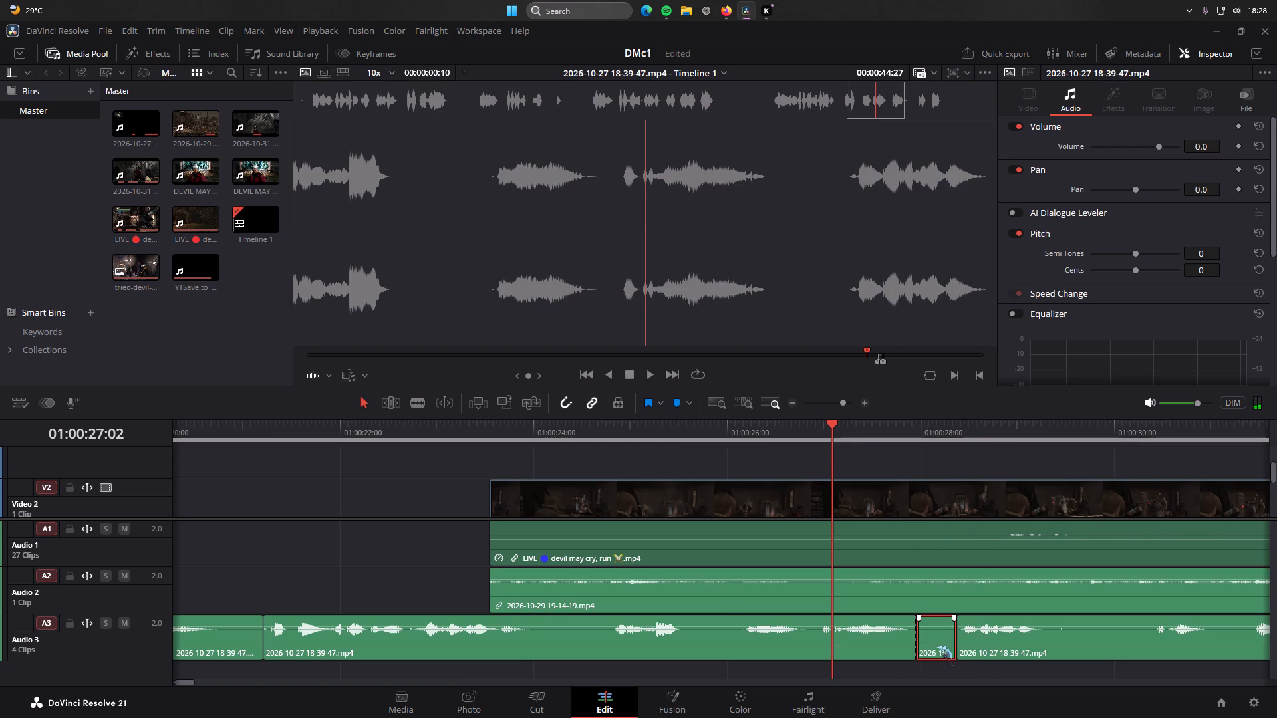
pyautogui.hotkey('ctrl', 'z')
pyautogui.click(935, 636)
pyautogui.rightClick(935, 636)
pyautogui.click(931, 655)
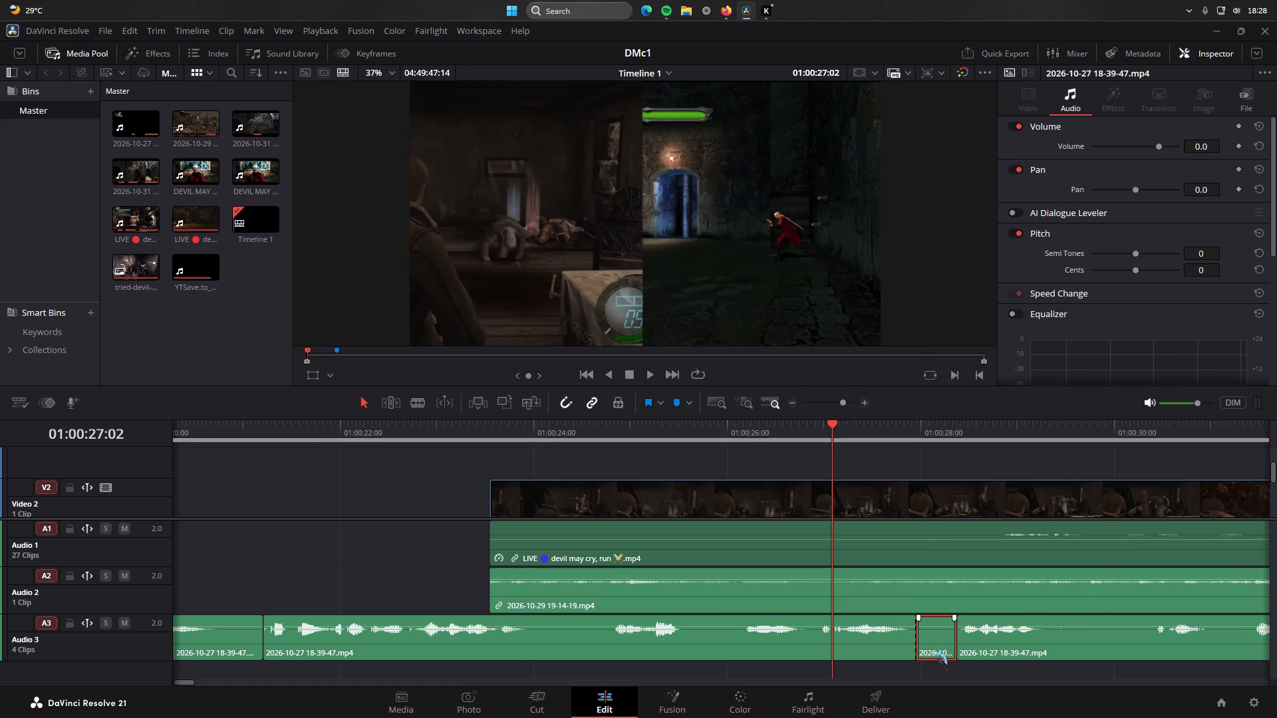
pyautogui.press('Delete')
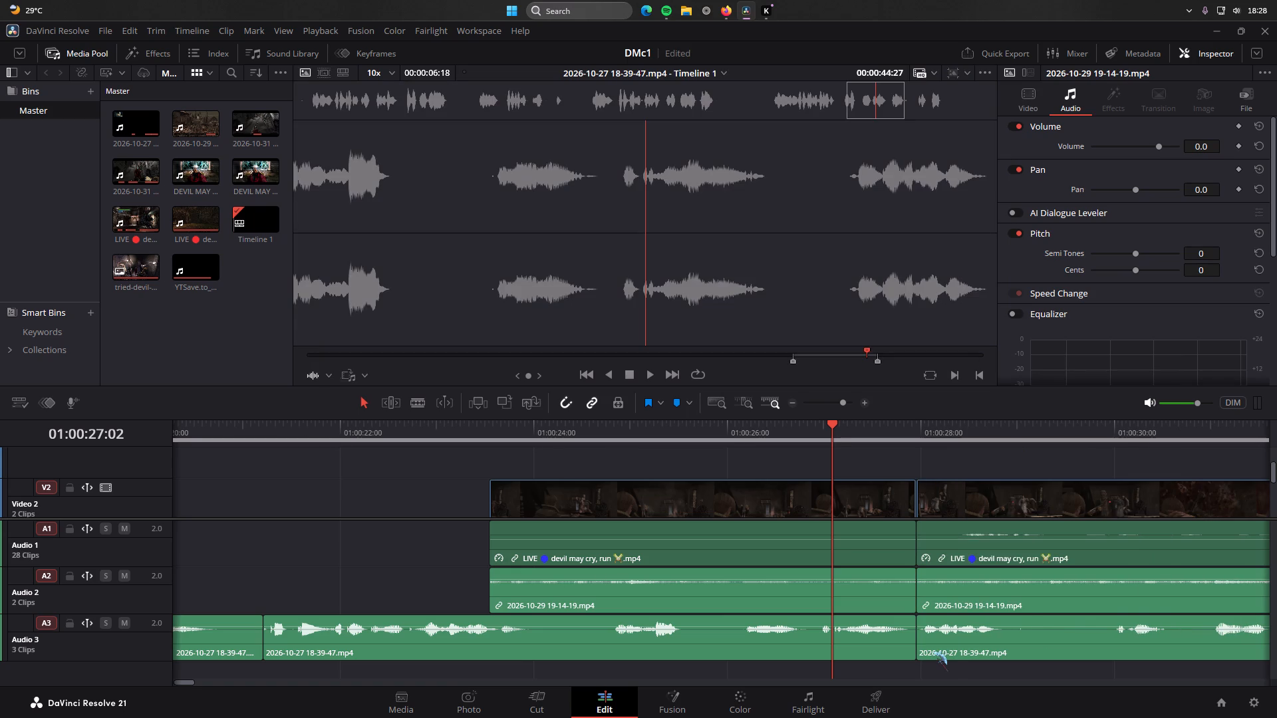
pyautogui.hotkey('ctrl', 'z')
# Disable Conform Lock on the short silent Audio 3 segment and delete the segment without rippling the other tracks.
pyautogui.click(930, 643)
pyautogui.rightClick(927, 648)
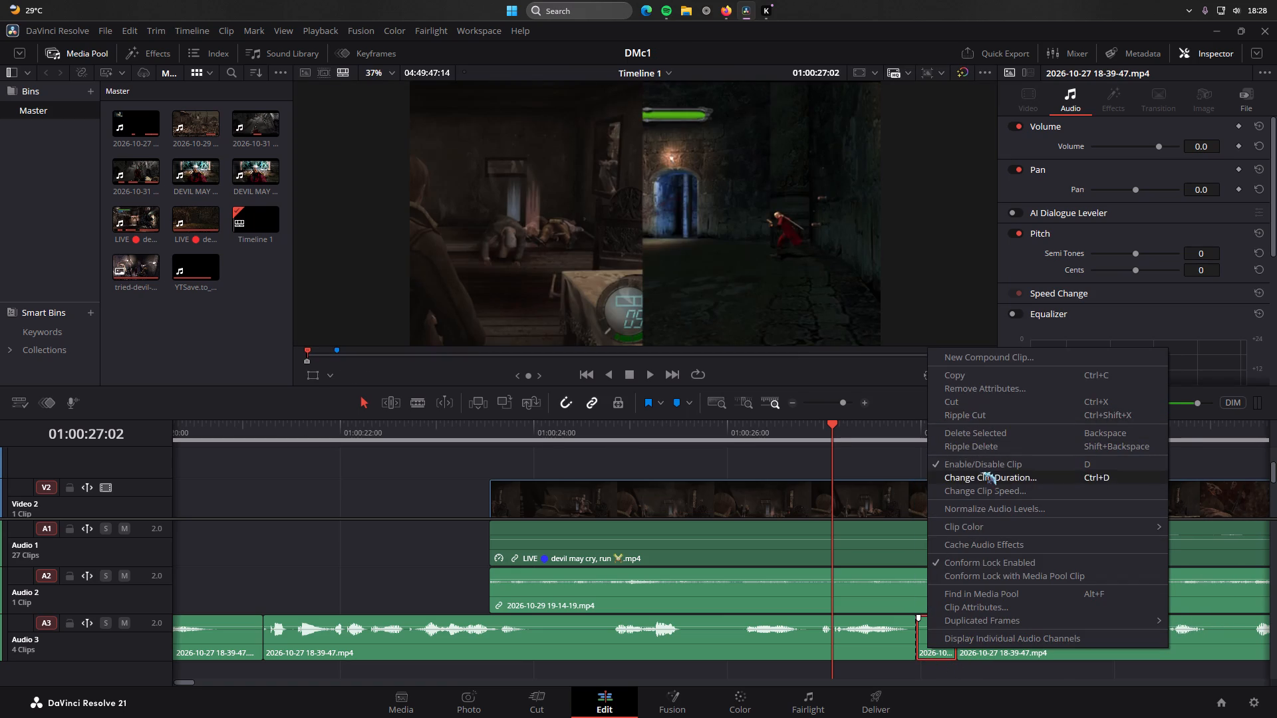
pyautogui.click(983, 565)
pyautogui.rightClick(936, 643)
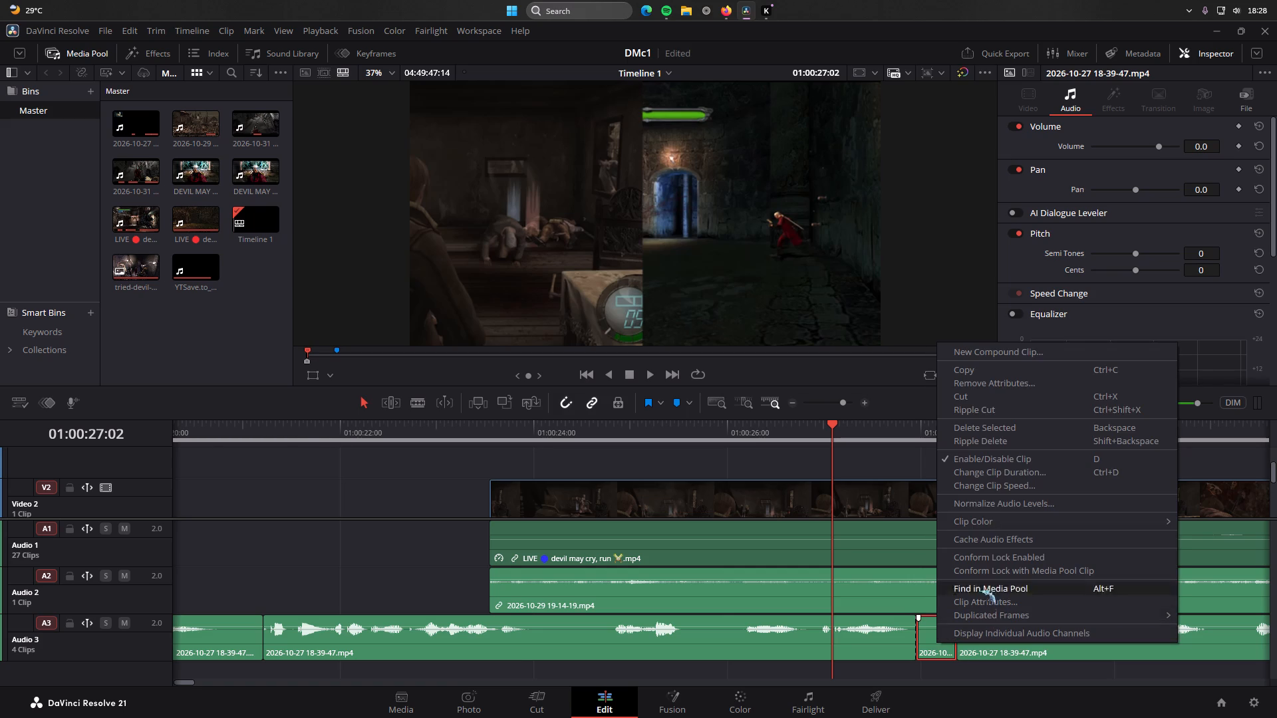
pyautogui.click(986, 431)
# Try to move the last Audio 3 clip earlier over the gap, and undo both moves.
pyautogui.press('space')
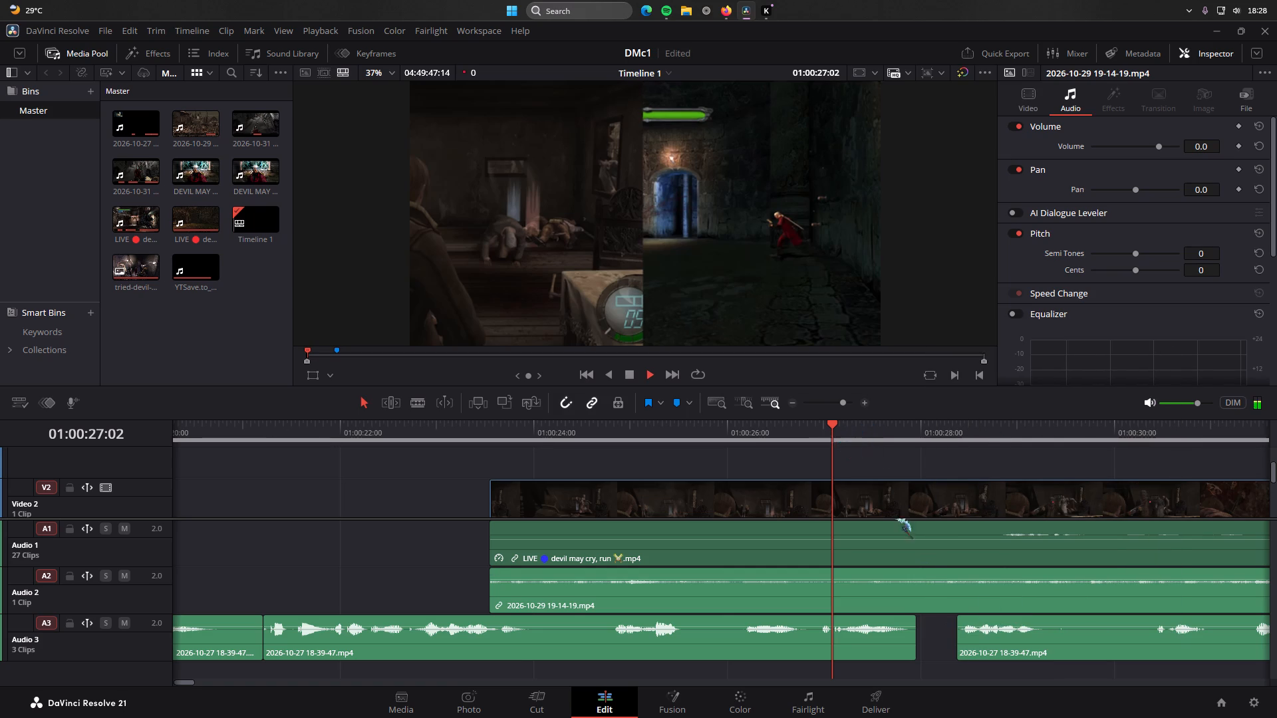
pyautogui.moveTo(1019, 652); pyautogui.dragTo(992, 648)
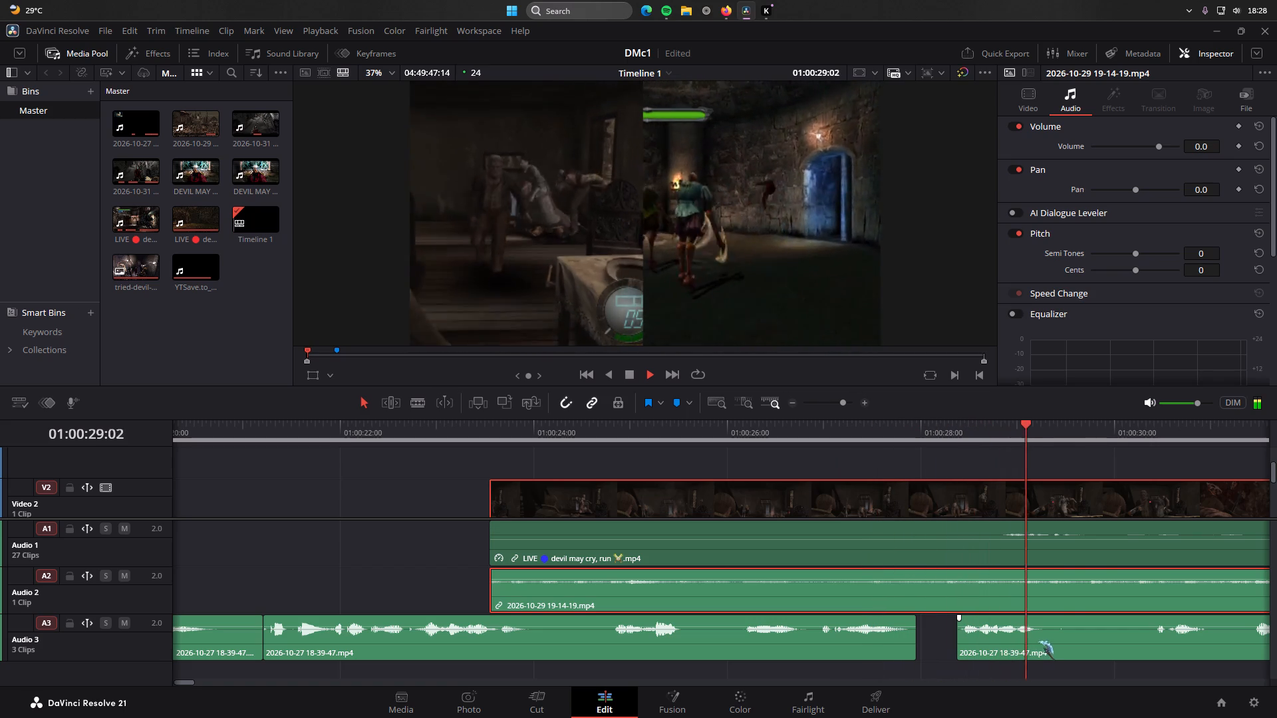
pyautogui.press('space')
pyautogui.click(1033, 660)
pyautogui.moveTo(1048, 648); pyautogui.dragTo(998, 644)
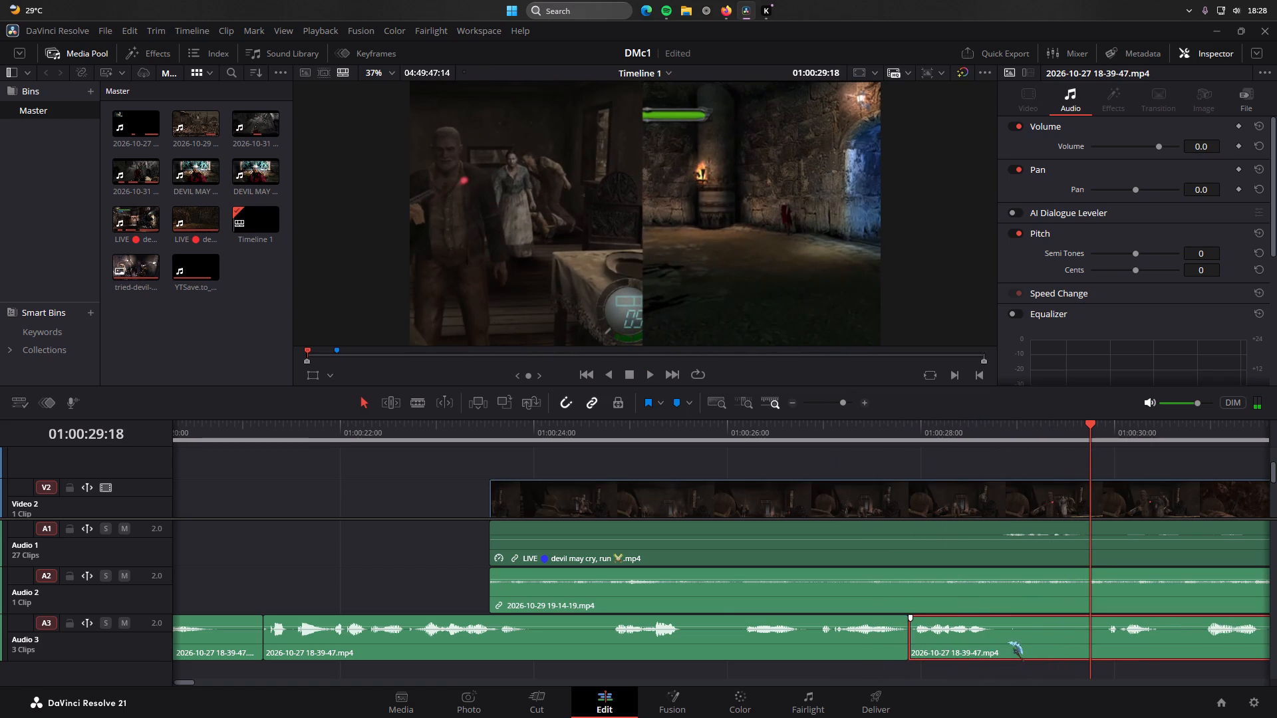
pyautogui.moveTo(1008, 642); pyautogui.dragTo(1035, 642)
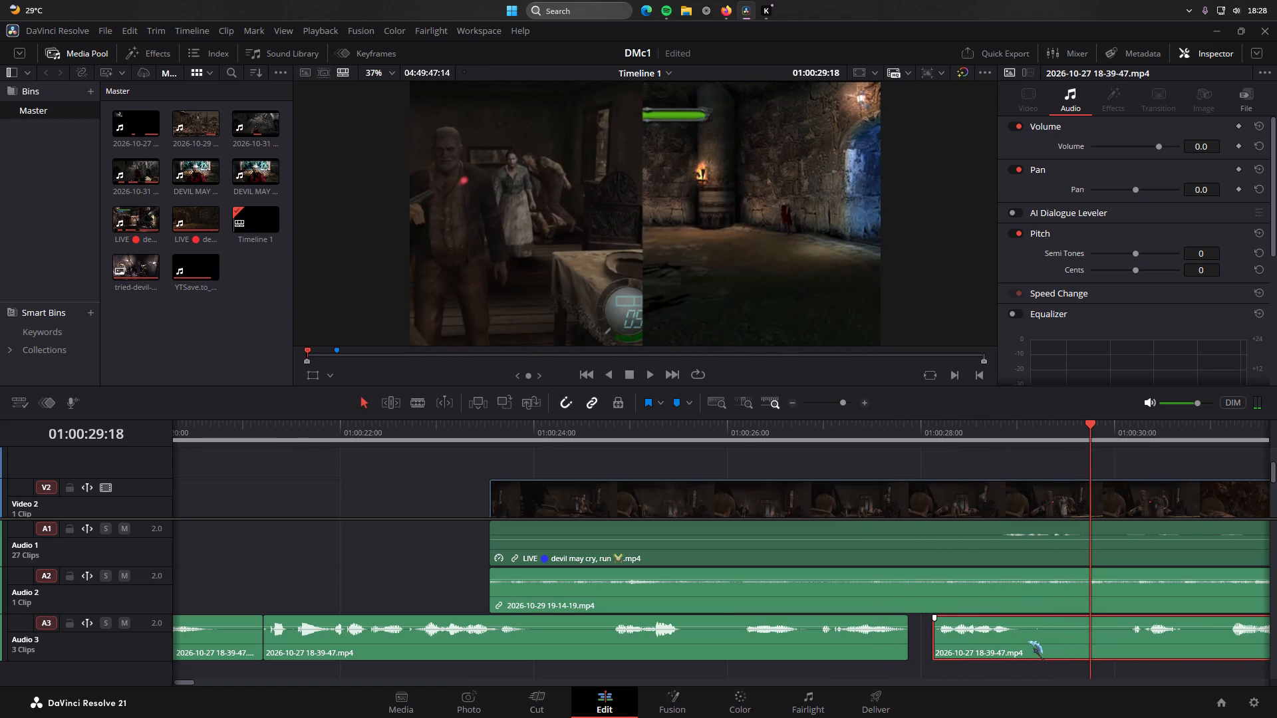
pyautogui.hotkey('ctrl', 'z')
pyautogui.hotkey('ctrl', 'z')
# Shift the last Audio 3 clip earlier so it butts exactly against the end of the preceding clip.
pyautogui.moveTo(1039, 645); pyautogui.dragTo(1032, 643)
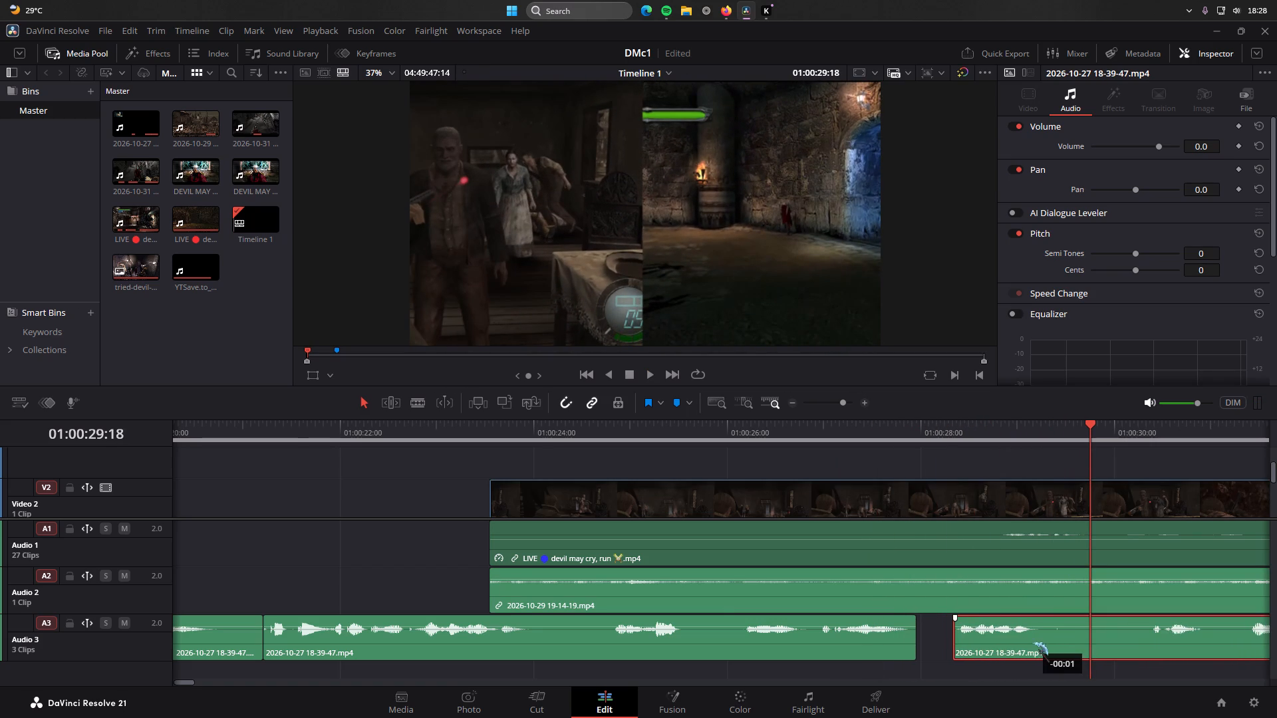
pyautogui.moveTo(1032, 643); pyautogui.dragTo(1002, 647)
# Replay across the rejoined Audio 3 clips and on to 01:00:32:10 to examine the voice track's pacing.
pyautogui.moveTo(1088, 441); pyautogui.dragTo(1052, 439)
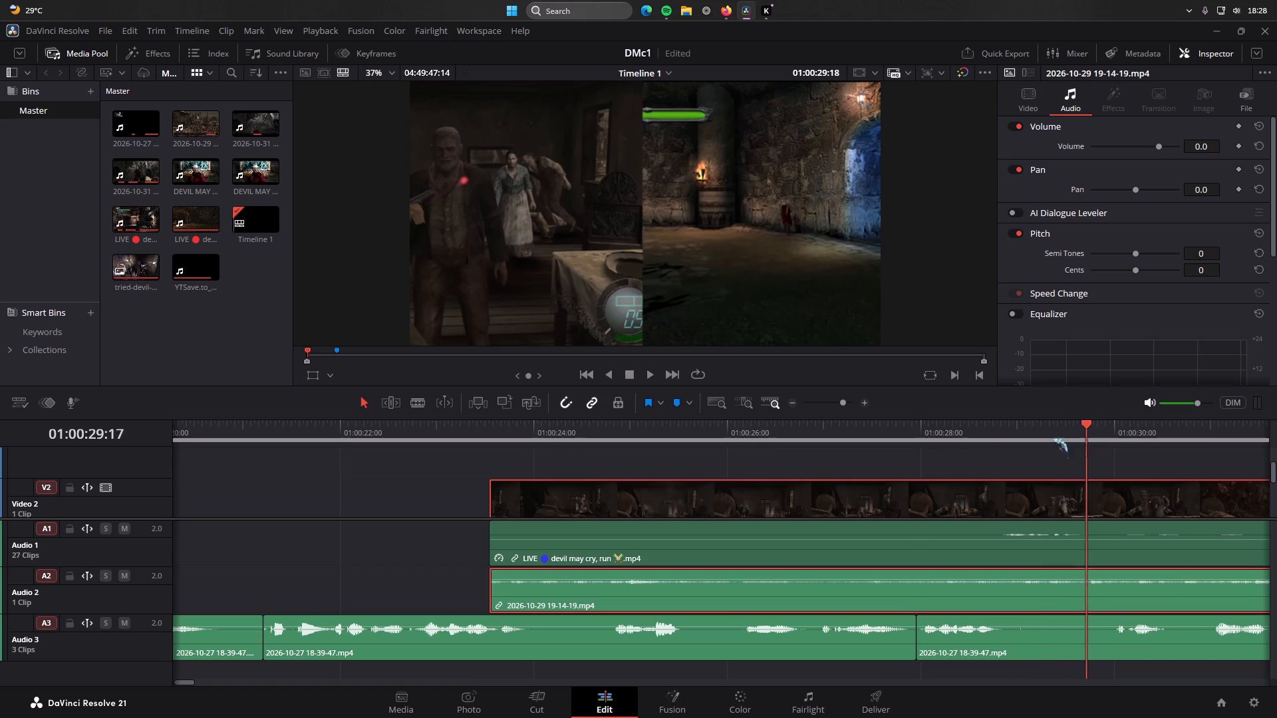
pyautogui.moveTo(1052, 439); pyautogui.dragTo(883, 461)
pyautogui.press('space')
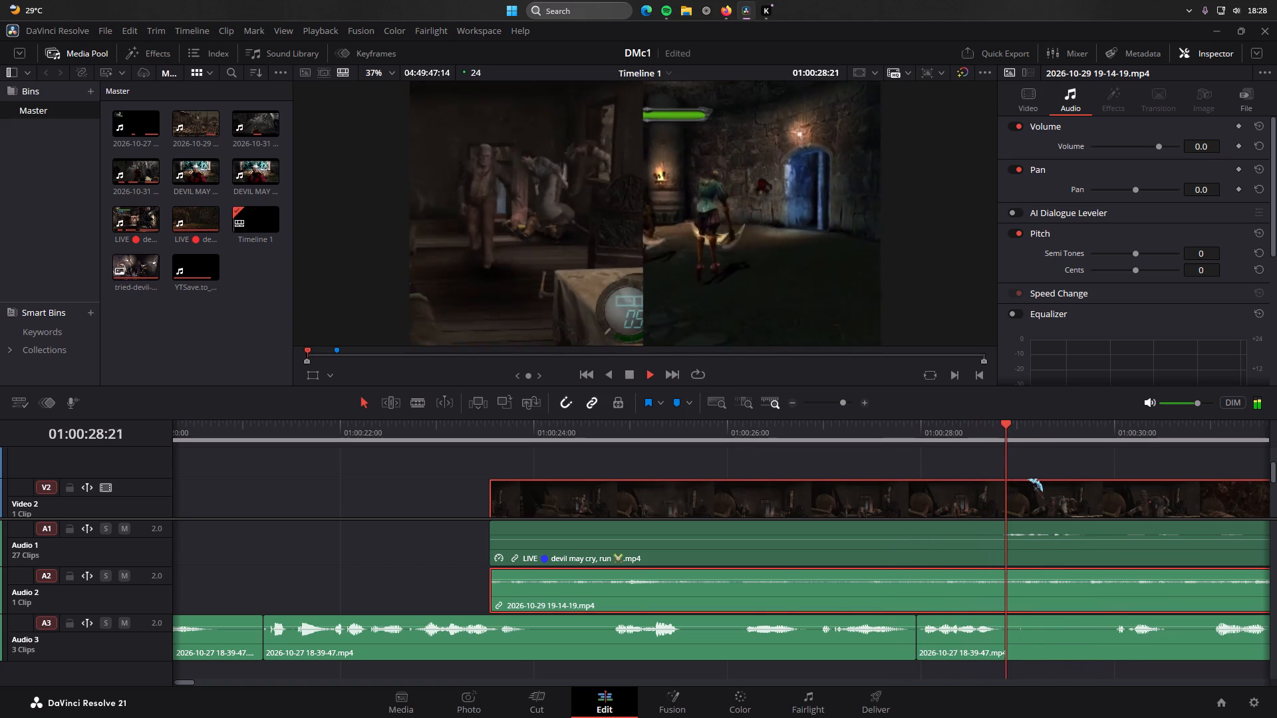
pyautogui.moveTo(1026, 447); pyautogui.dragTo(636, 469)
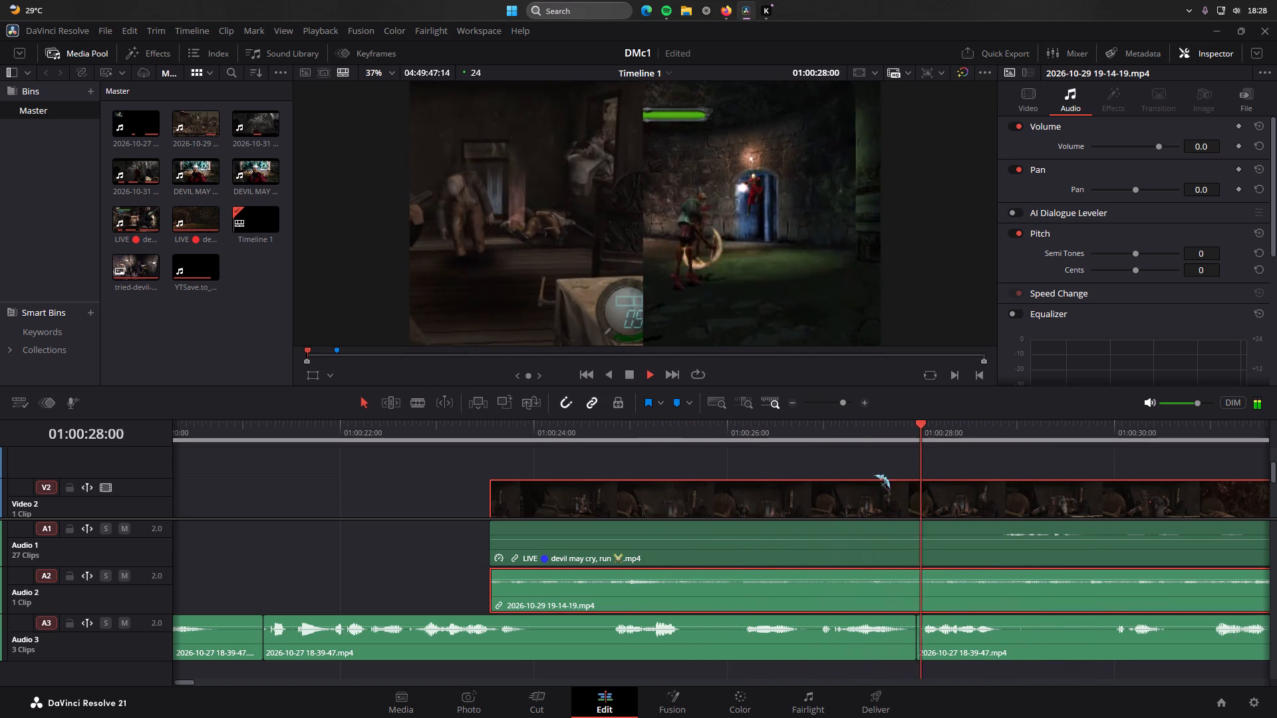
pyautogui.press('space')
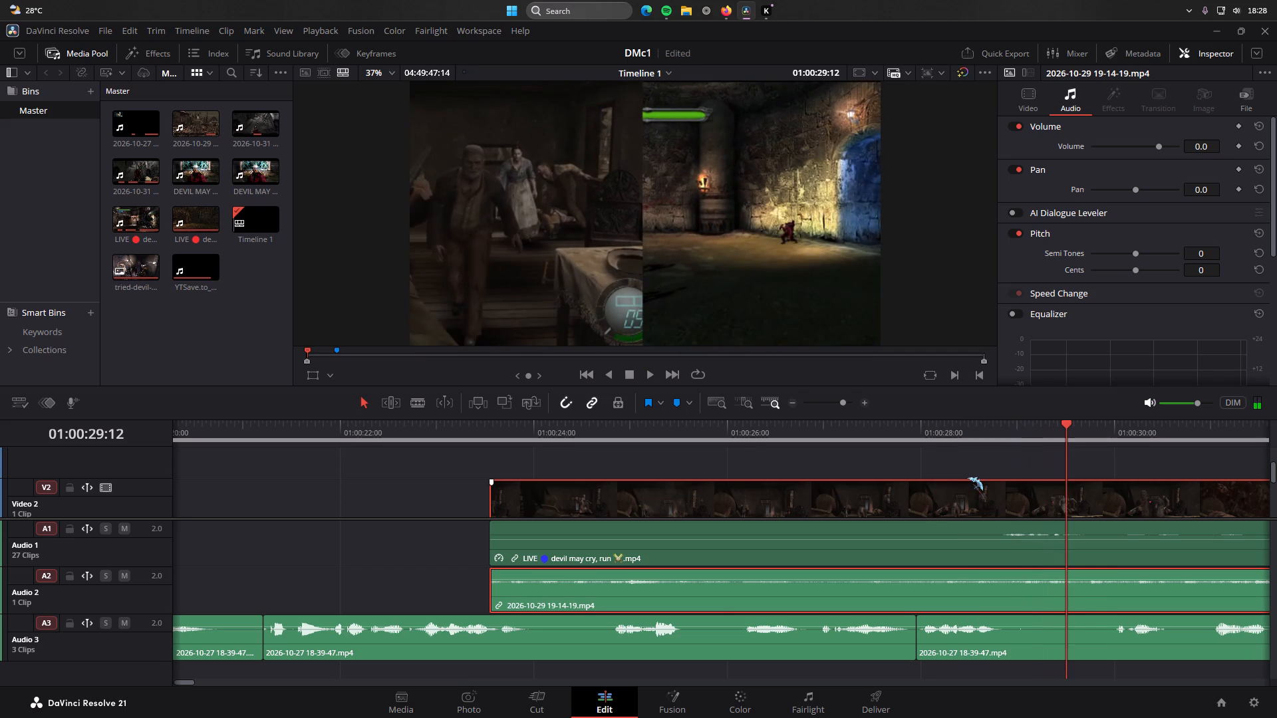
pyautogui.press('space')
pyautogui.press('space')
pyautogui.press('space')
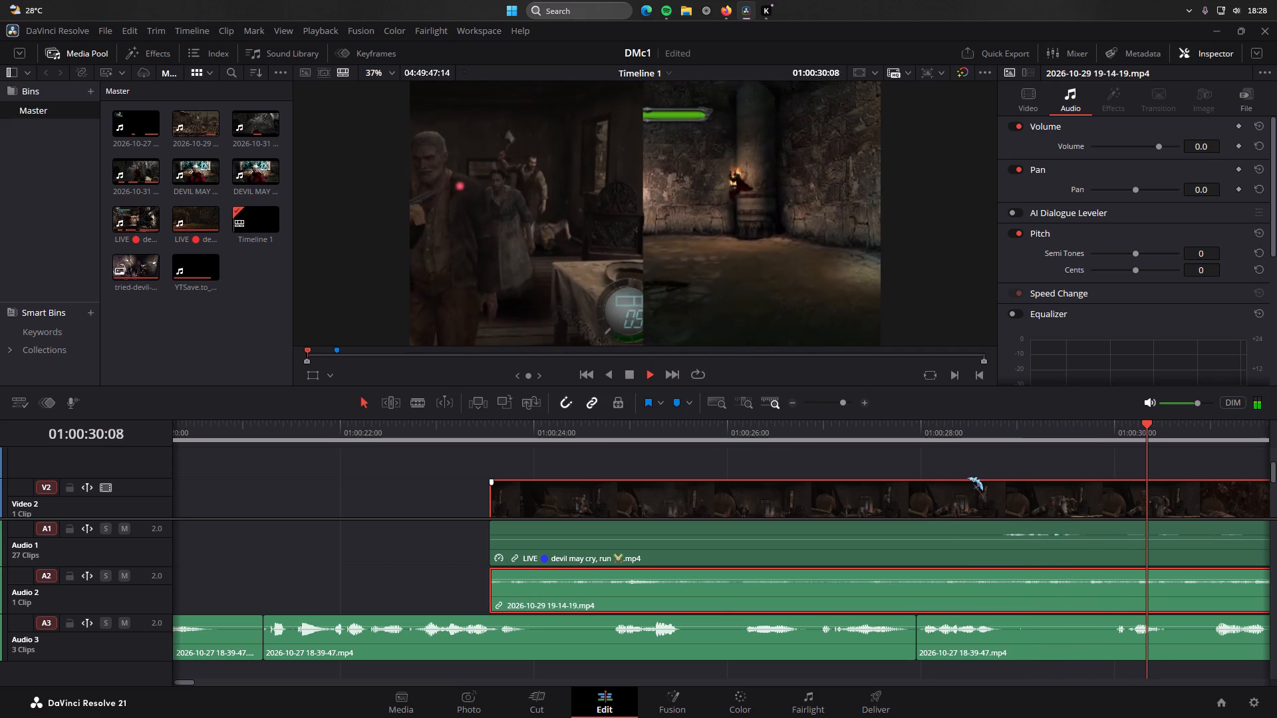
pyautogui.press('space')
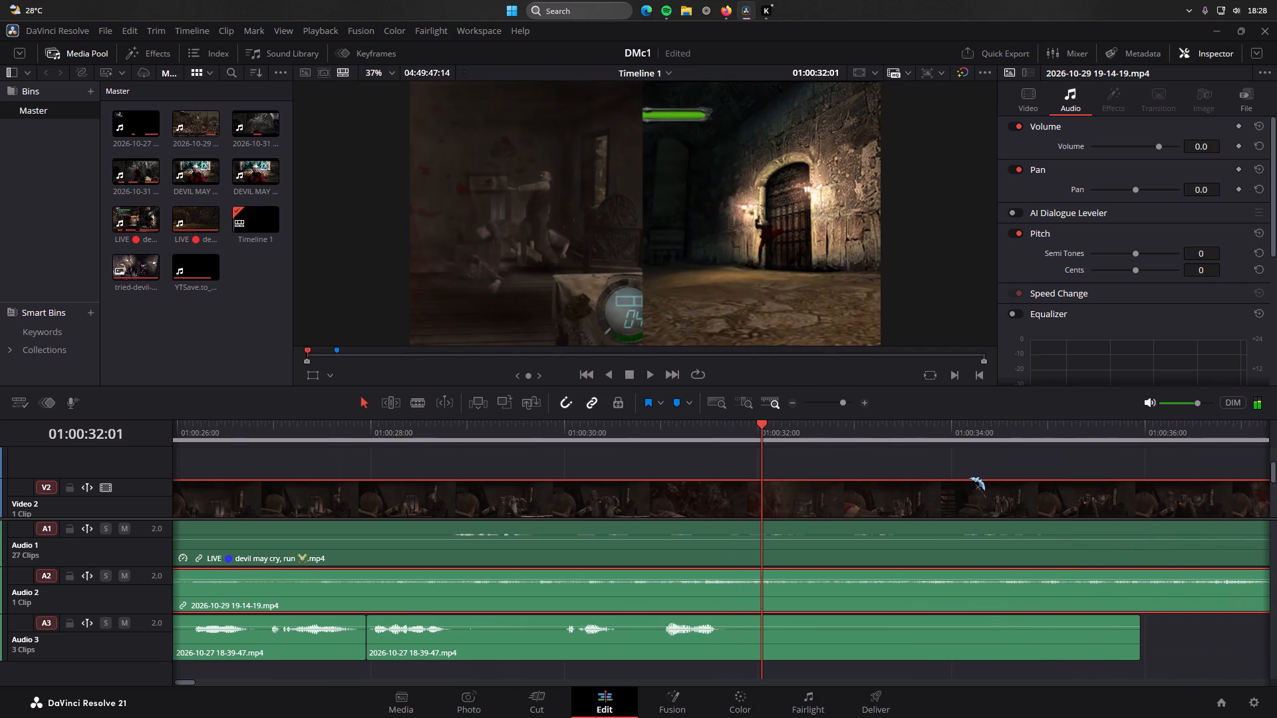
pyautogui.press('space')
pyautogui.press('space')
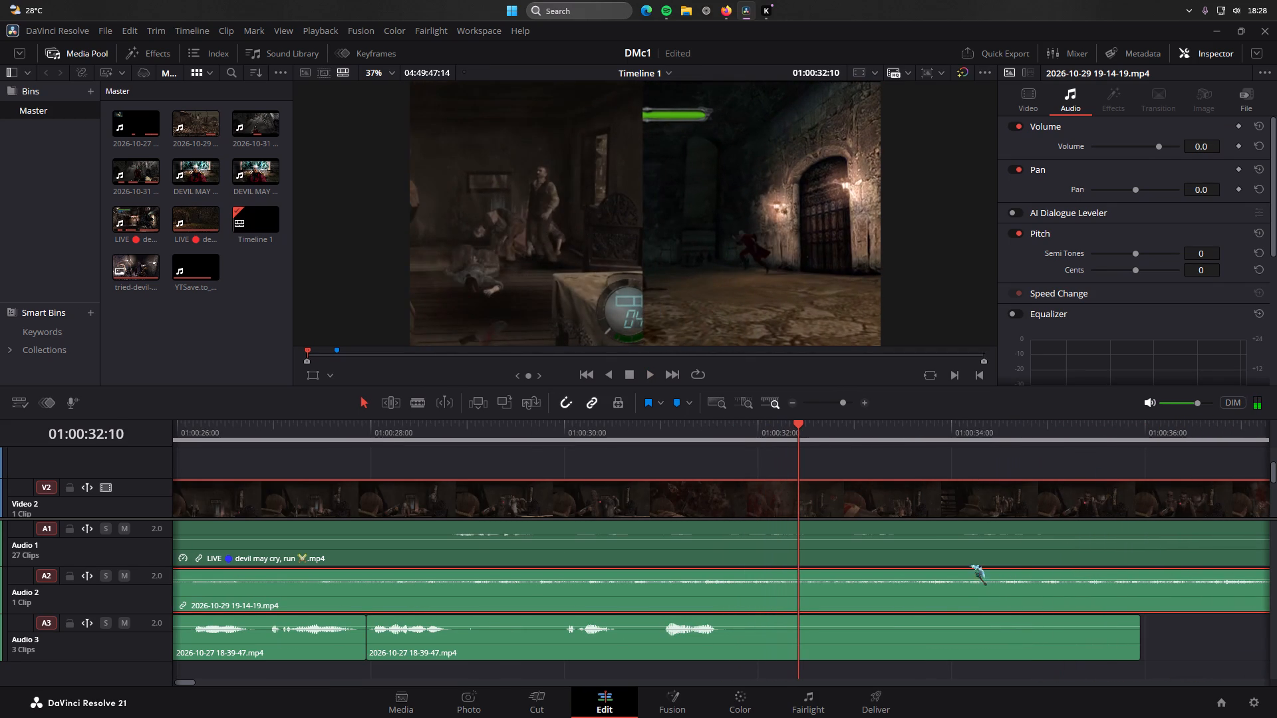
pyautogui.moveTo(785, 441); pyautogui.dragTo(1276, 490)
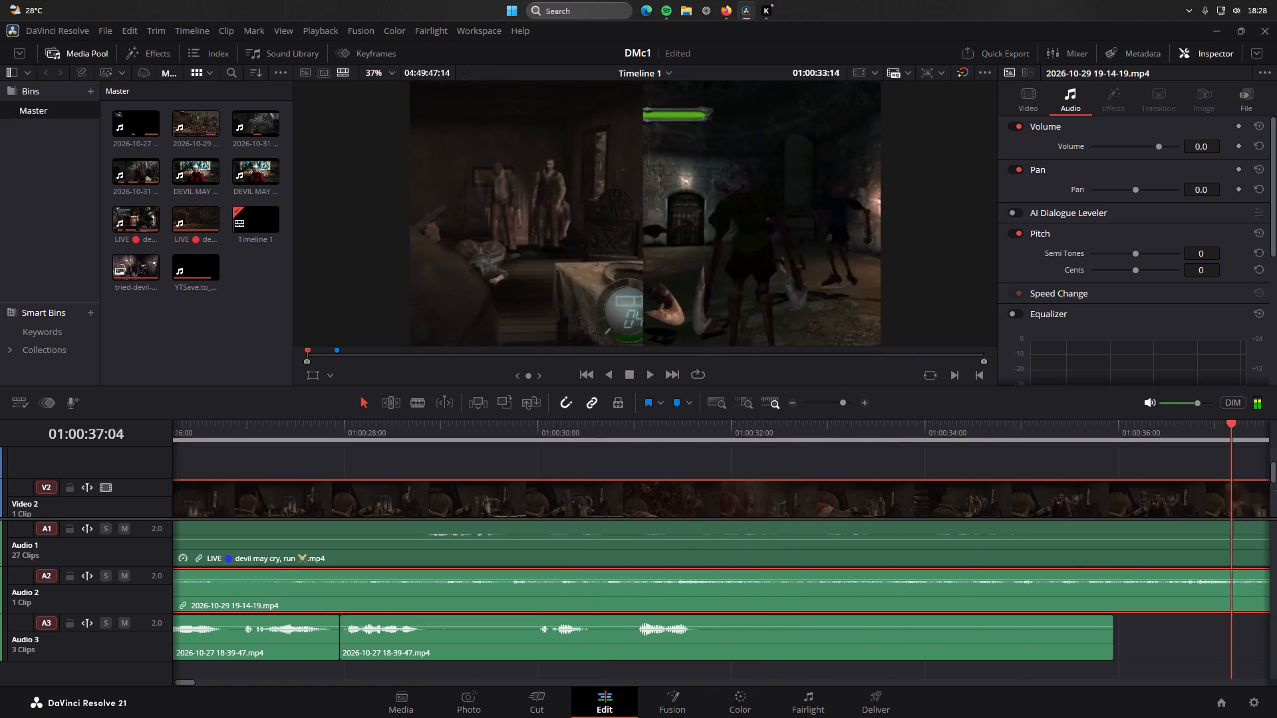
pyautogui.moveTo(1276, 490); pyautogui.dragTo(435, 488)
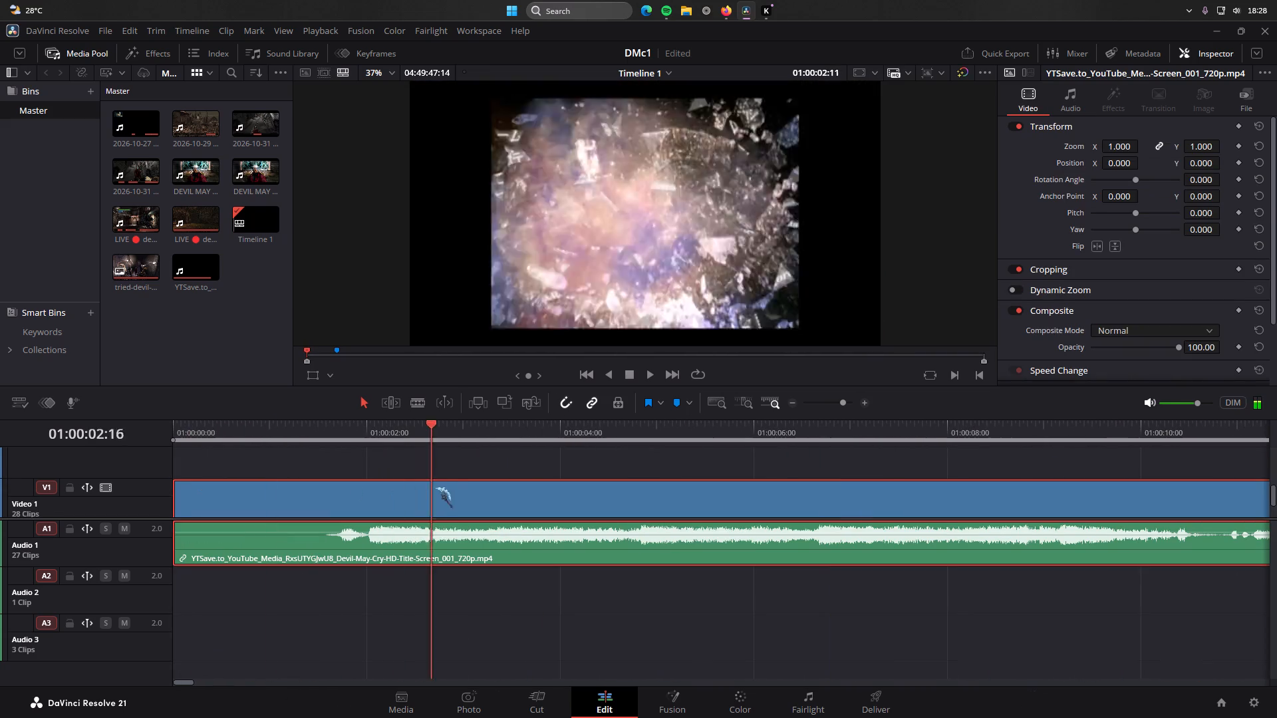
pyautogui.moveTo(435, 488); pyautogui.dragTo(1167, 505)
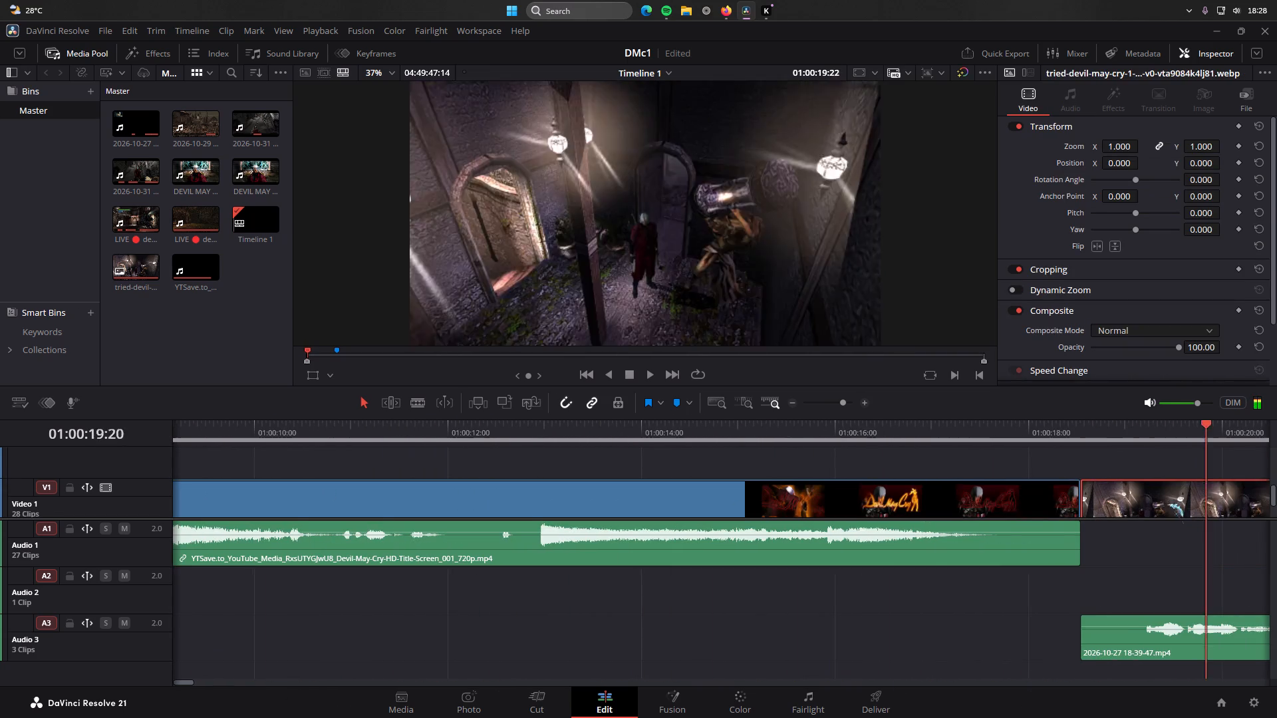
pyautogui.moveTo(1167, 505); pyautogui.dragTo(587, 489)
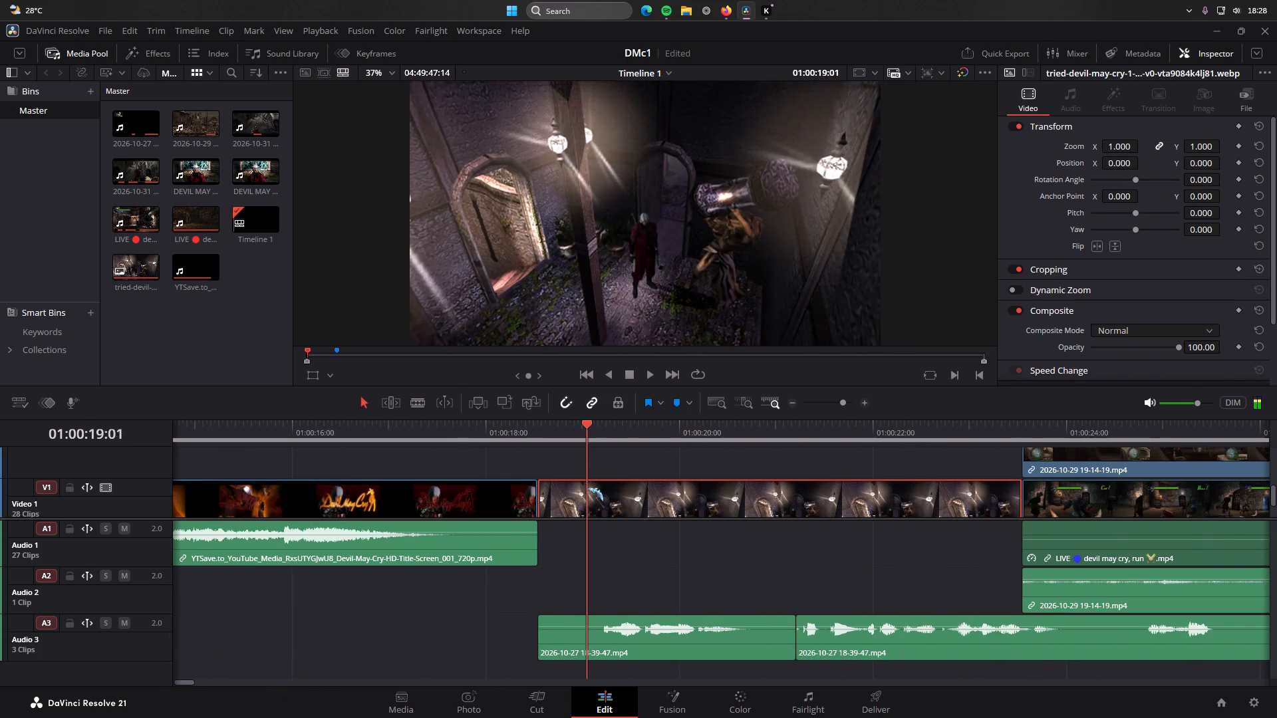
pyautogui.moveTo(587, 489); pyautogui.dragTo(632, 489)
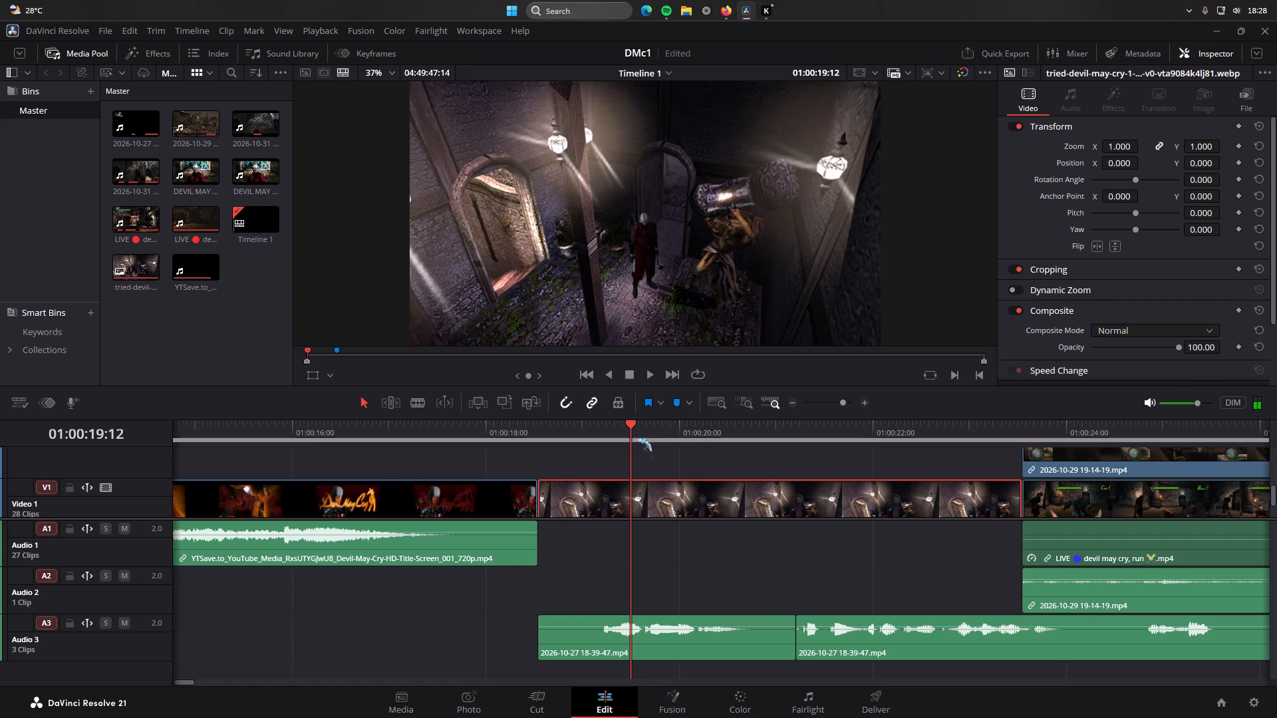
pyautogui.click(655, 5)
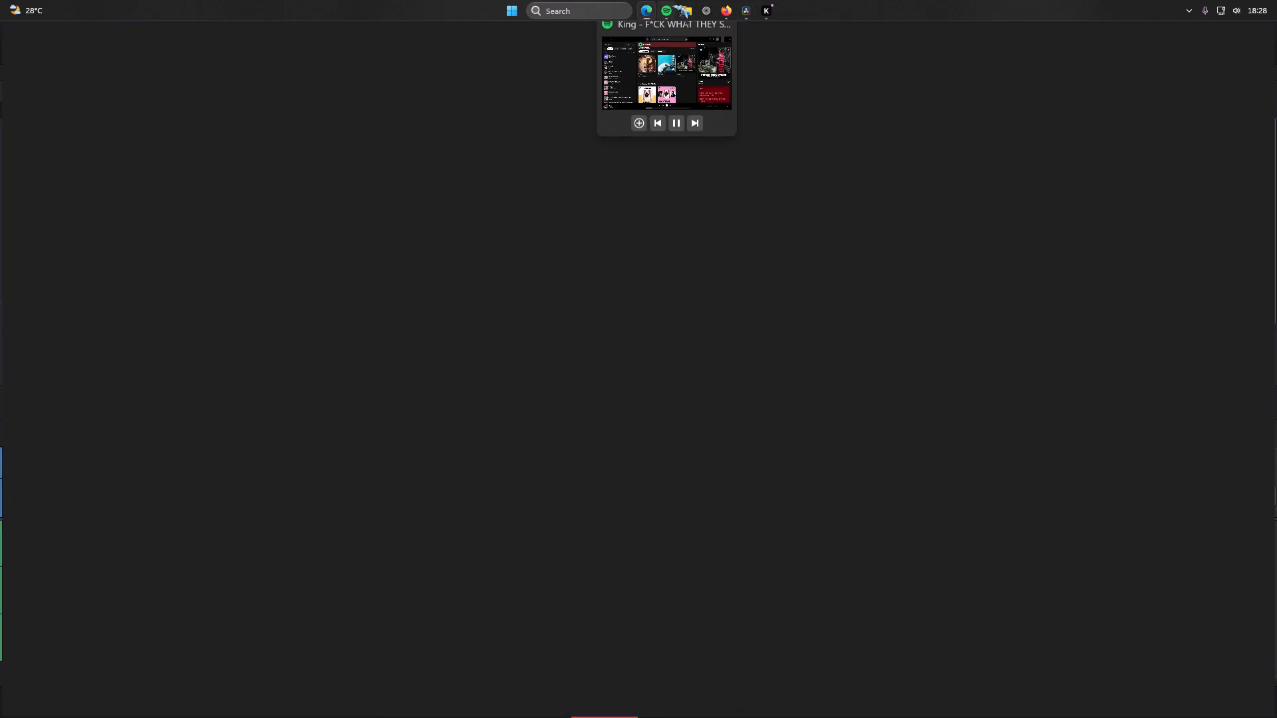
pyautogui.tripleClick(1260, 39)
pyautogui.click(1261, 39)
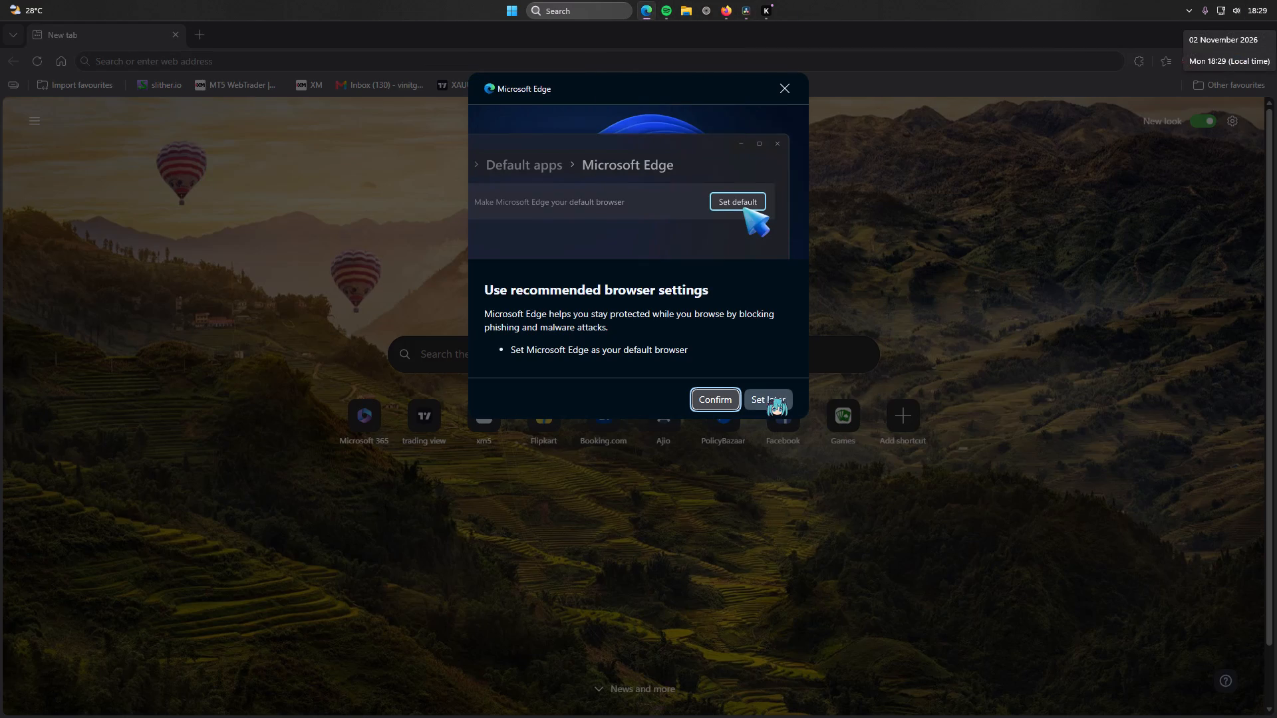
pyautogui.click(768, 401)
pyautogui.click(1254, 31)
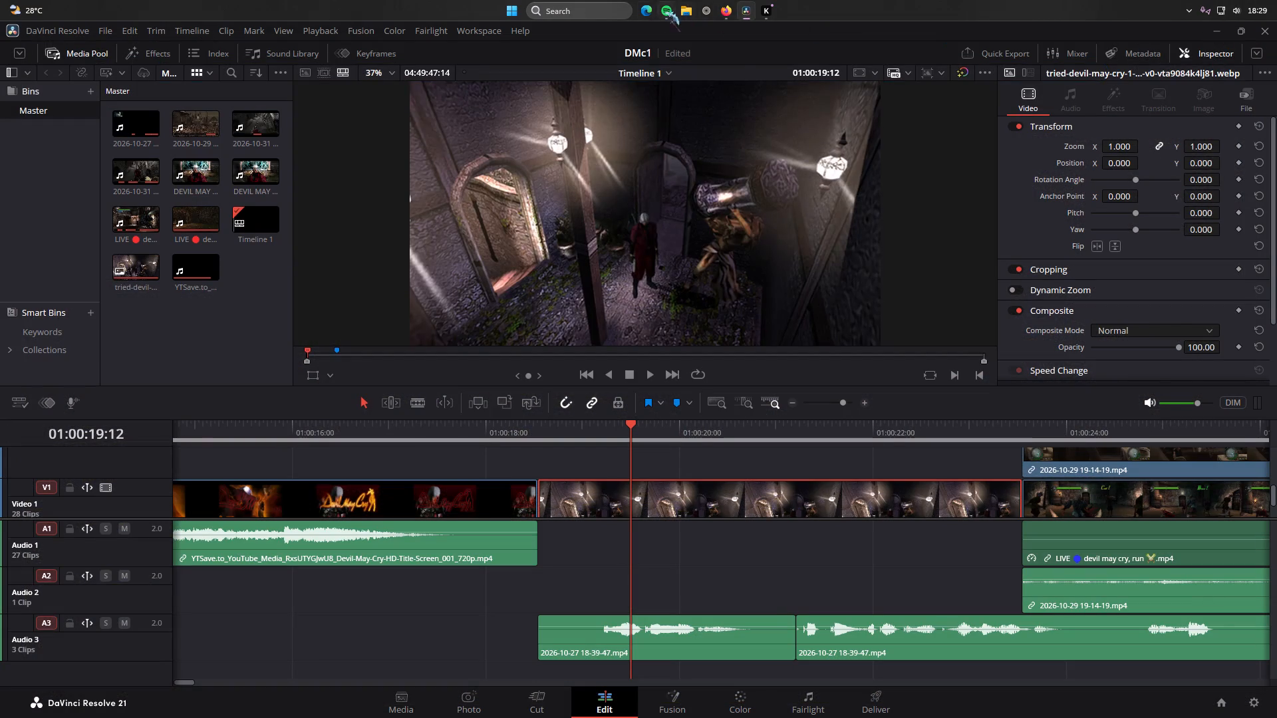
# Unpin Microsoft Edge from the taskbar.
pyautogui.rightClick(647, 9)
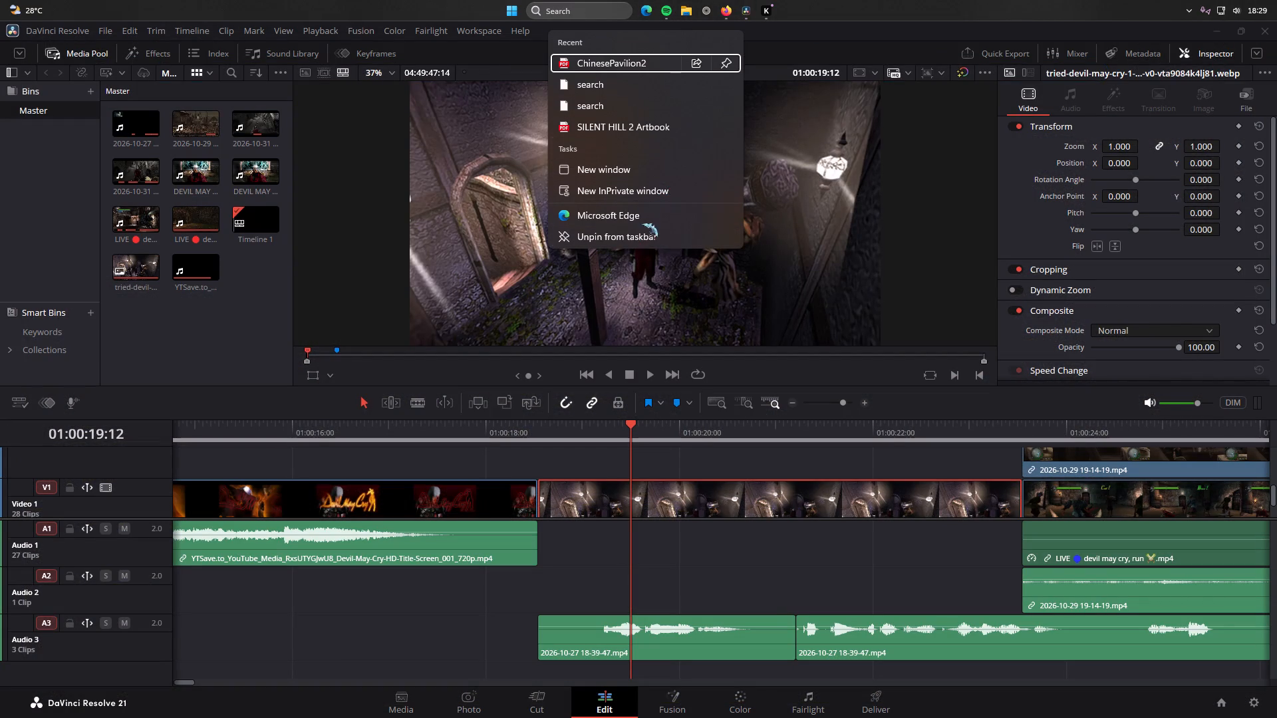
pyautogui.click(645, 236)
# Open Microsoft PC Manager from the background apps and quit the Opera GX browser assistant.
pyautogui.click(1190, 3)
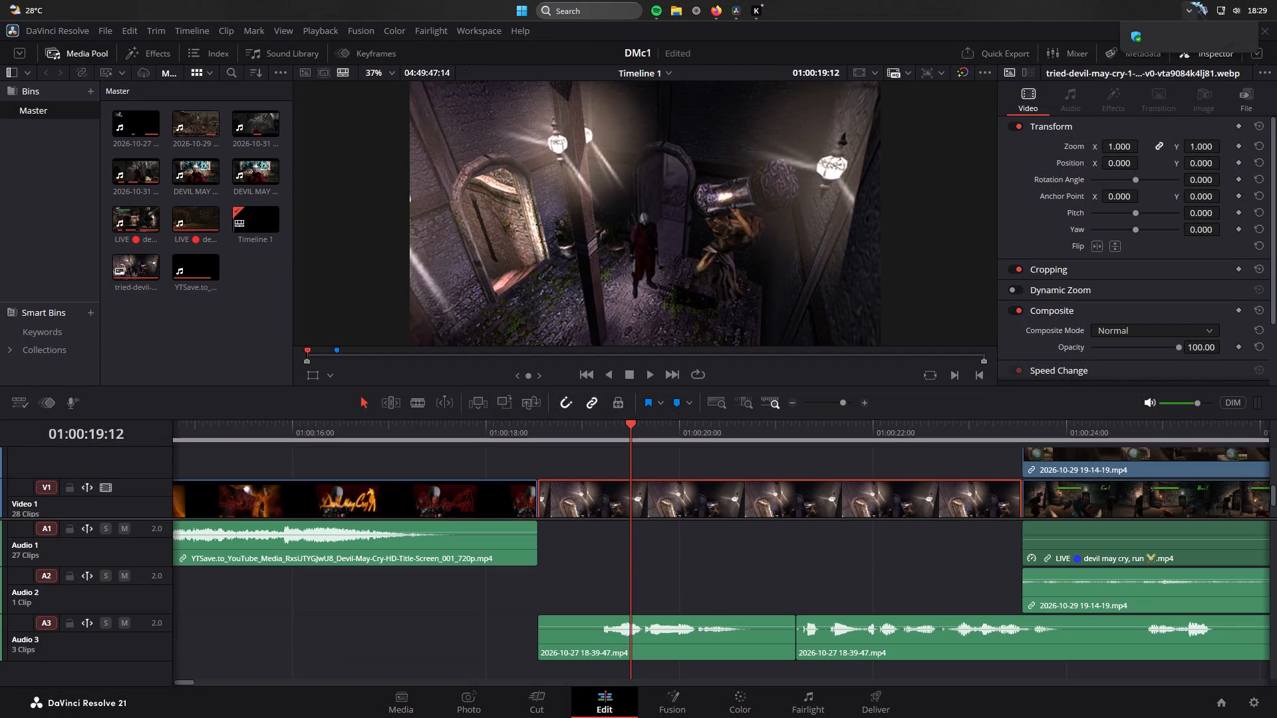
pyautogui.click(1241, 47)
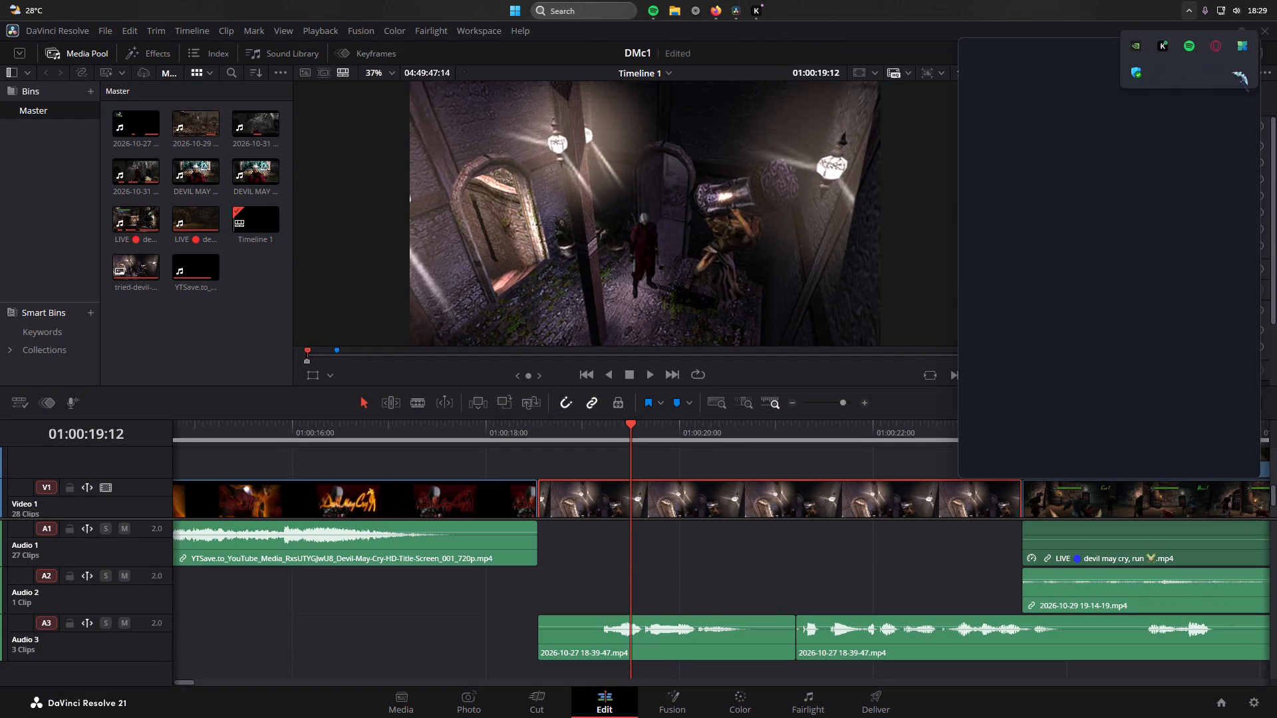
pyautogui.rightClick(1219, 49)
pyautogui.click(1192, 49)
# Run PC boost in Microsoft PC Manager to free up memory.
pyautogui.click(1129, 256)
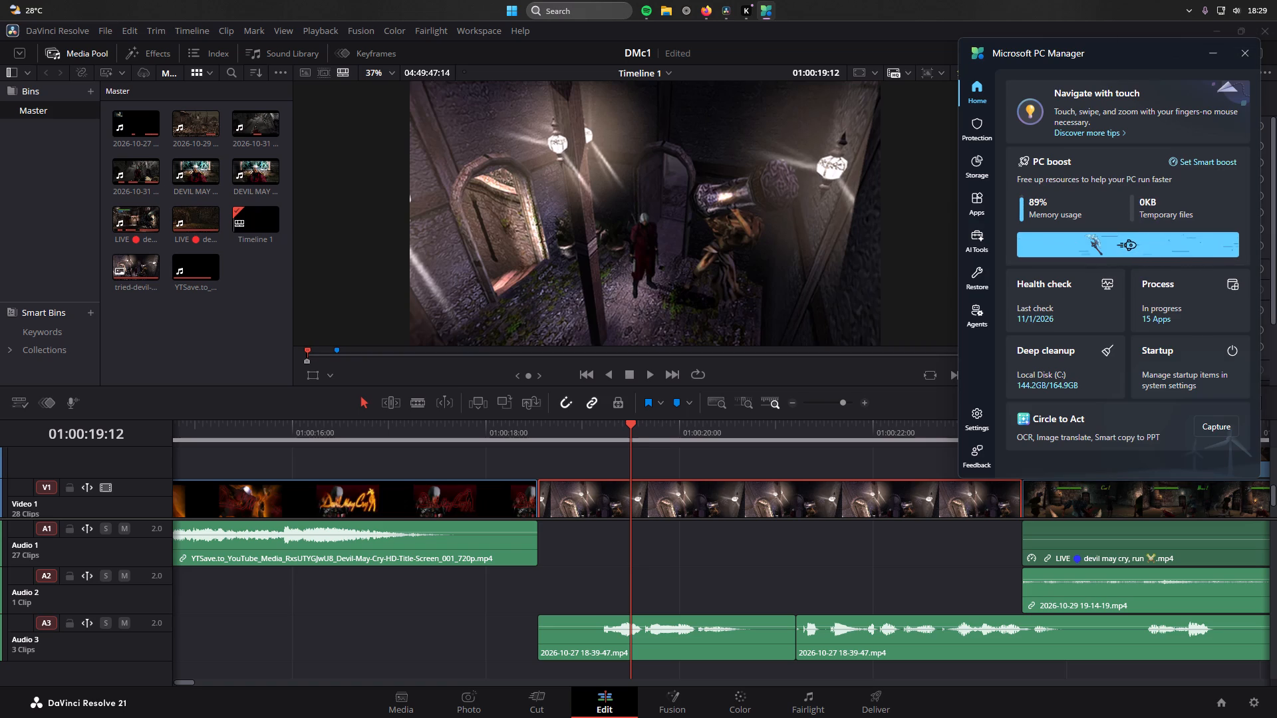
pyautogui.click(1101, 240)
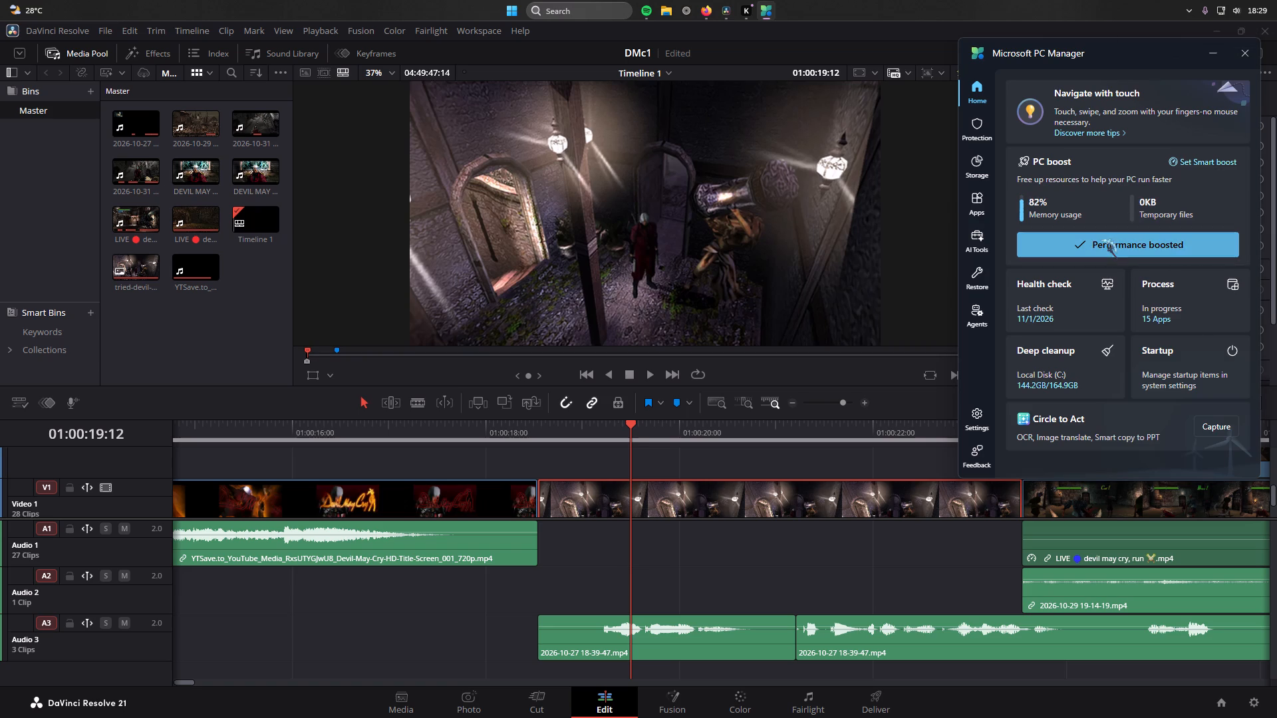
# Run a Deep cleanup that also includes all Other system items, Other application items and Computer Usage Traces.
pyautogui.click(1083, 355)
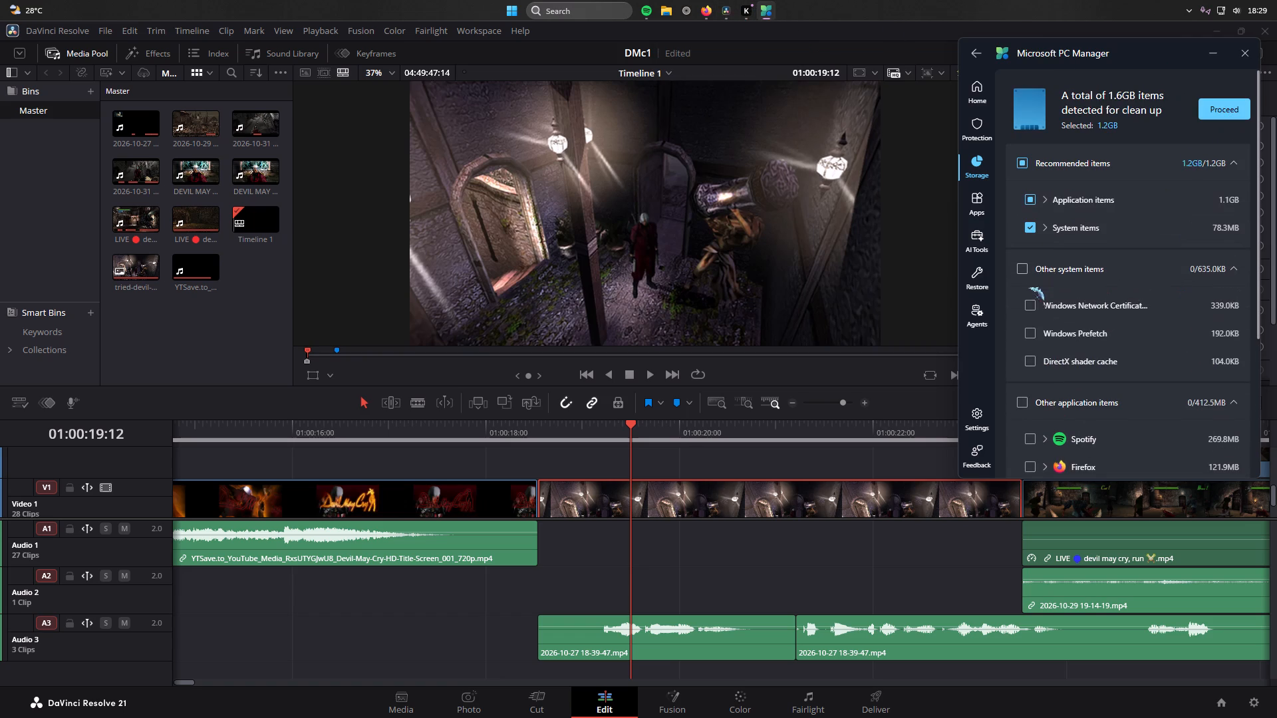
pyautogui.click(1021, 271)
pyautogui.click(1027, 401)
pyautogui.scroll(-6, 1099, 378)
pyautogui.click(1014, 380)
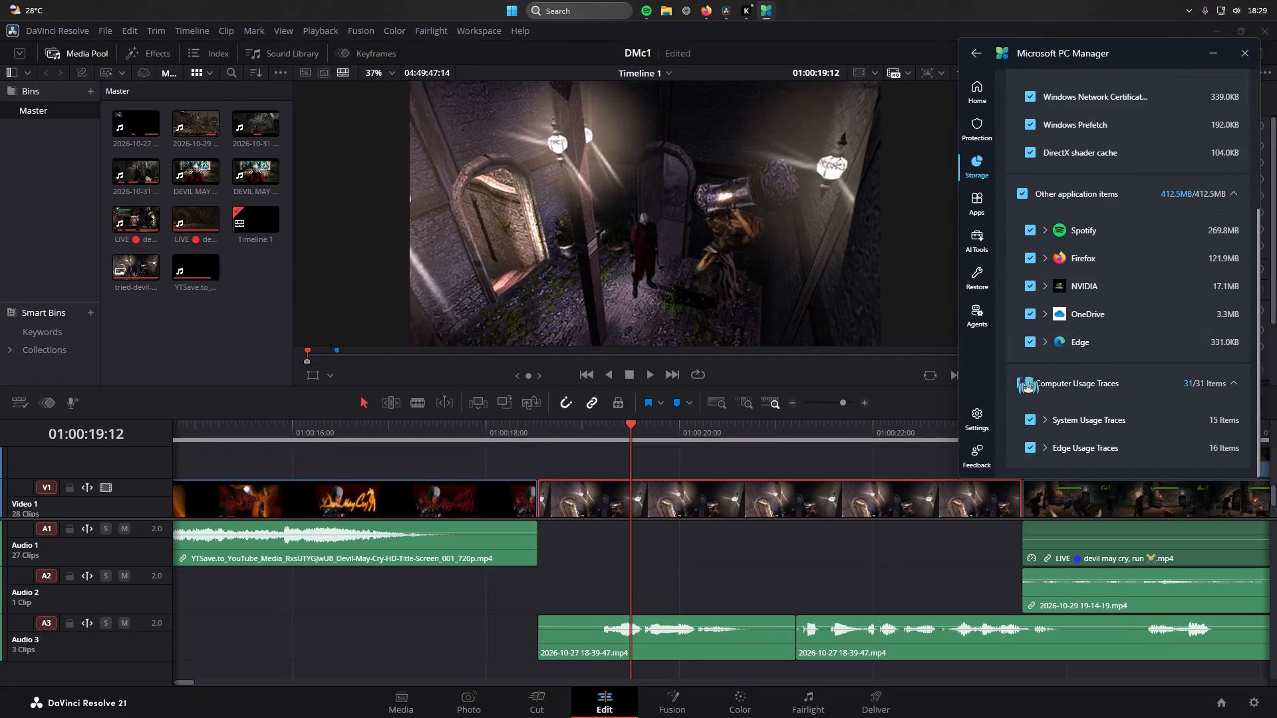
pyautogui.scroll(6, 1118, 392)
pyautogui.click(1223, 116)
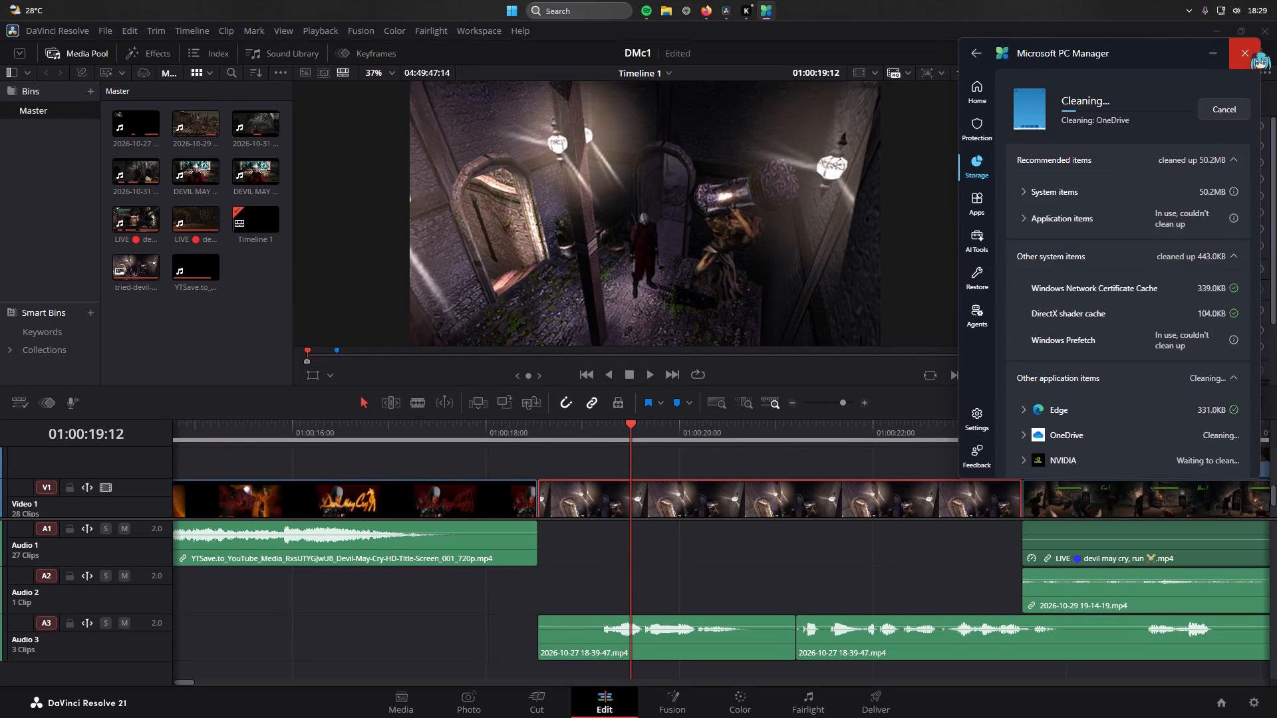
pyautogui.click(1218, 106)
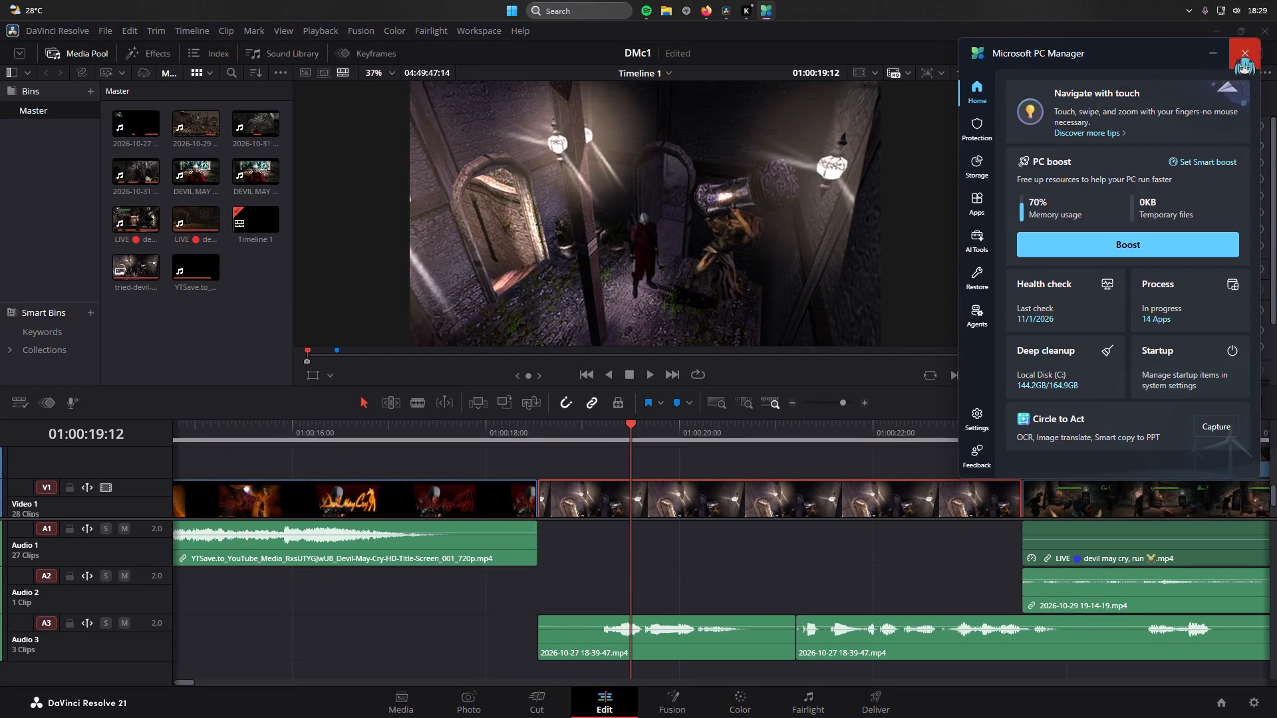
# Run Deep cleanup again with Other application items and Computer Usage Traces included.
pyautogui.click(1089, 369)
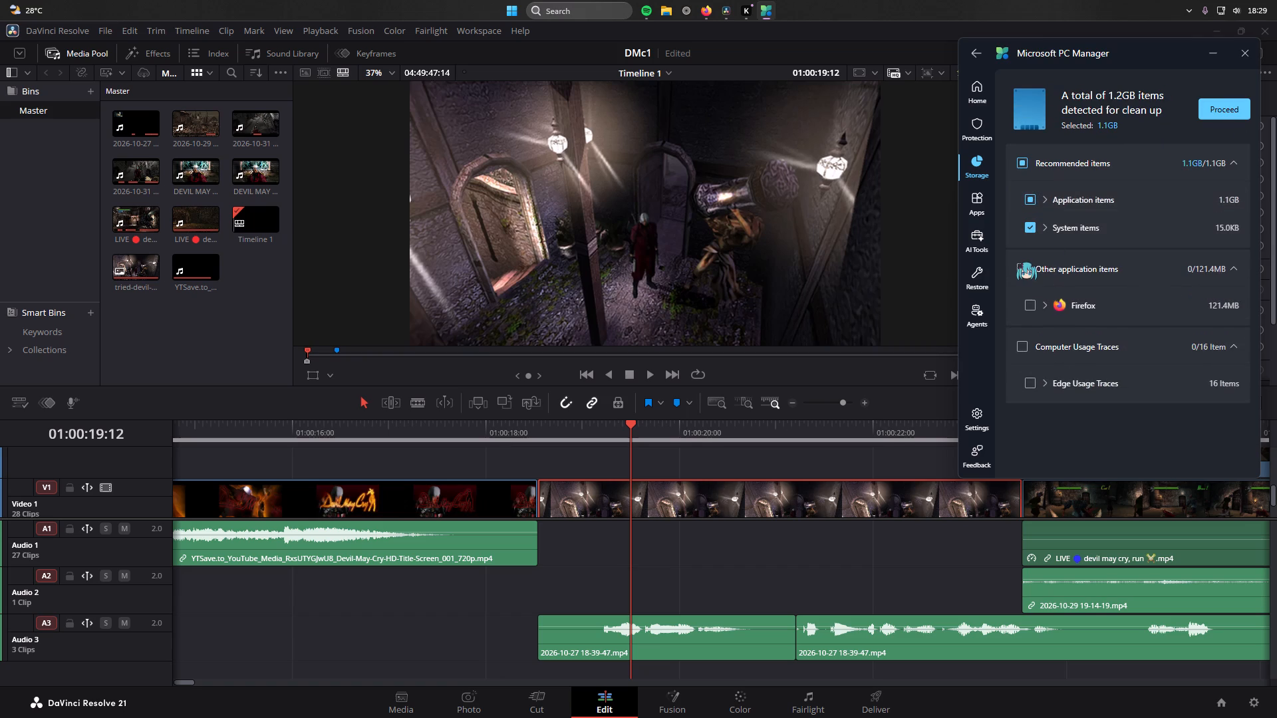
pyautogui.click(1018, 263)
pyautogui.click(1030, 346)
pyautogui.click(1222, 114)
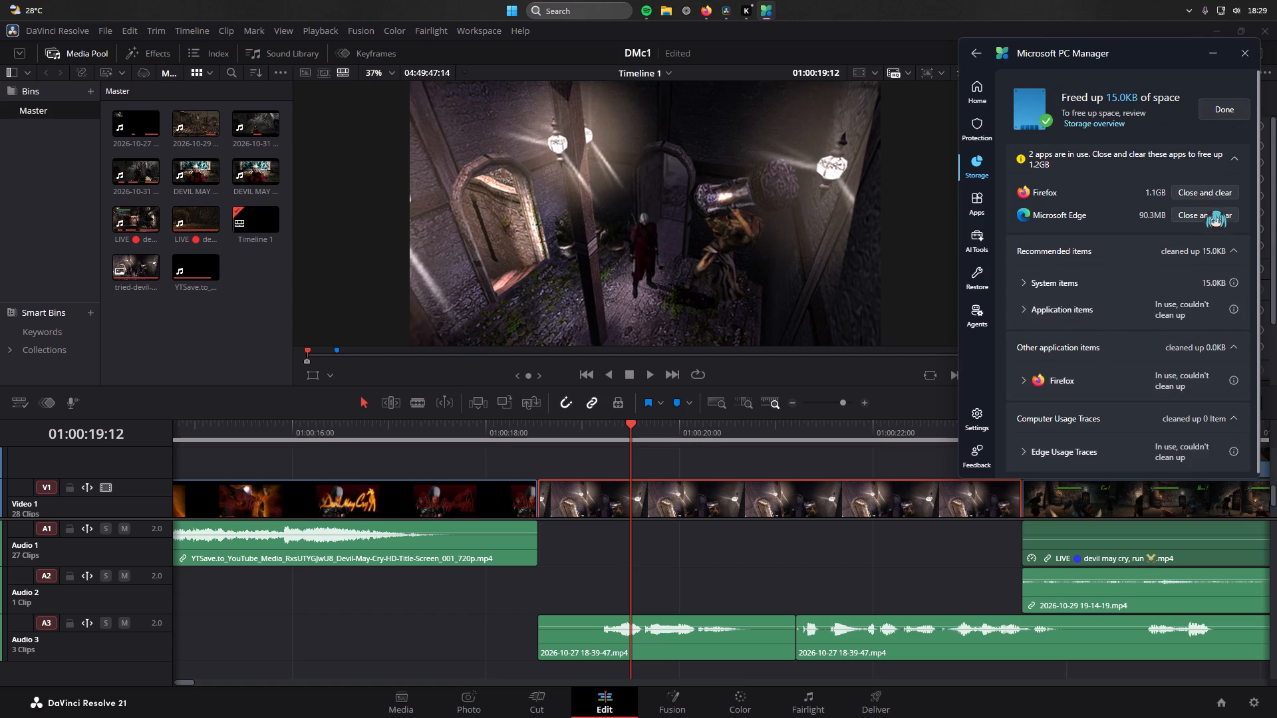
# Close Microsoft Edge and clear its files, finish the cleanup, and return to DaVinci Resolve.
pyautogui.click(1210, 217)
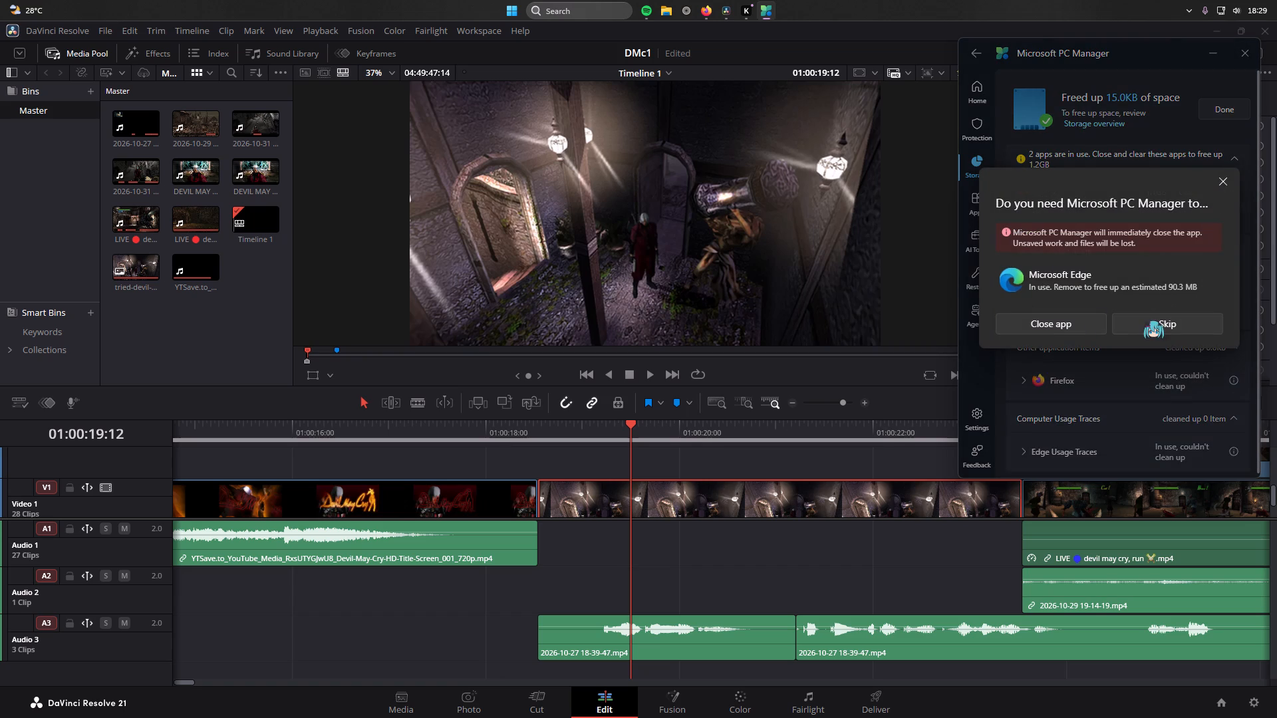
pyautogui.click(1062, 326)
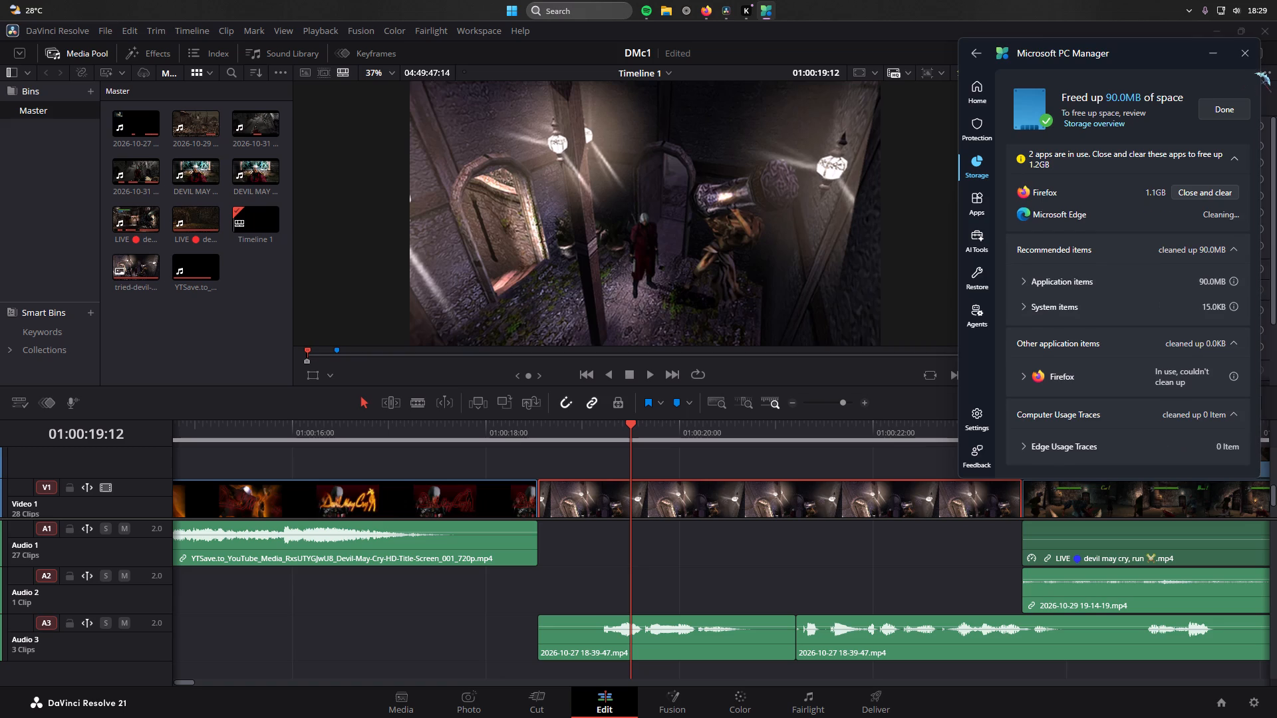
pyautogui.click(1231, 100)
pyautogui.click(1236, 45)
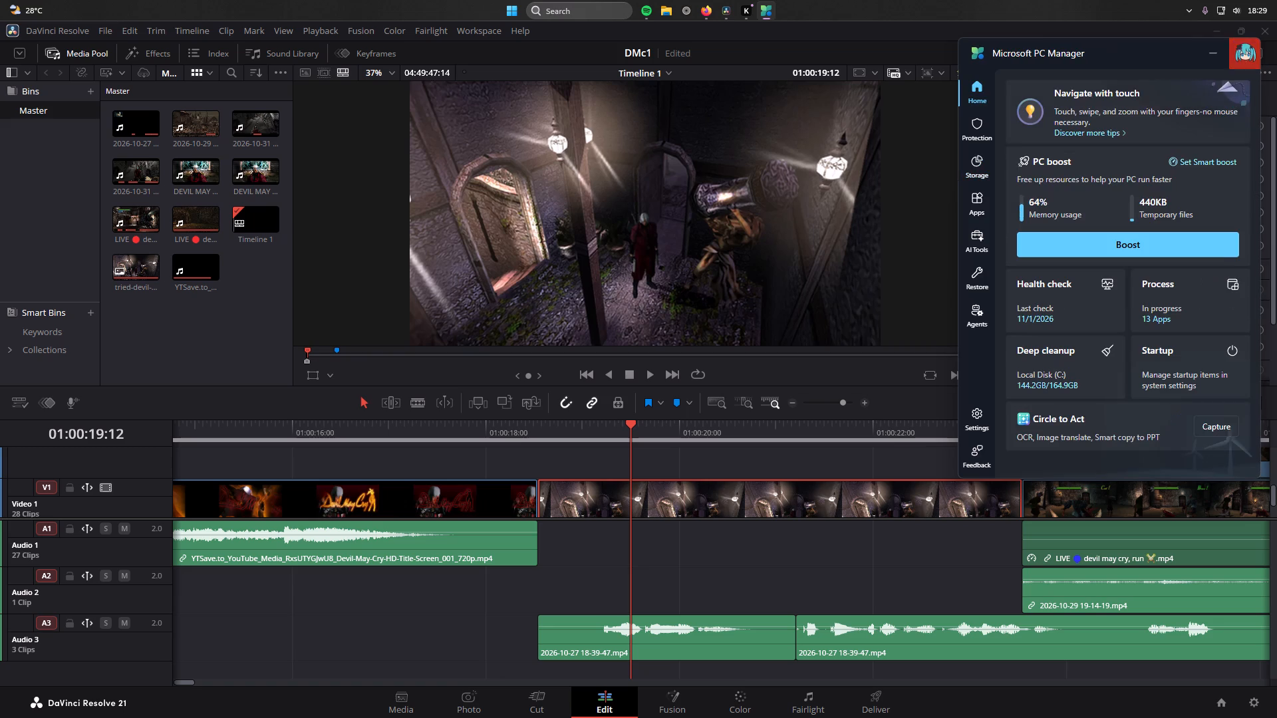
pyautogui.click(1189, 7)
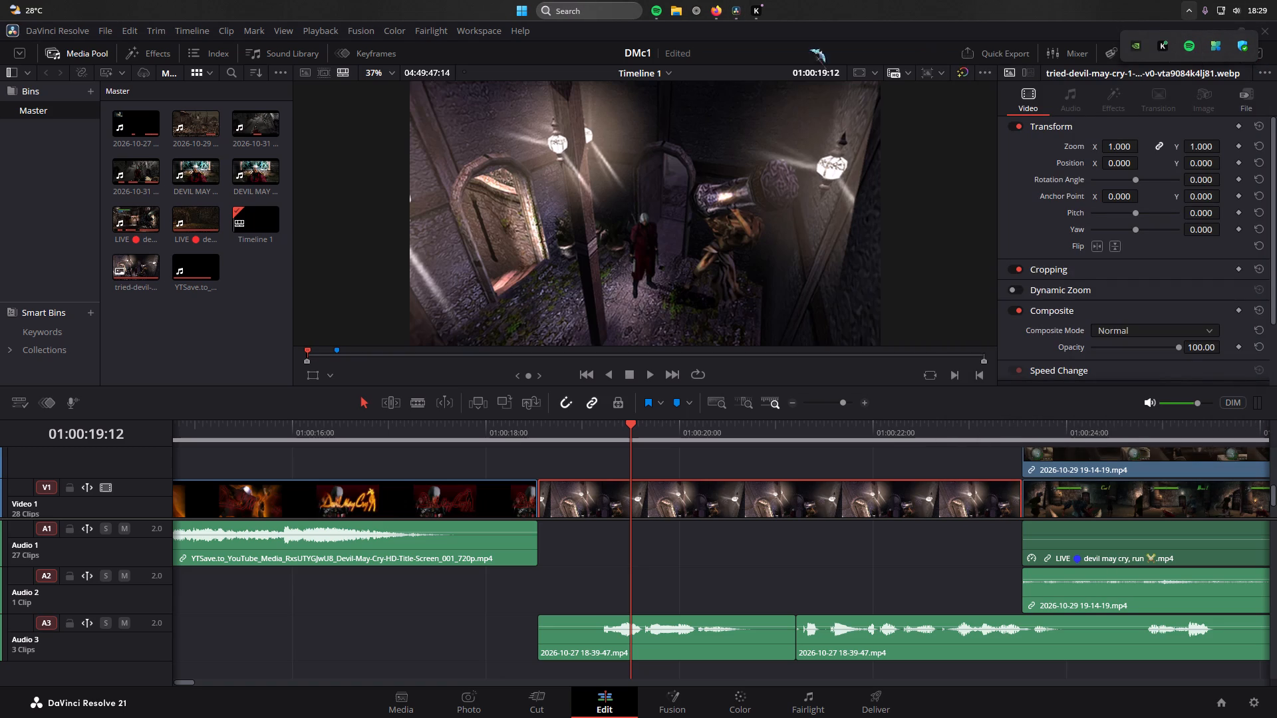
# Switch to Spotify, open King's artist page from the current track, and pause playback.
pyautogui.click(664, 7)
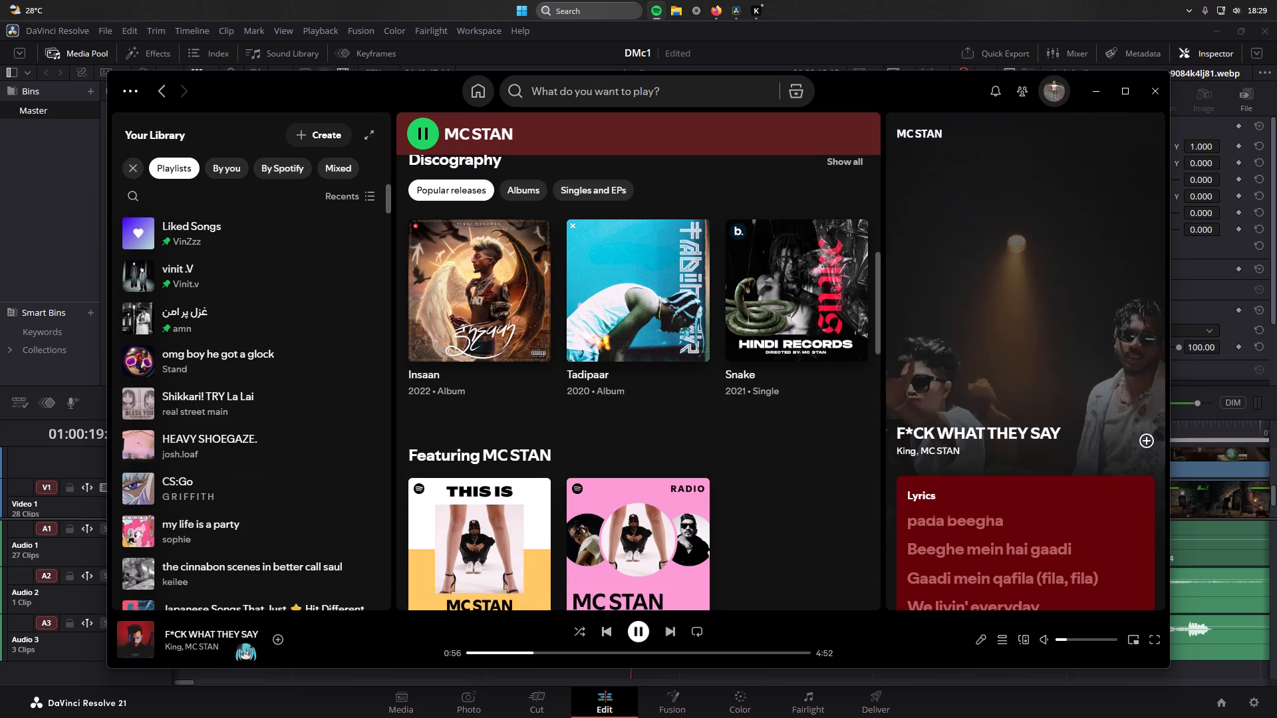
pyautogui.click(184, 647)
pyautogui.click(174, 647)
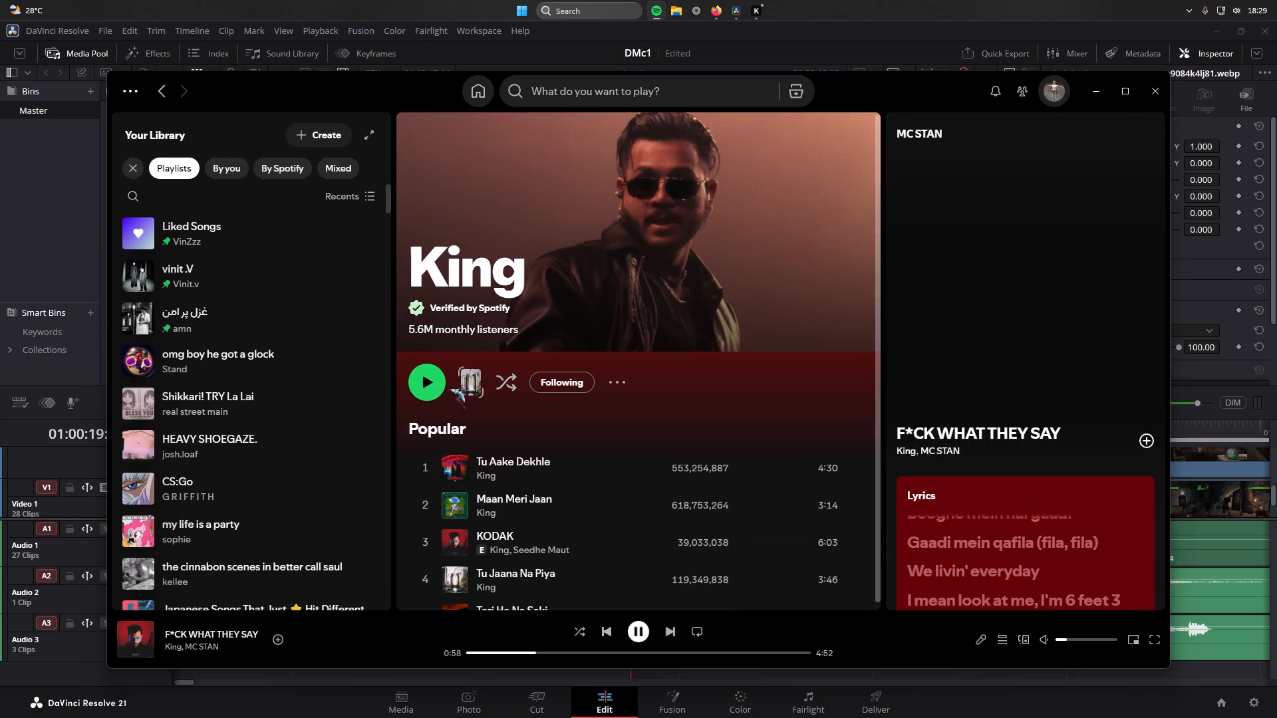
pyautogui.click(644, 632)
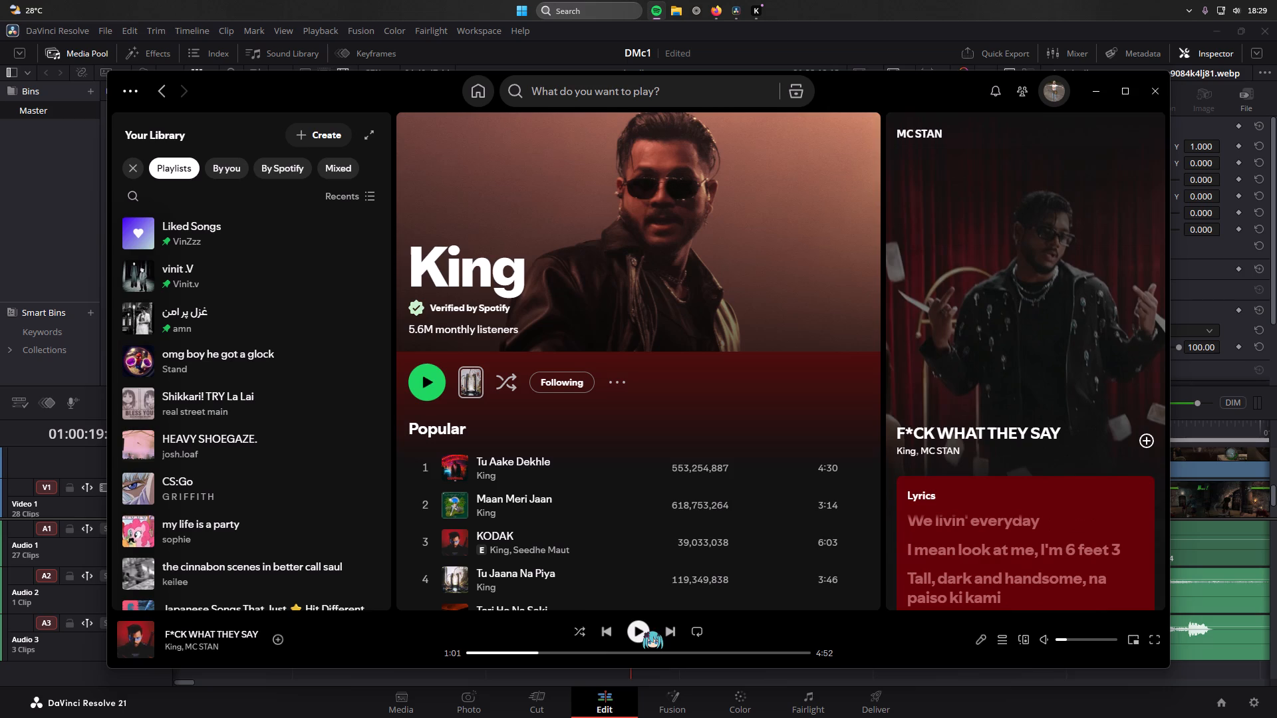
# Play Tu Aake Dekhle by King, set the Spotify volume to about half, and skip ahead in the song.
pyautogui.click(429, 469)
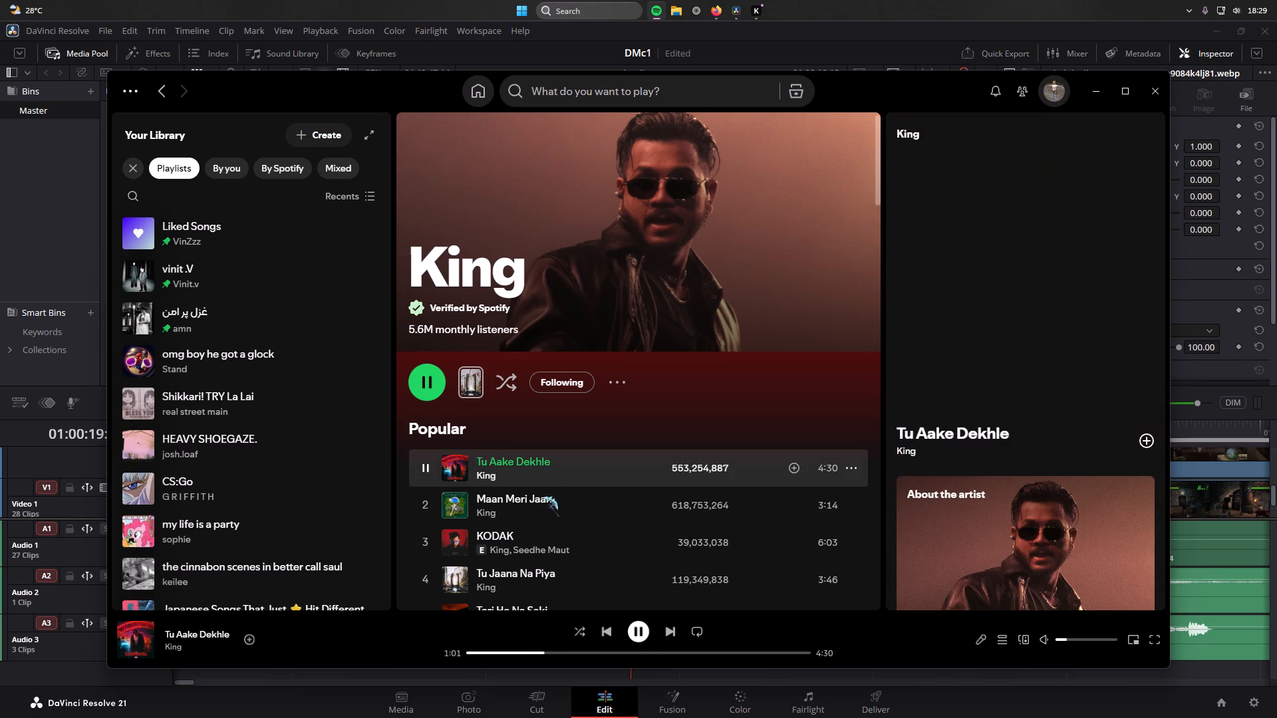
pyautogui.click(1089, 643)
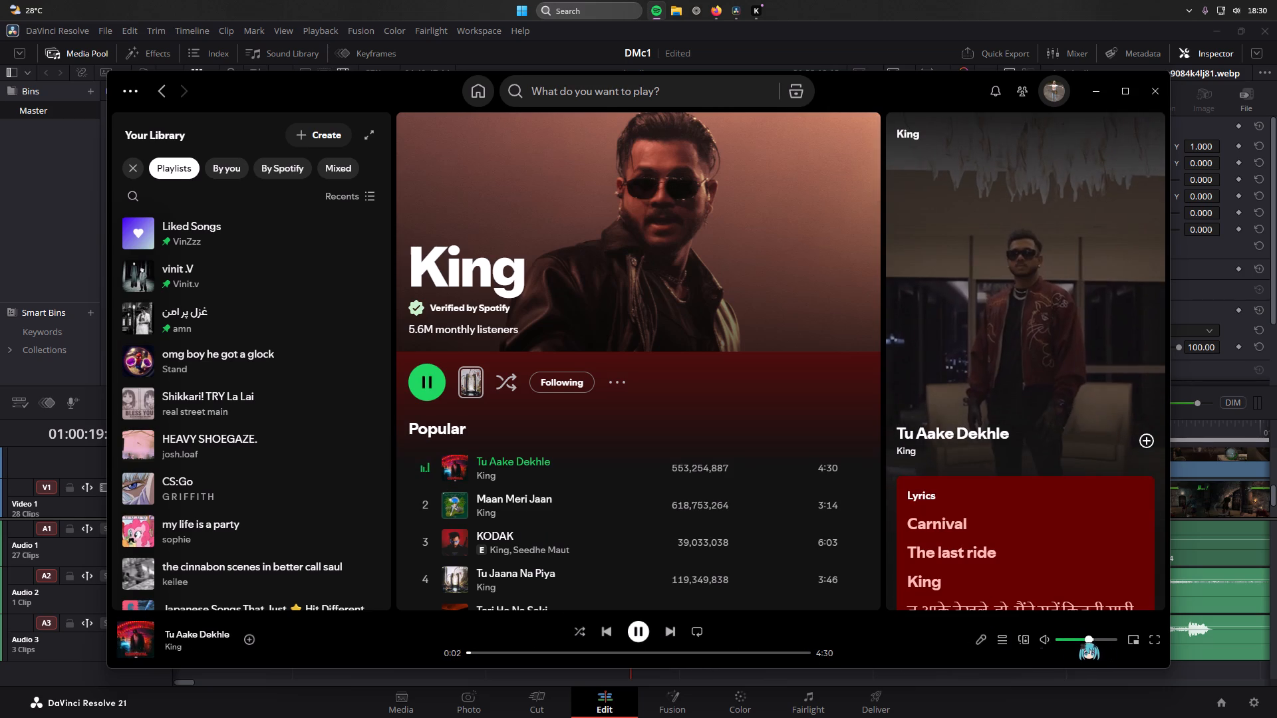
pyautogui.click(502, 659)
pyautogui.click(511, 657)
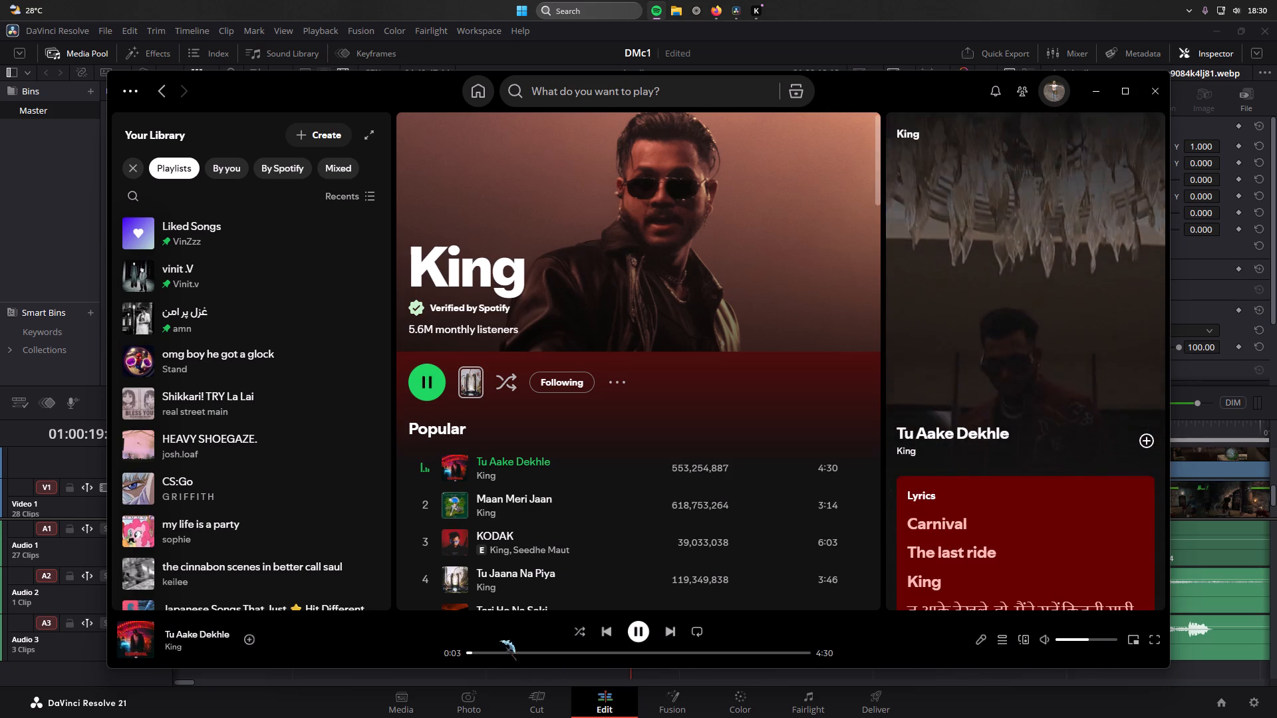
pyautogui.click(510, 651)
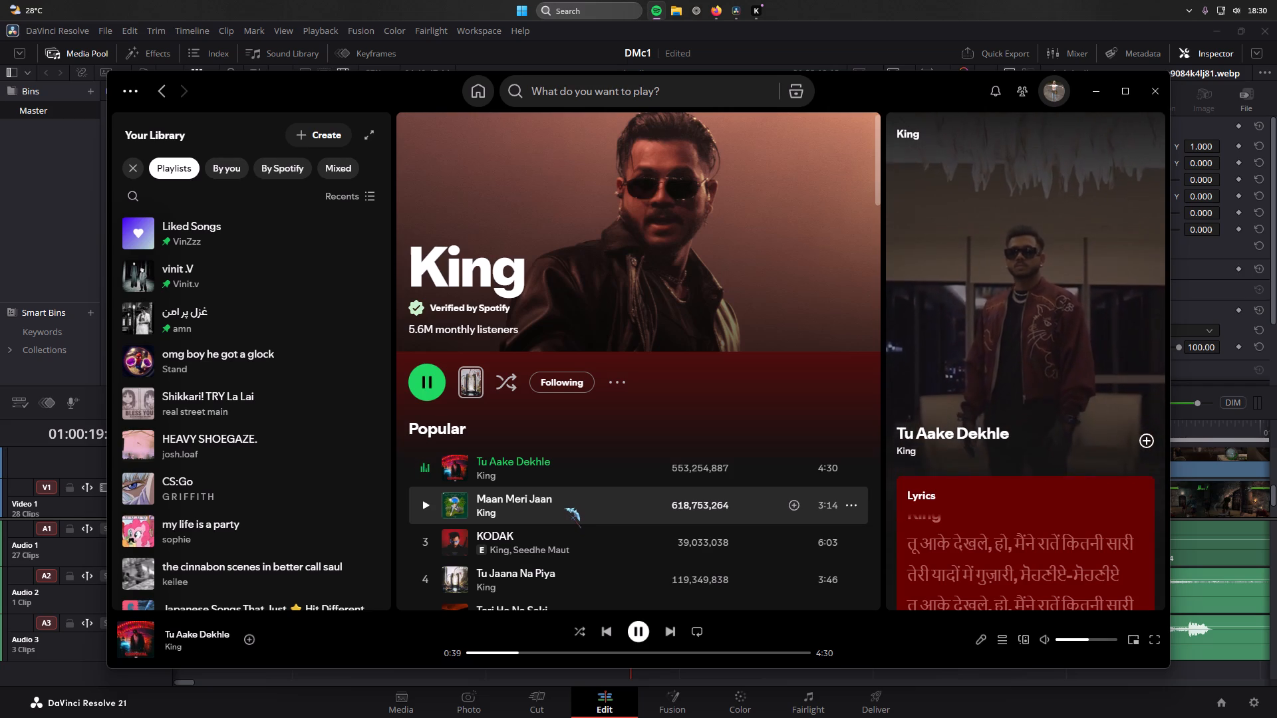
# Play Maan Meri Jaan by King and skip ahead through the song to sample it.
pyautogui.click(422, 505)
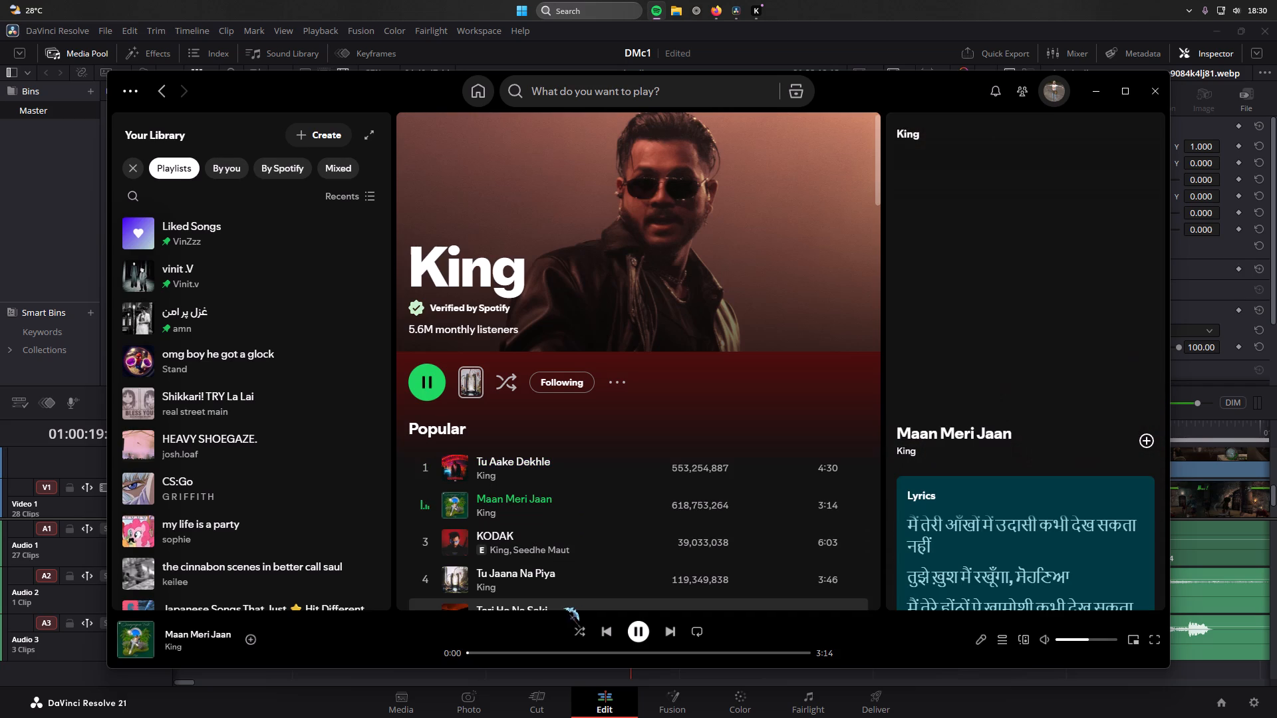
pyautogui.click(523, 656)
pyautogui.scroll(-1, 550, 555)
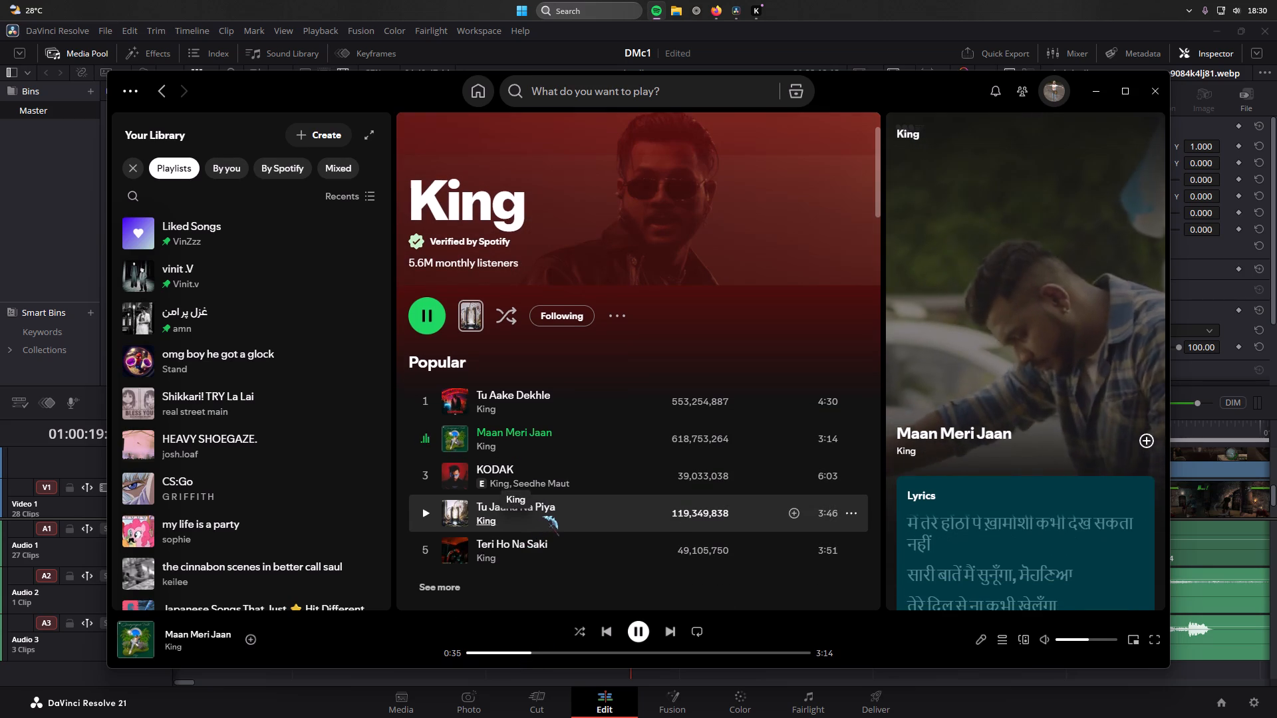
pyautogui.click(567, 657)
pyautogui.click(569, 652)
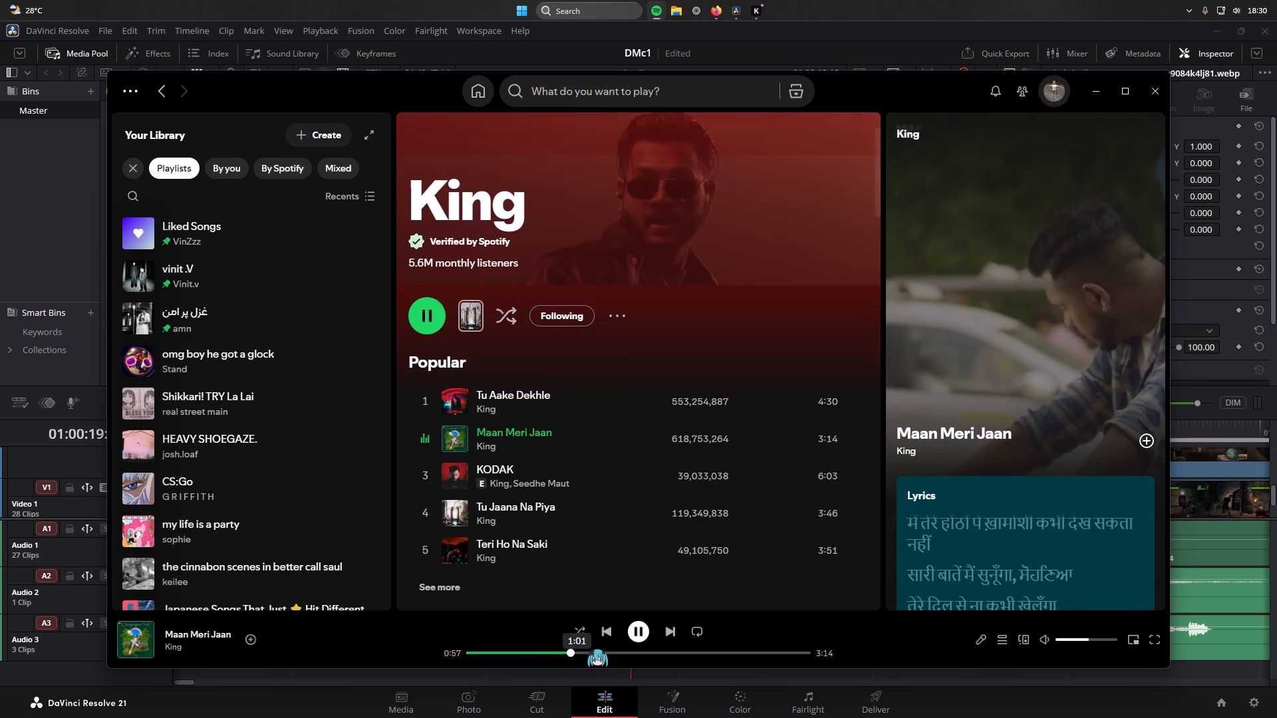
# Try to play KODAK, sample Tu Jaana Na Piya from about 2:03, and pause it.
pyautogui.click(422, 479)
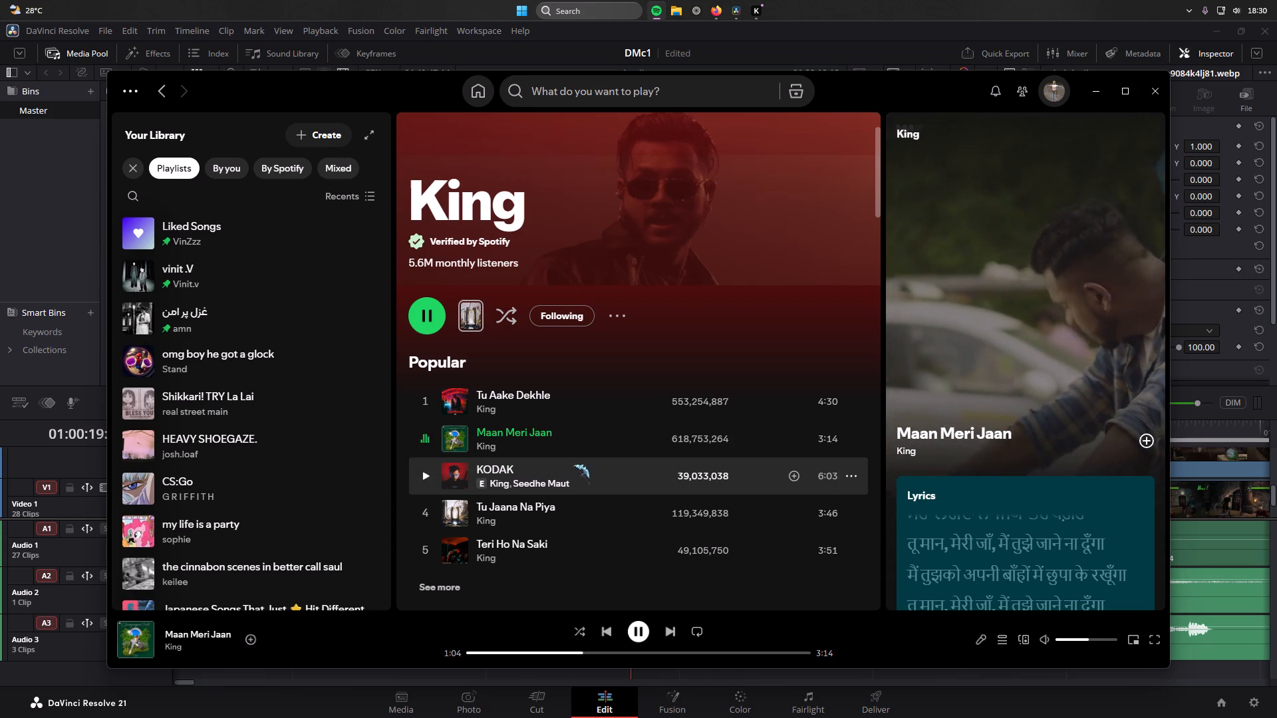
pyautogui.scroll(-1, 592, 464)
pyautogui.click(430, 447)
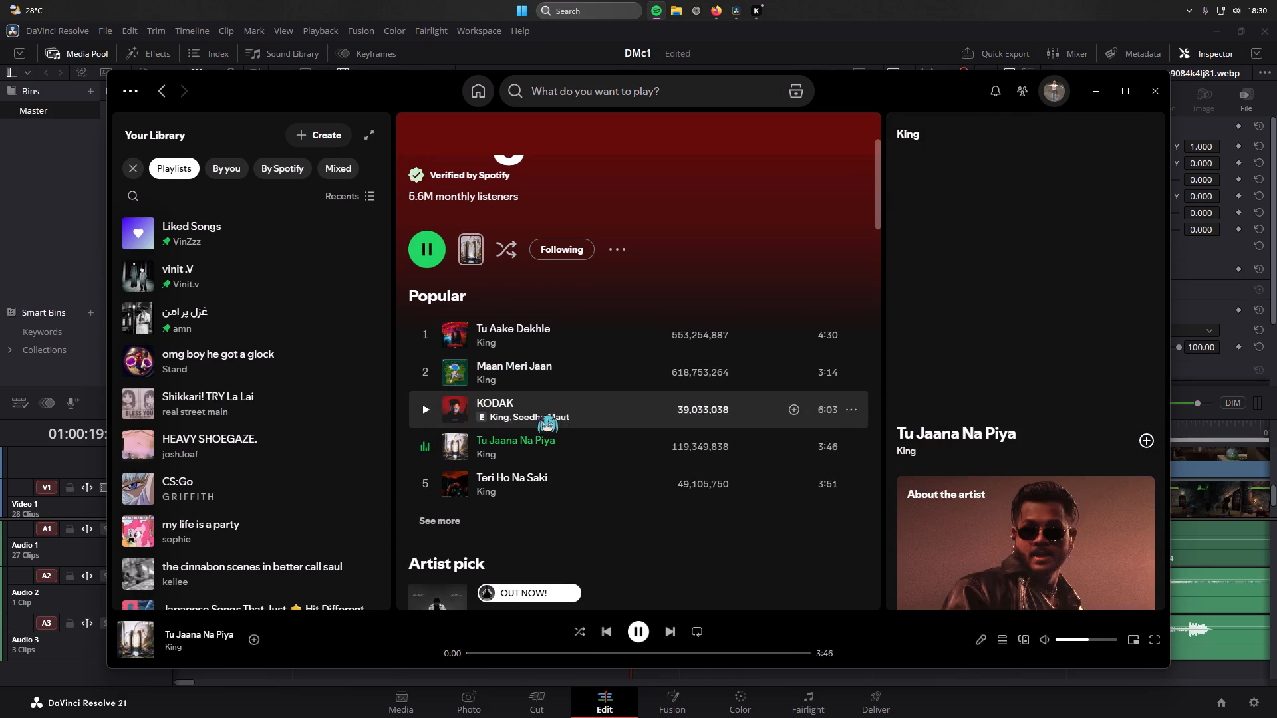
pyautogui.click(654, 650)
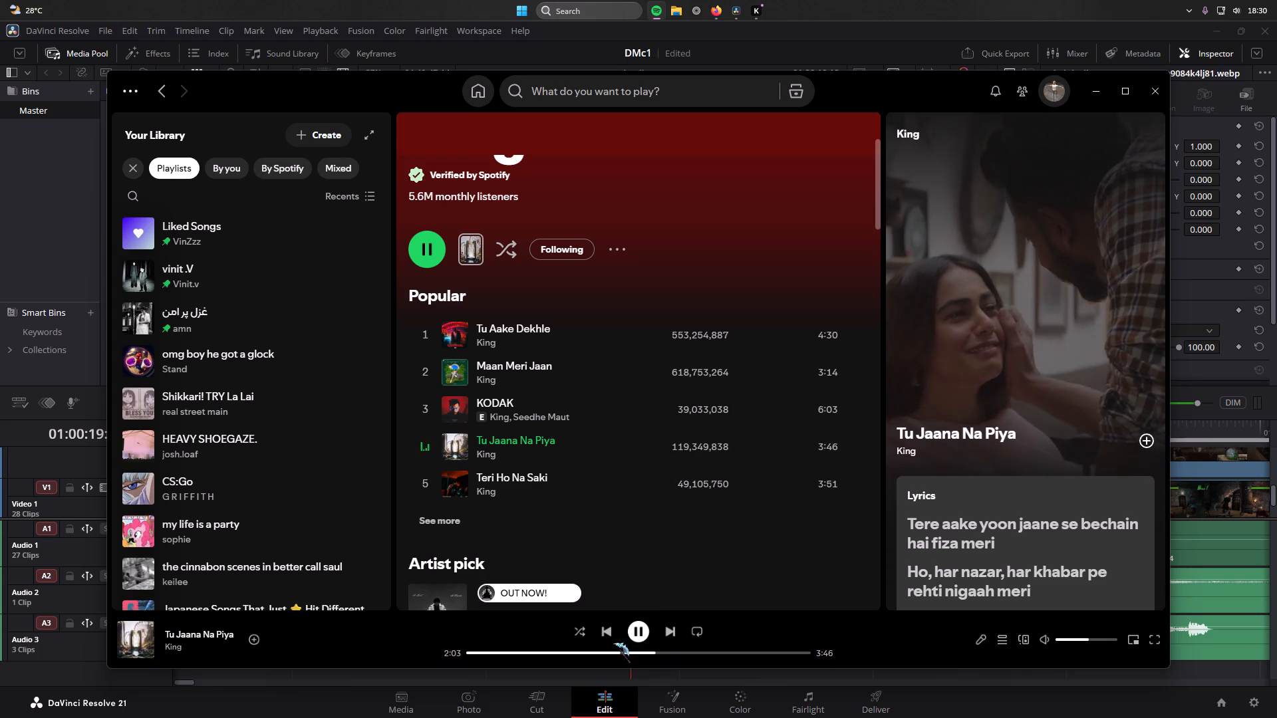
pyautogui.click(648, 632)
# Open the Liked Songs playlist and play Wicked Game by Chris Isaak from it.
pyautogui.click(150, 246)
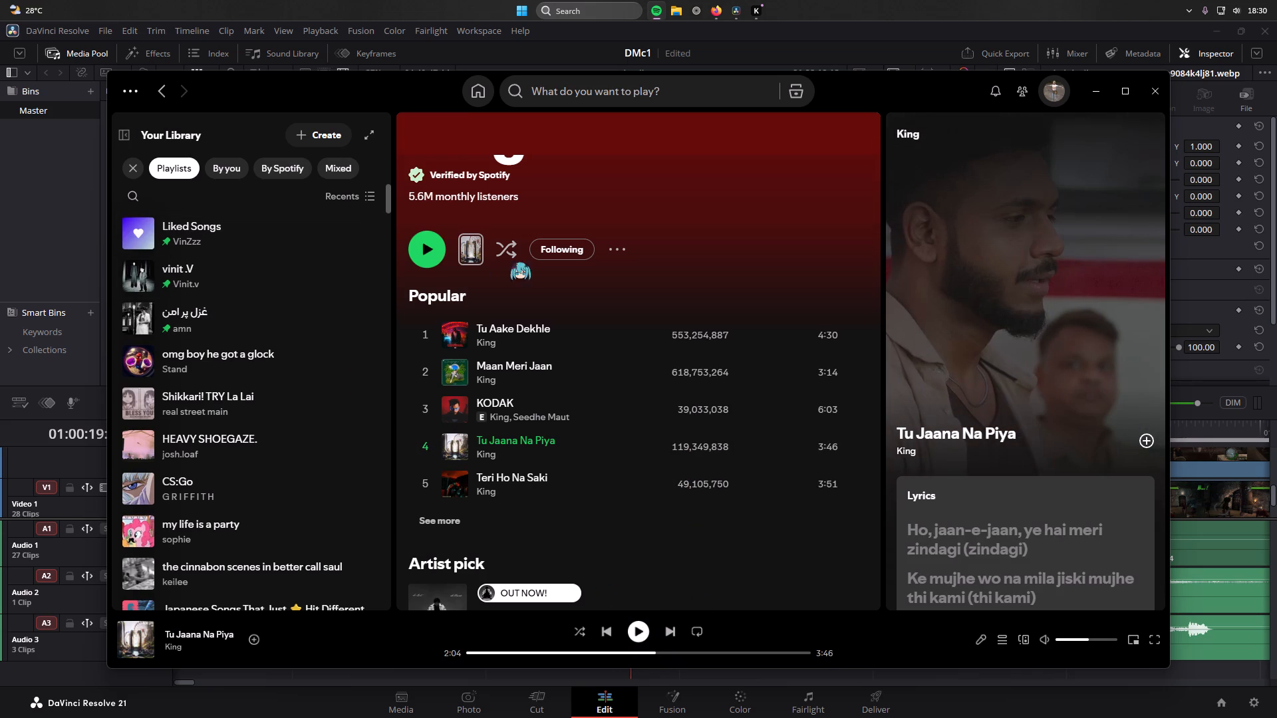
pyautogui.click(137, 231)
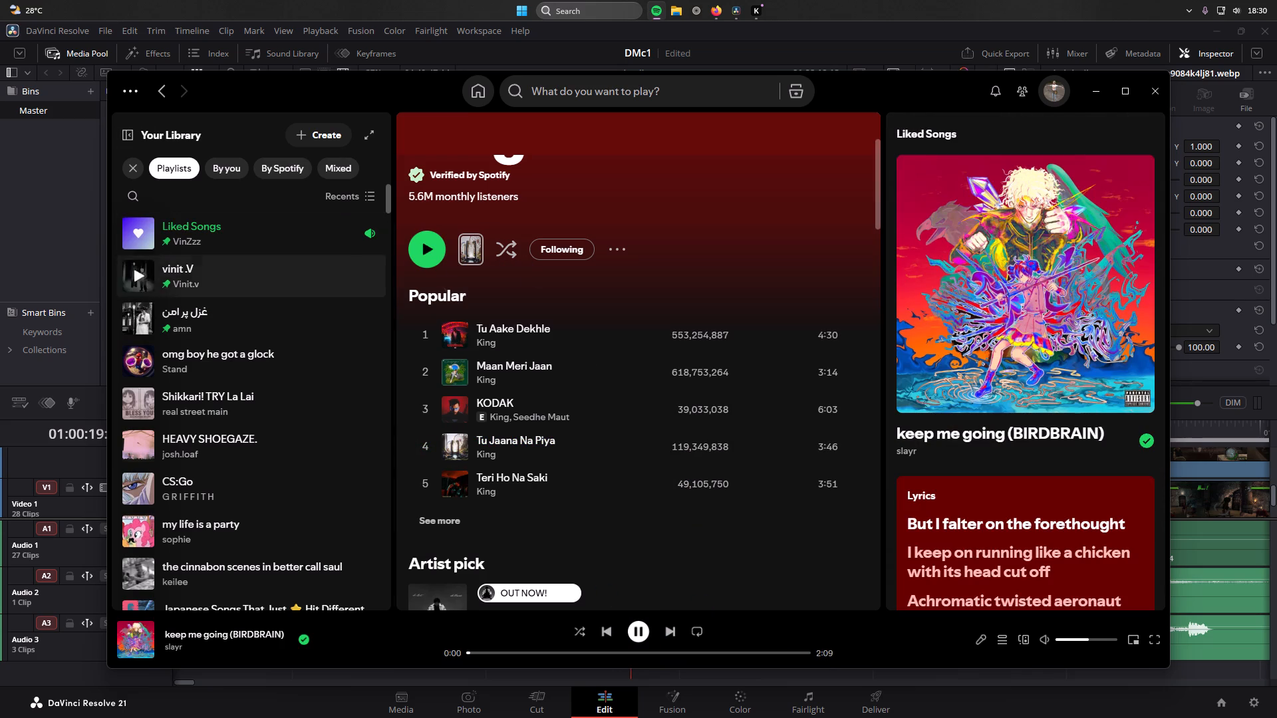
pyautogui.click(303, 236)
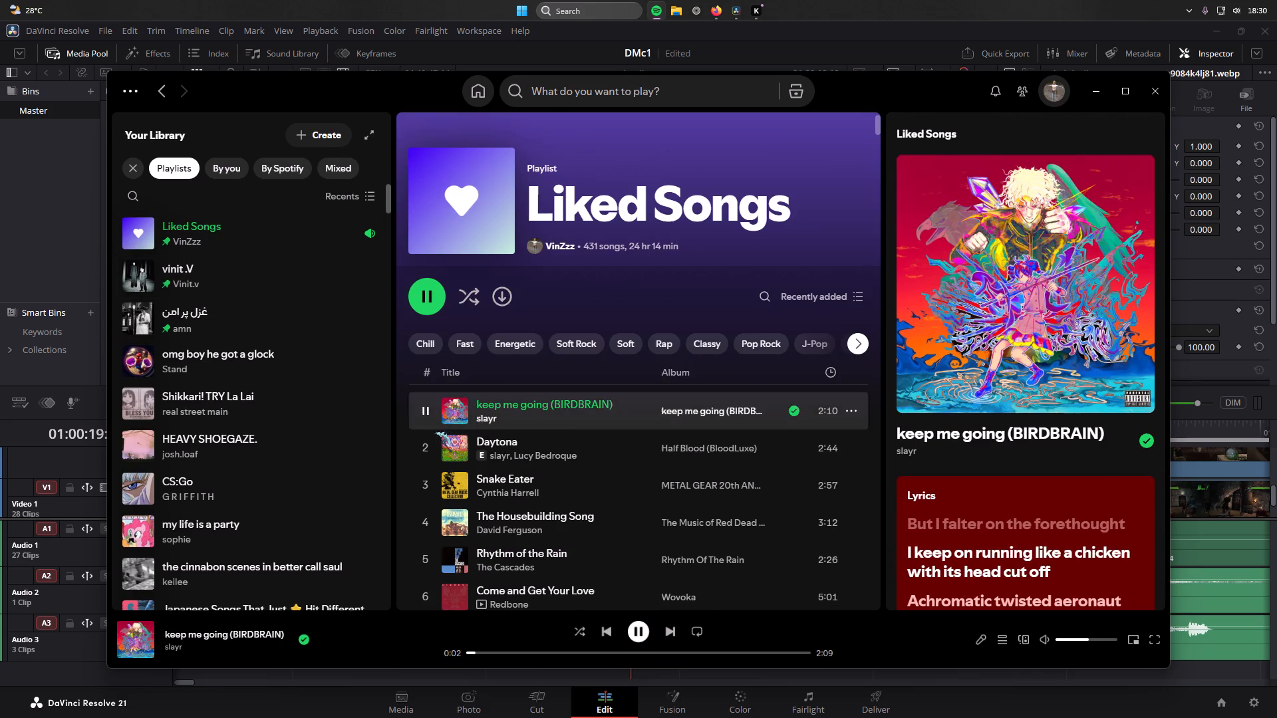
pyautogui.scroll(-6, 466, 505)
pyautogui.click(423, 420)
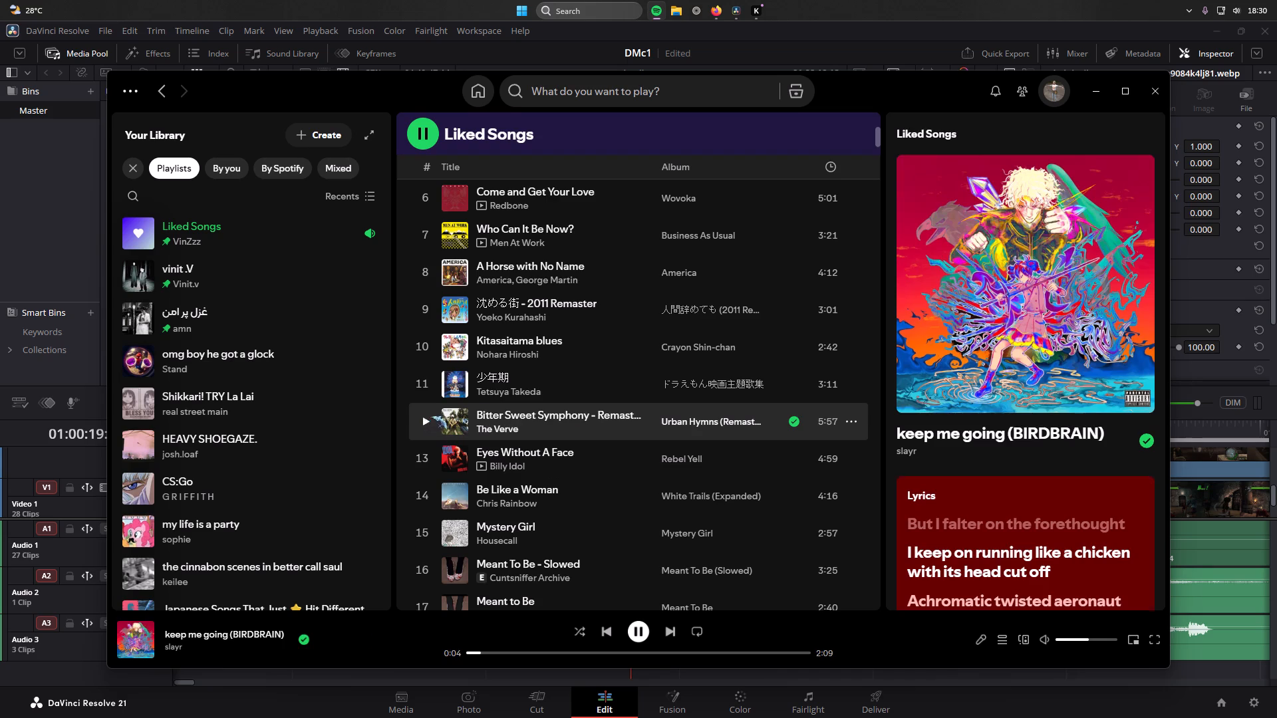
pyautogui.scroll(-9, 432, 416)
pyautogui.click(424, 417)
# Browse further down Liked Songs, try to play Fever, and return to DaVinci Resolve.
pyautogui.scroll(-11, 582, 427)
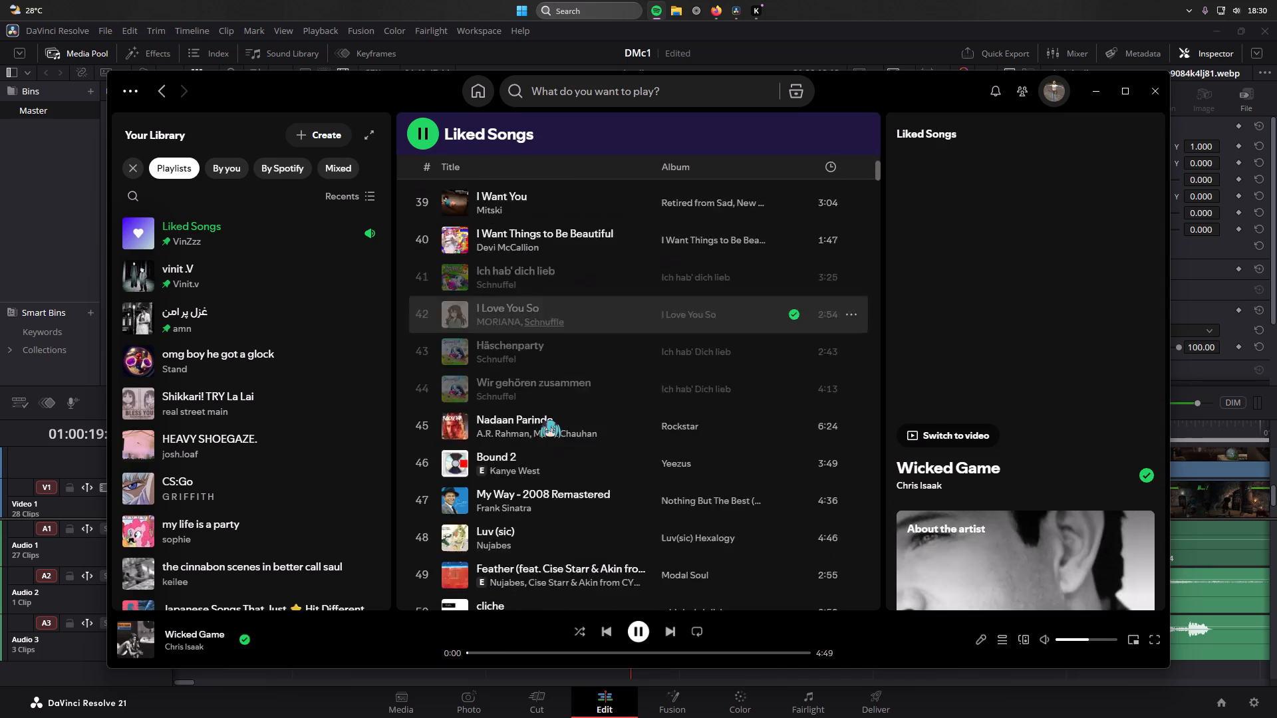
pyautogui.scroll(-9, 542, 421)
pyautogui.click(426, 437)
pyautogui.scroll(-6, 507, 438)
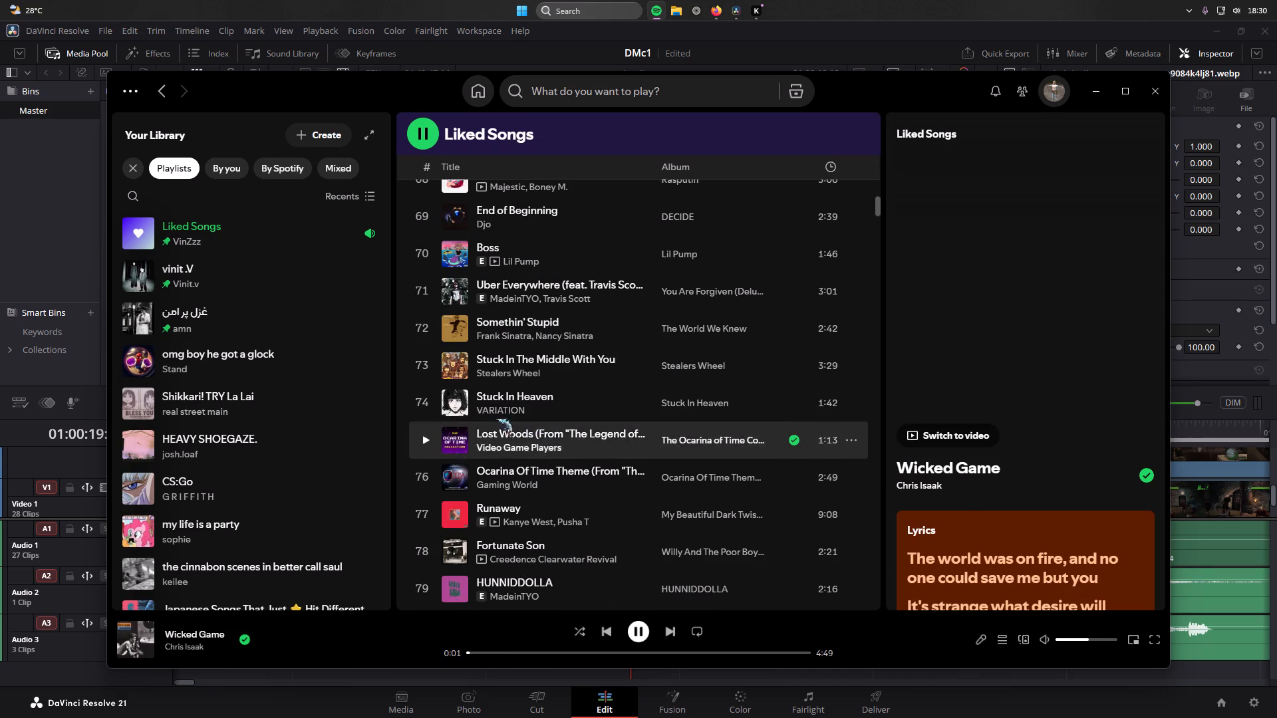
pyautogui.scroll(6, 649, 310)
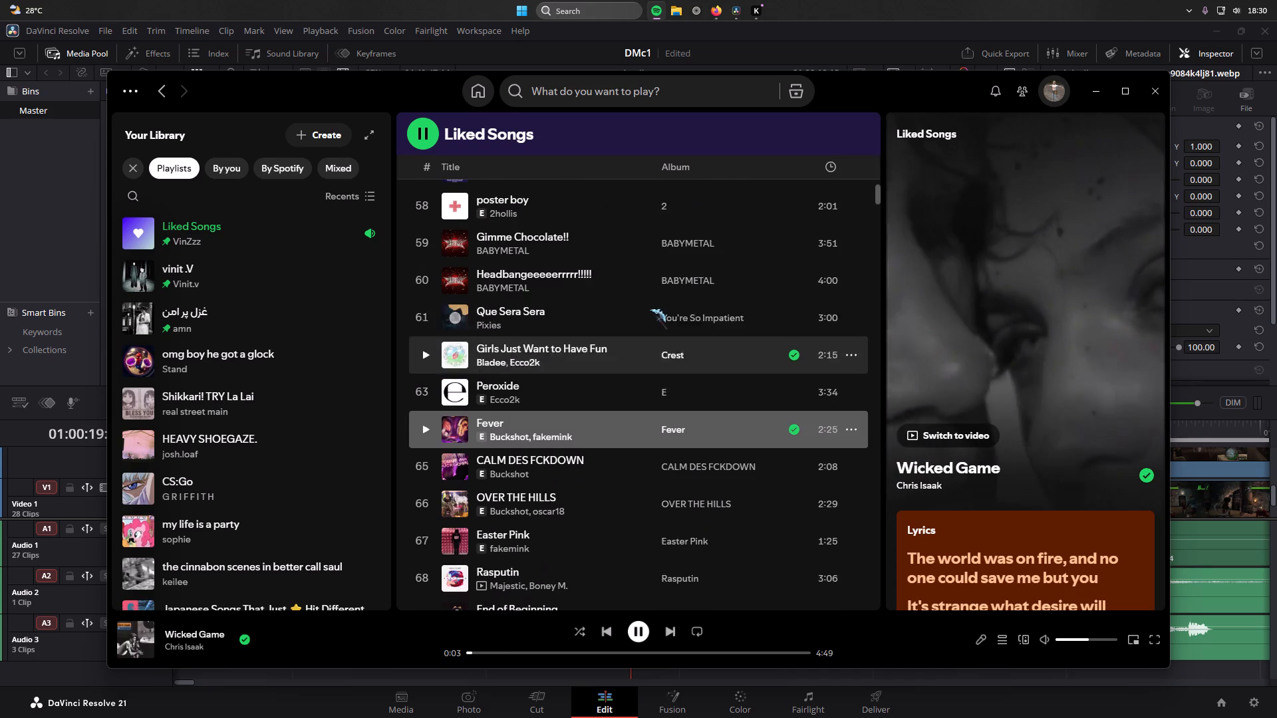
pyautogui.click(1100, 89)
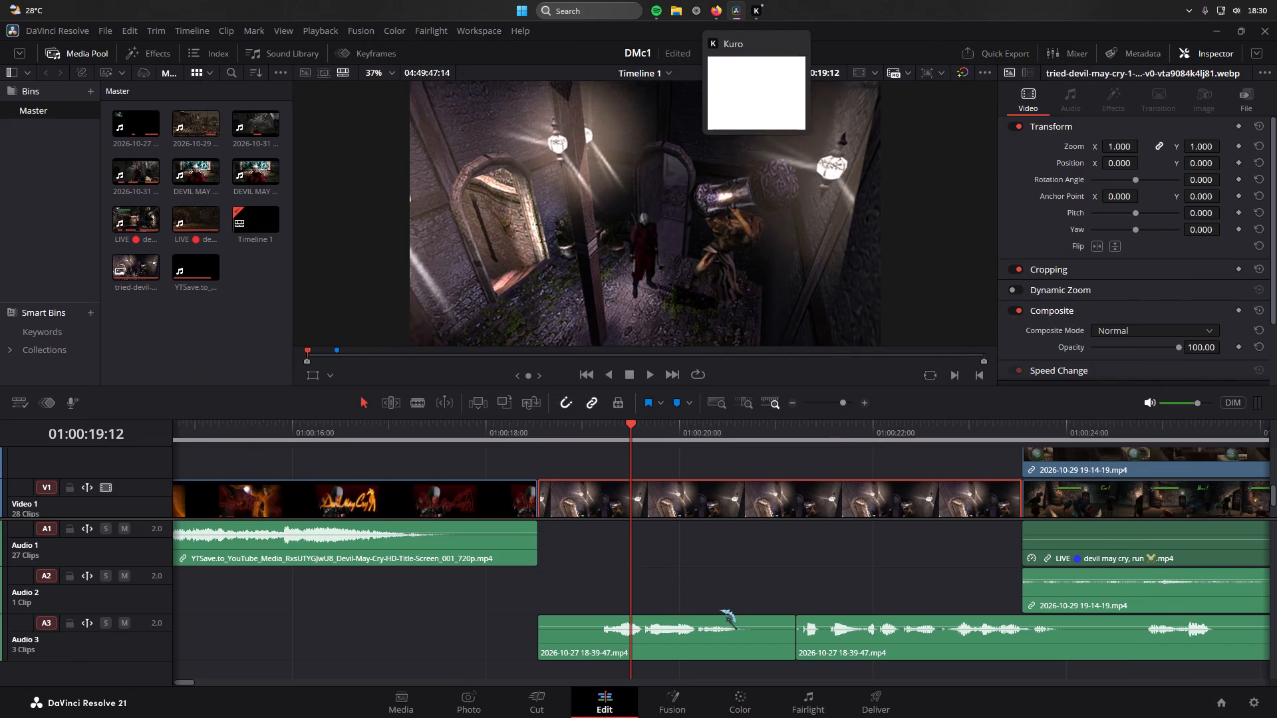
# Play and scrub the Video 1 cut between the Devil May Cry title-screen clip and the still image repeatedly.
pyautogui.press('space')
pyautogui.moveTo(736, 429); pyautogui.dragTo(526, 448)
pyautogui.press('space')
pyautogui.press('space')
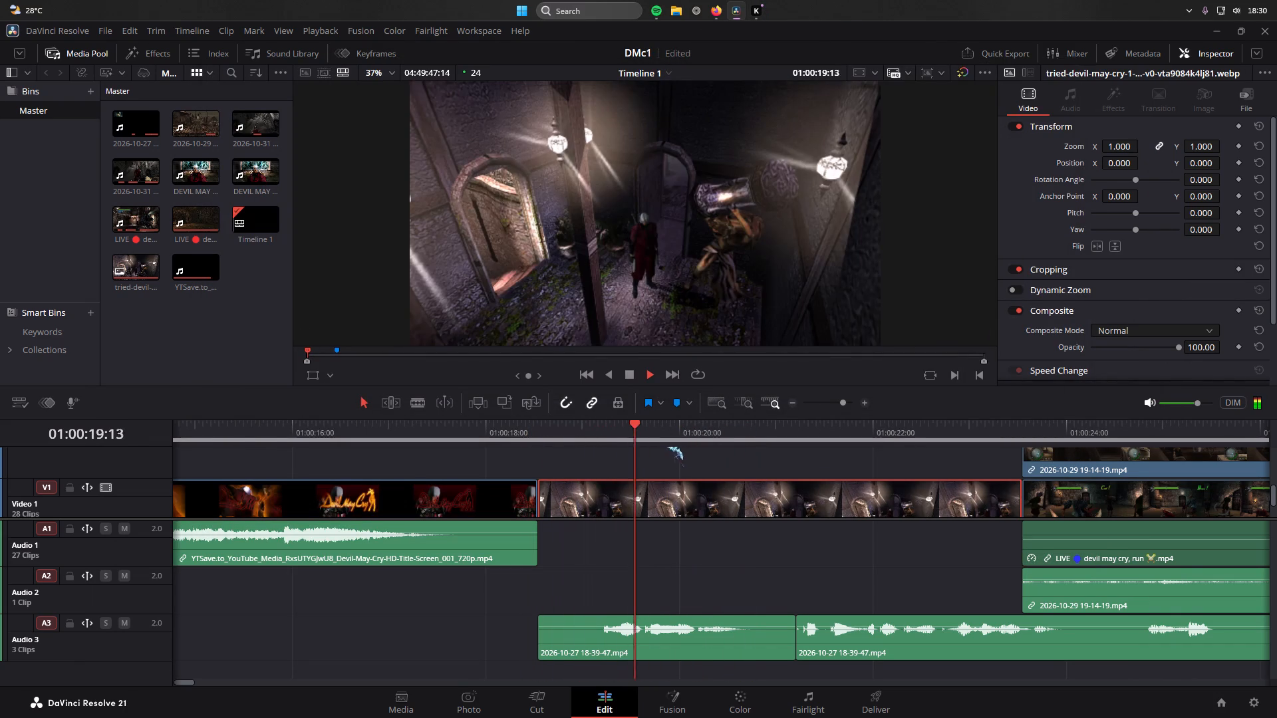
pyautogui.press('space')
pyautogui.moveTo(777, 427); pyautogui.dragTo(602, 441)
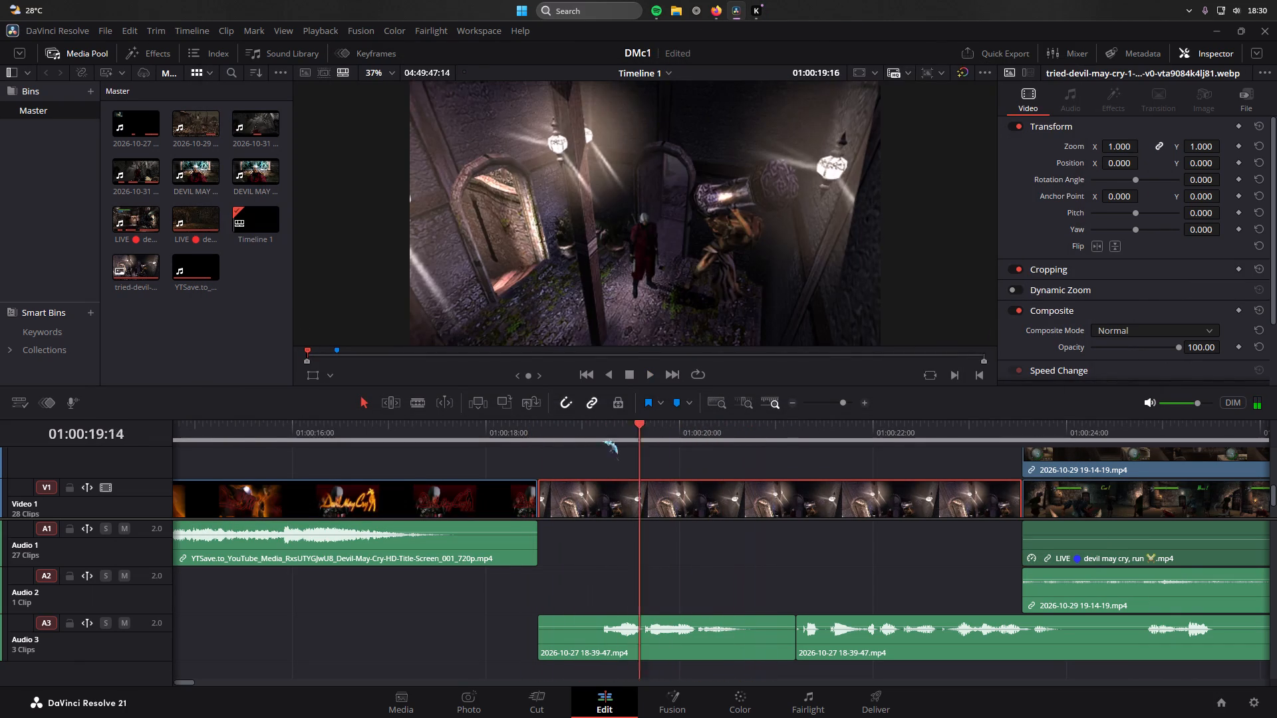
pyautogui.moveTo(602, 441); pyautogui.dragTo(511, 445)
pyautogui.press('space')
pyautogui.press('space')
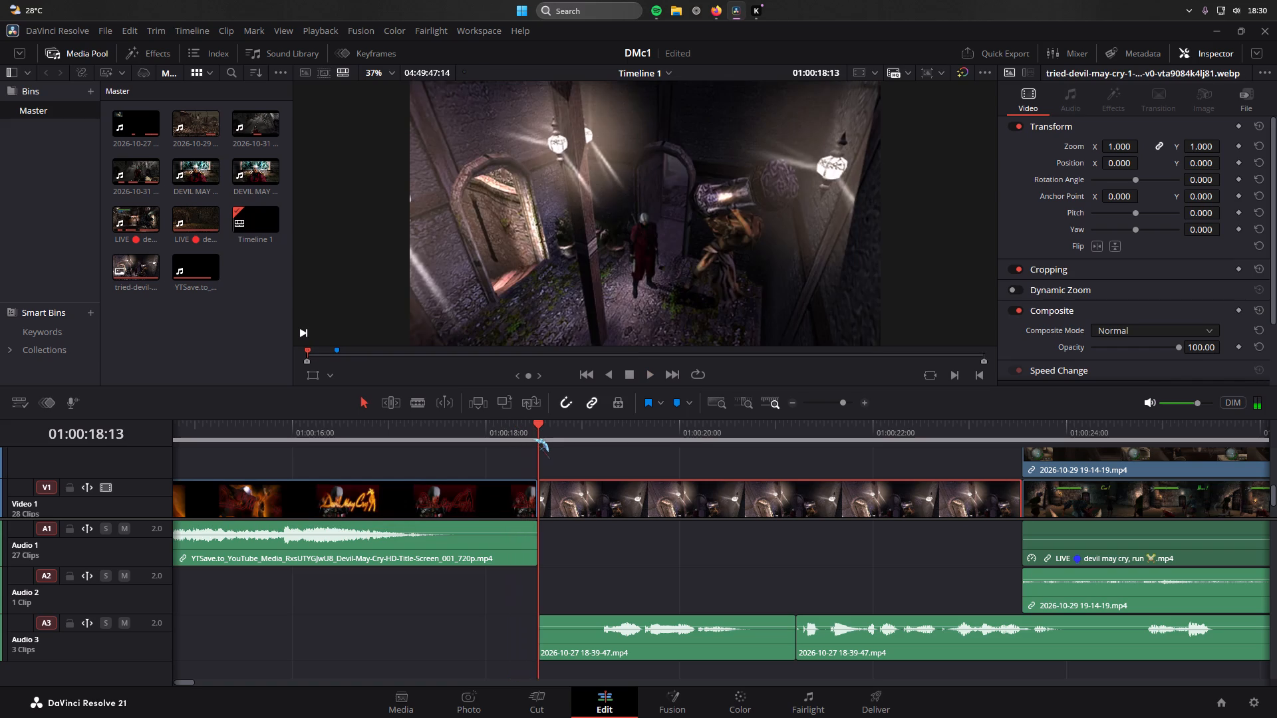
pyautogui.moveTo(536, 439); pyautogui.dragTo(504, 439)
pyautogui.press('space')
pyautogui.press('space')
pyautogui.click(581, 493)
pyautogui.moveTo(535, 426); pyautogui.dragTo(513, 444)
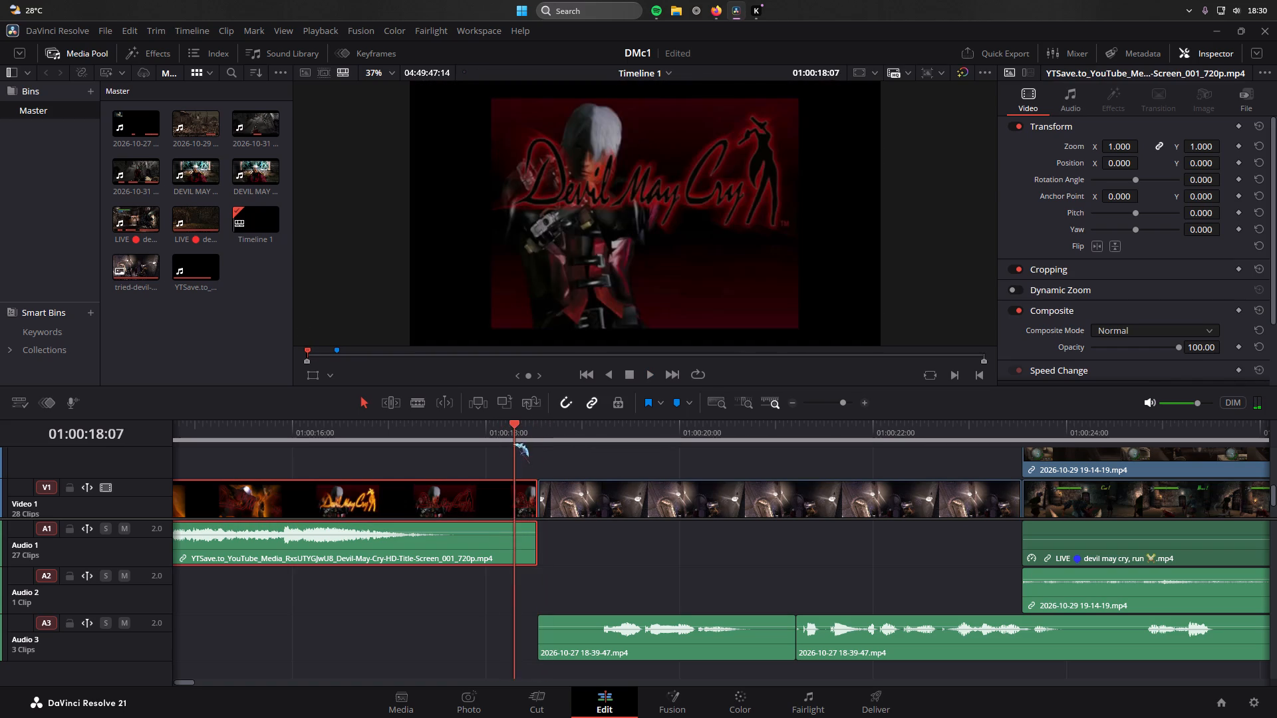
pyautogui.moveTo(513, 444); pyautogui.dragTo(450, 448)
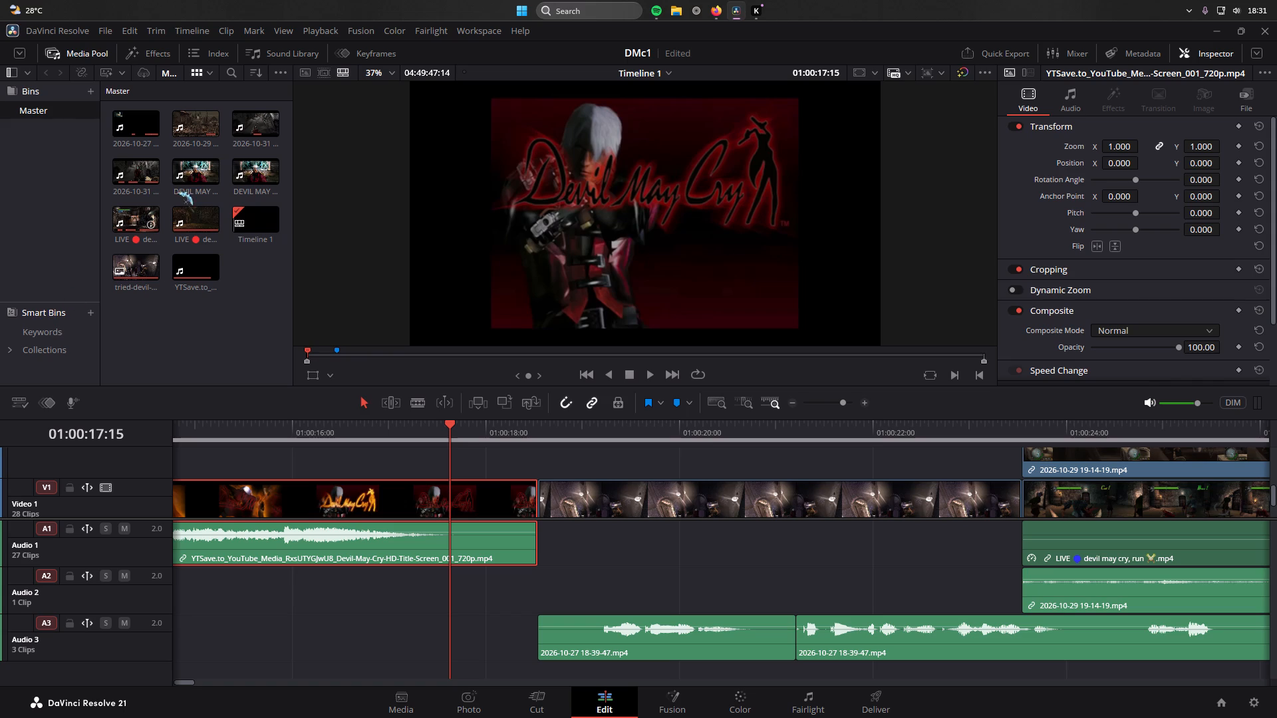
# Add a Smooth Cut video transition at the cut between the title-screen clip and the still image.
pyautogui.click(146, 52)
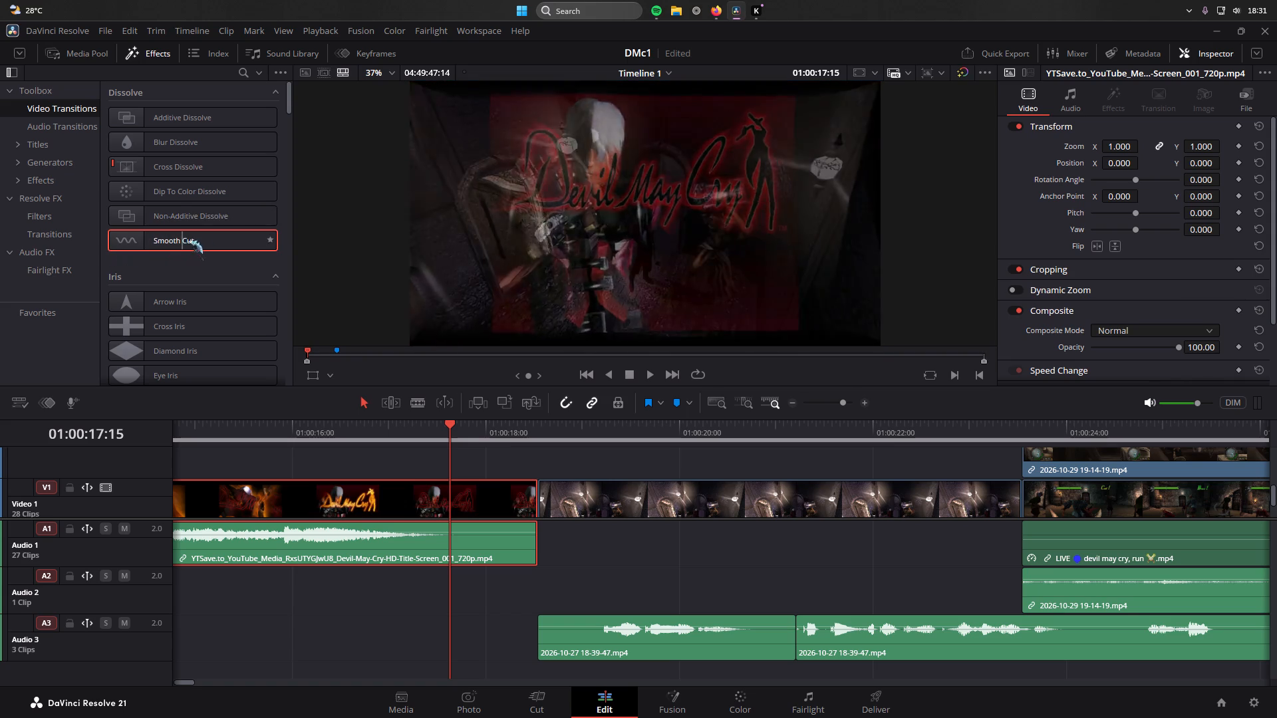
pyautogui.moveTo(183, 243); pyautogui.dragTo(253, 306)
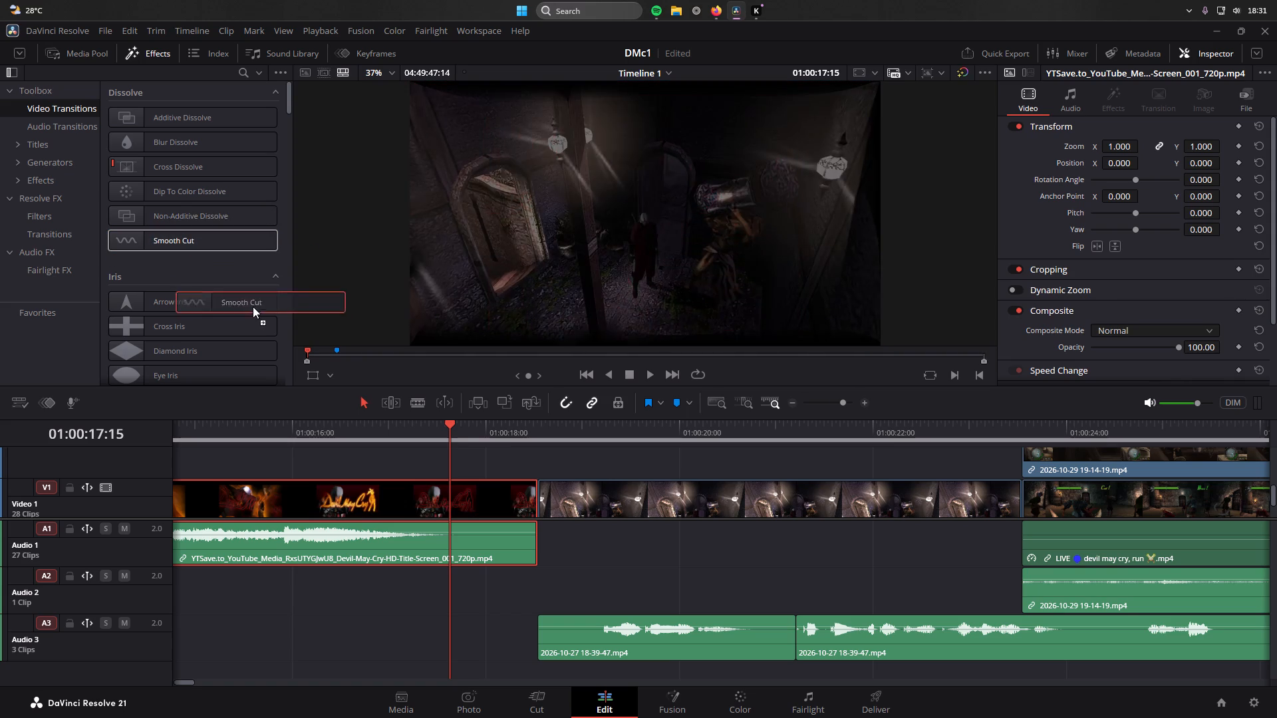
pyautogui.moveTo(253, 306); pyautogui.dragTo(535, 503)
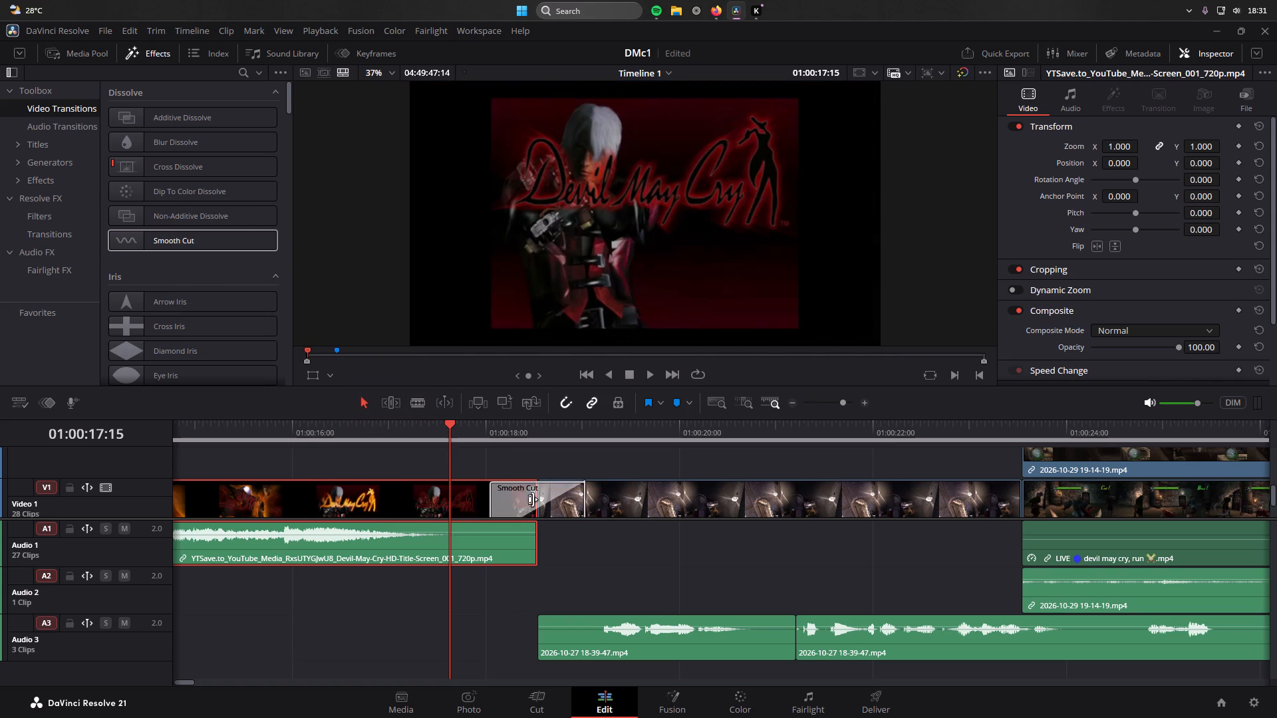
# Play back the Smooth Cut transition several times from just before the cut to judge the effect.
pyautogui.press('space')
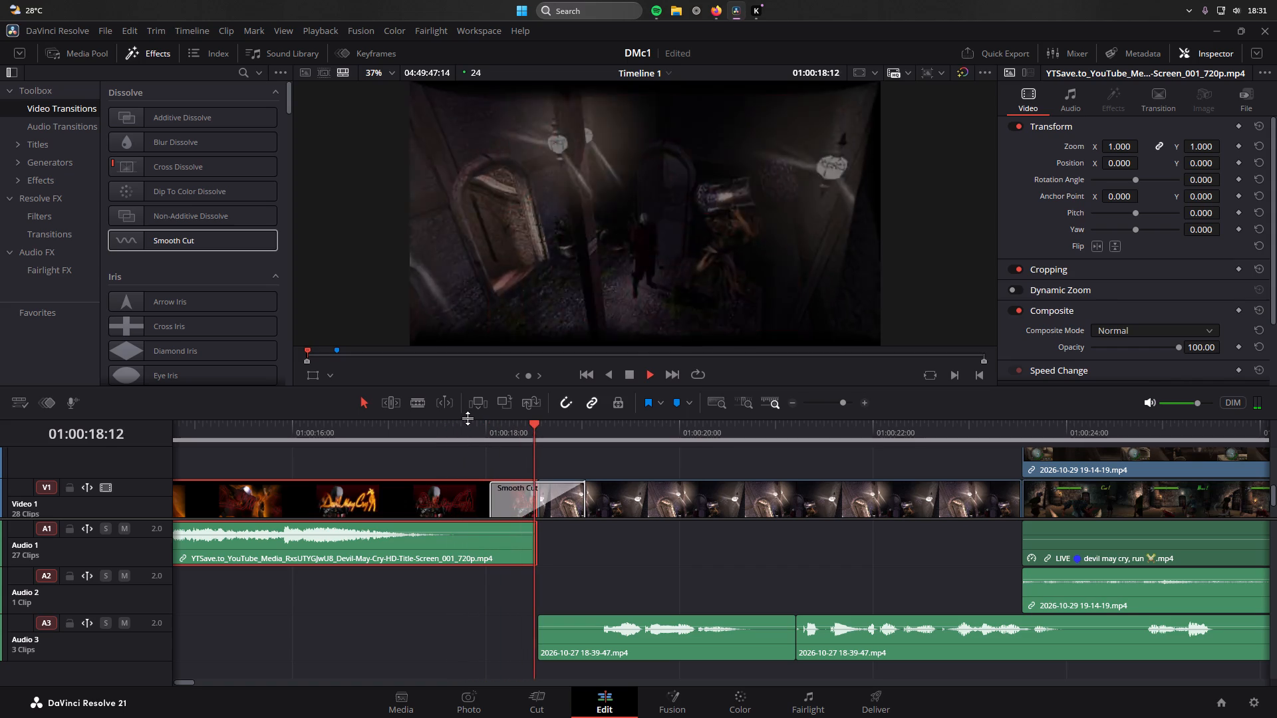
pyautogui.moveTo(667, 440); pyautogui.dragTo(438, 439)
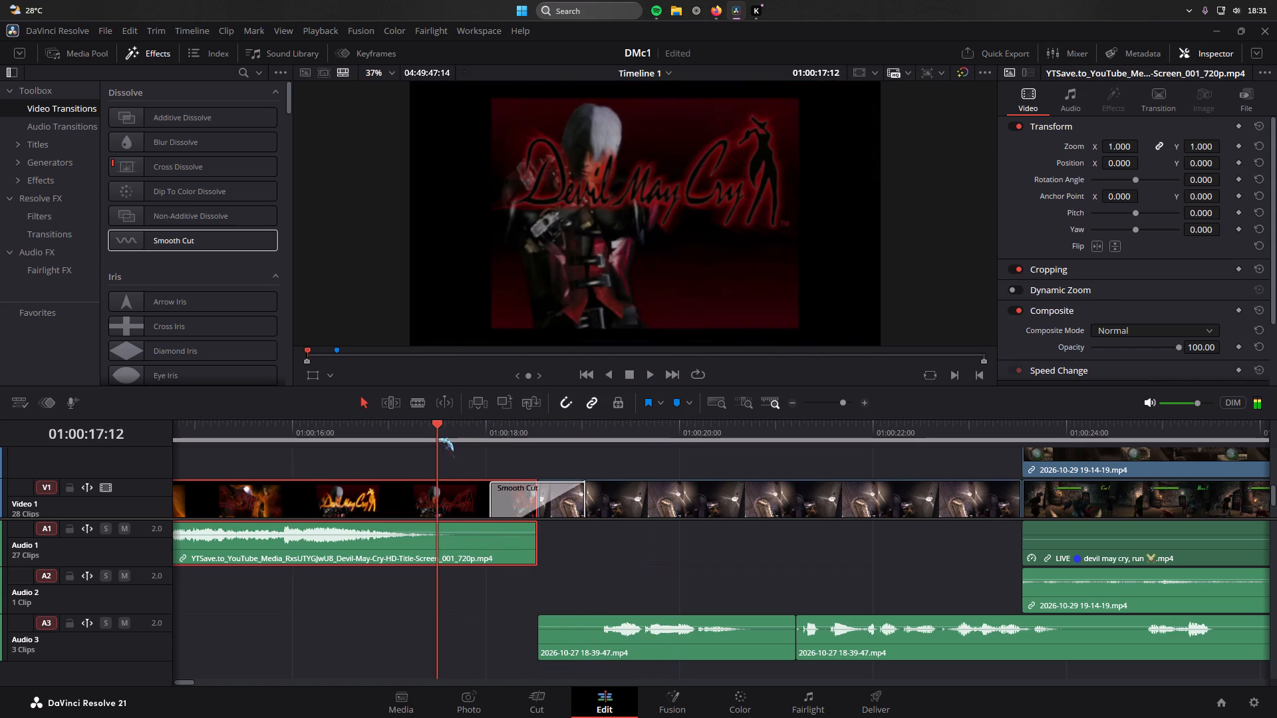
pyautogui.moveTo(438, 439); pyautogui.dragTo(470, 445)
pyautogui.press('space')
pyautogui.press('space')
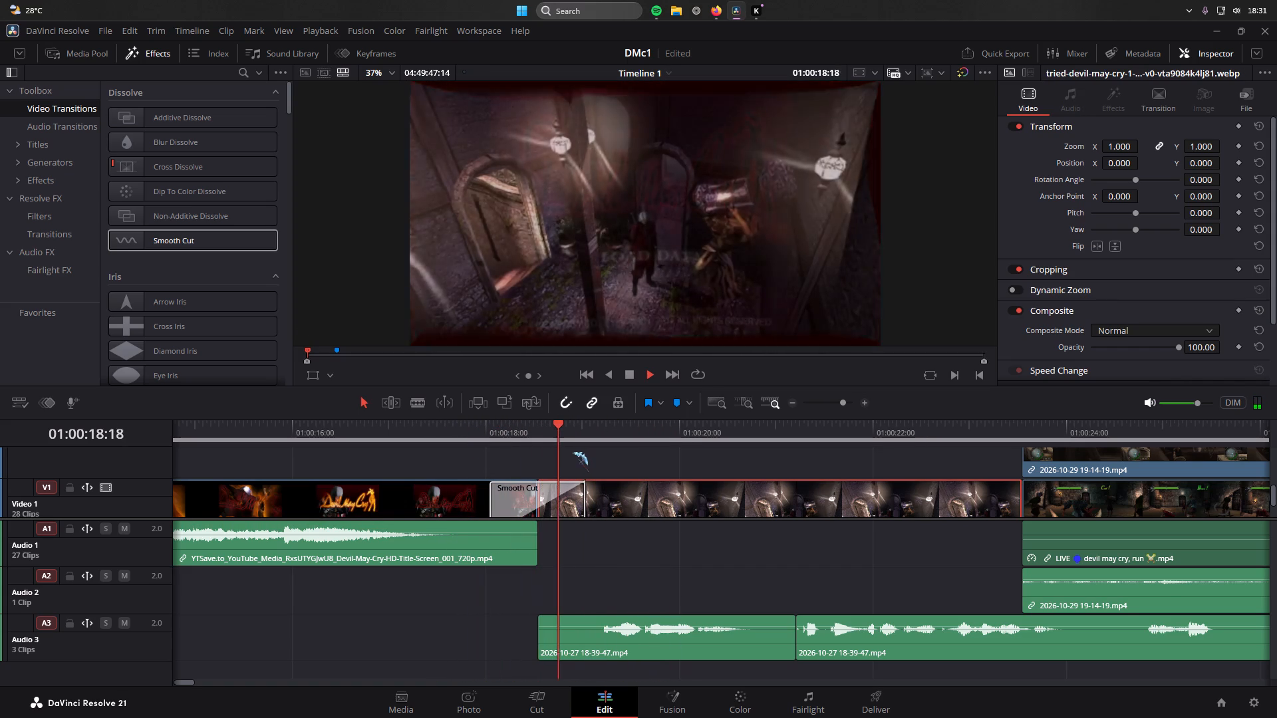
pyautogui.moveTo(591, 458); pyautogui.dragTo(466, 455)
pyautogui.moveTo(746, 435); pyautogui.dragTo(517, 443)
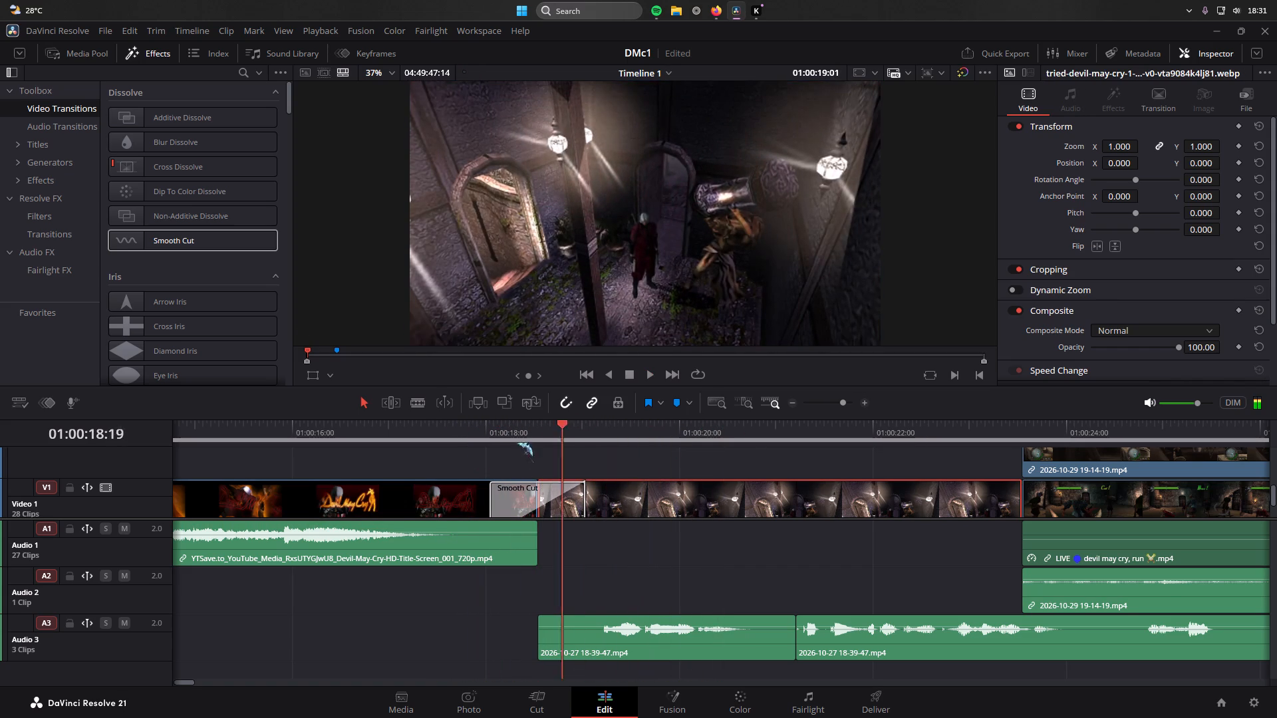
pyautogui.moveTo(517, 443); pyautogui.dragTo(466, 443)
pyautogui.press('space')
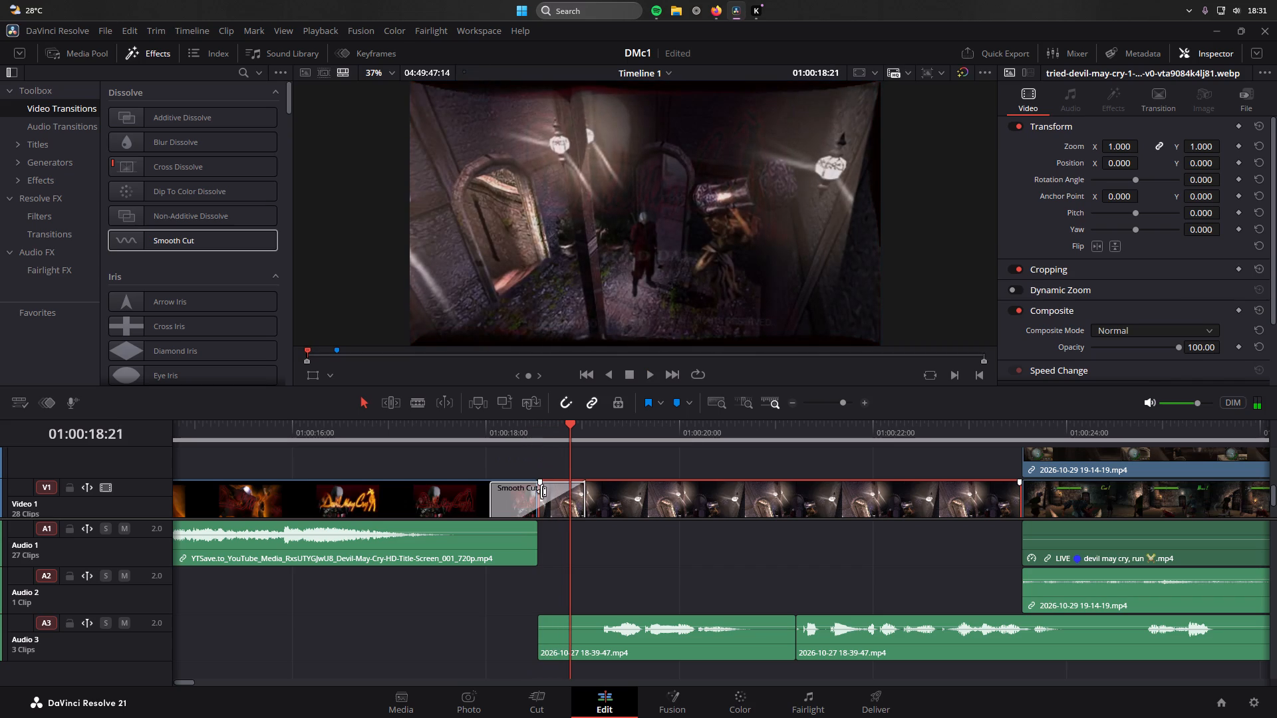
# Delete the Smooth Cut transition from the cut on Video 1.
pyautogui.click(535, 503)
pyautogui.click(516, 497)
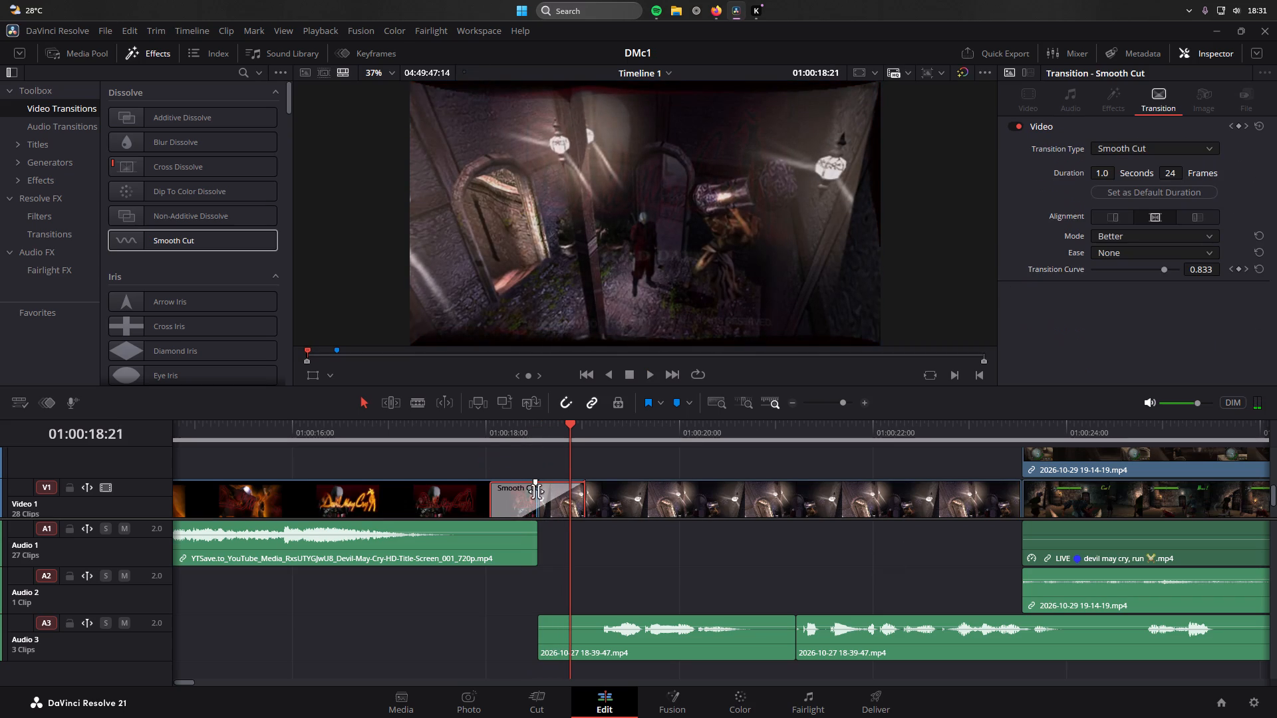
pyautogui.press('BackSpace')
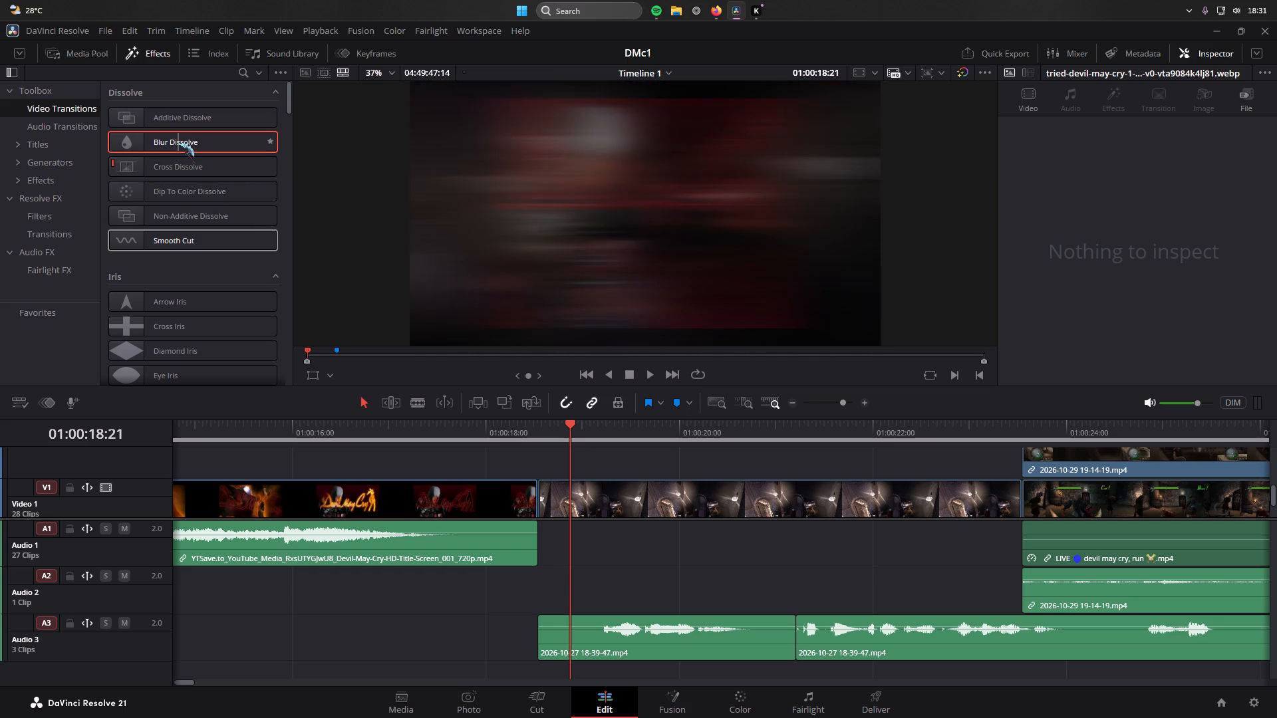
# Mark Blur Dissolve as a favourite and apply it at the cut between the title-screen clip and the still image.
pyautogui.click(273, 140)
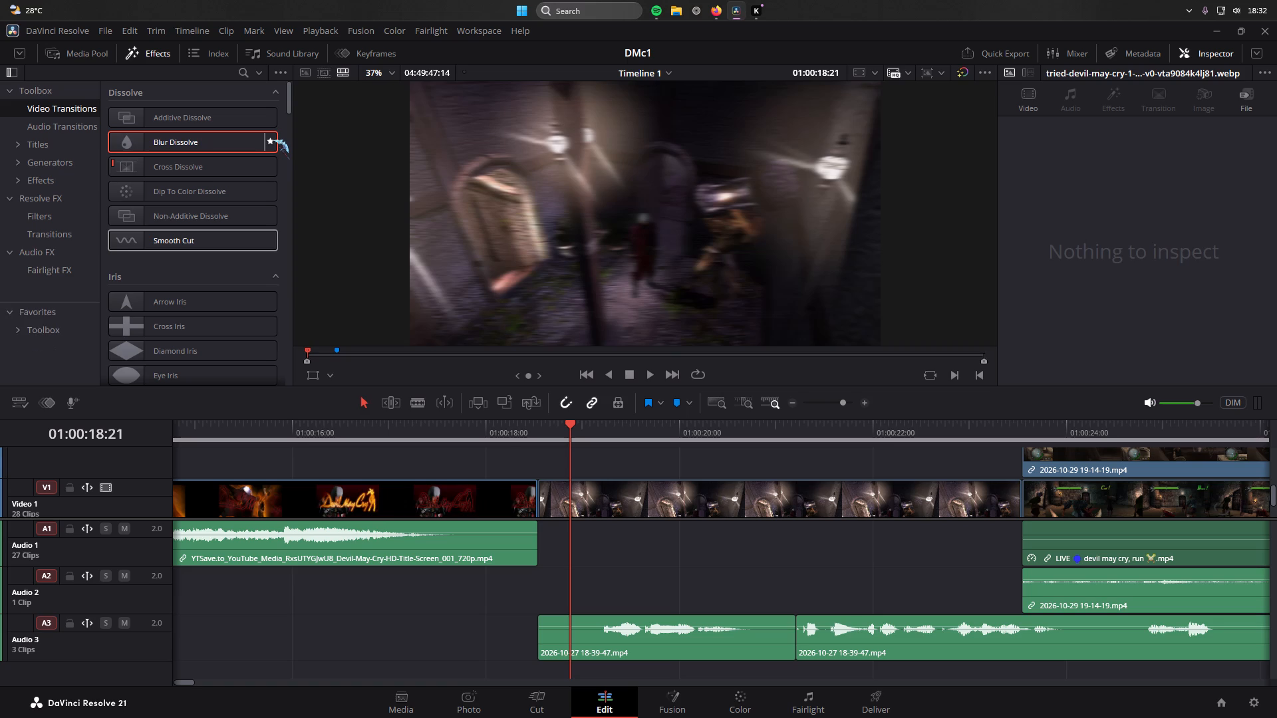
pyautogui.click(273, 140)
pyautogui.click(273, 141)
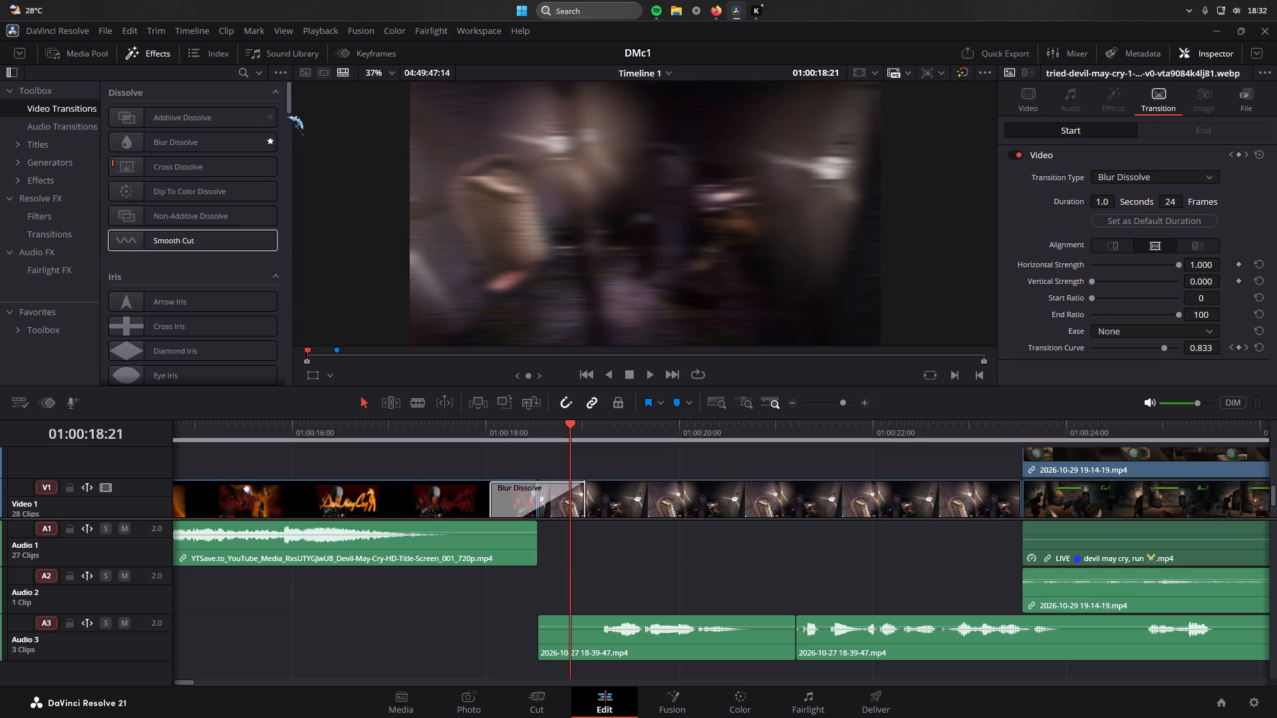
# Mark the Additive Dissolve transition as a favourite.
pyautogui.click(271, 116)
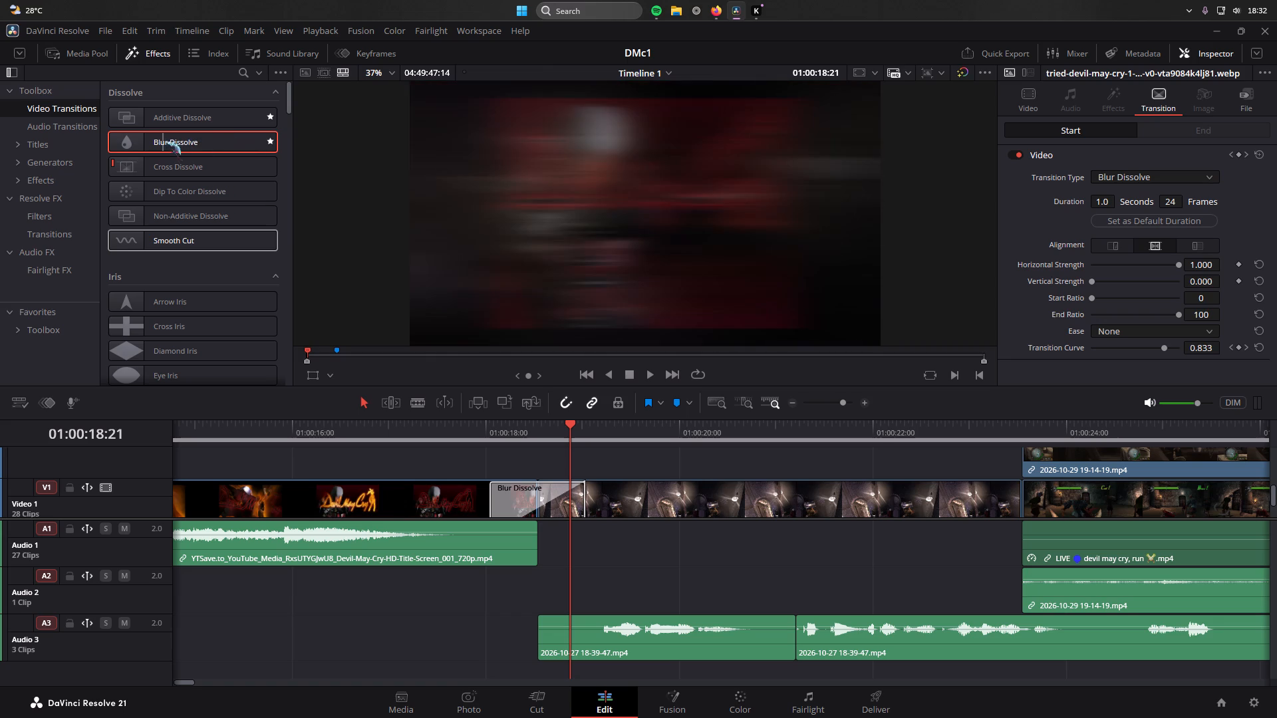
pyautogui.moveTo(166, 142); pyautogui.dragTo(245, 209)
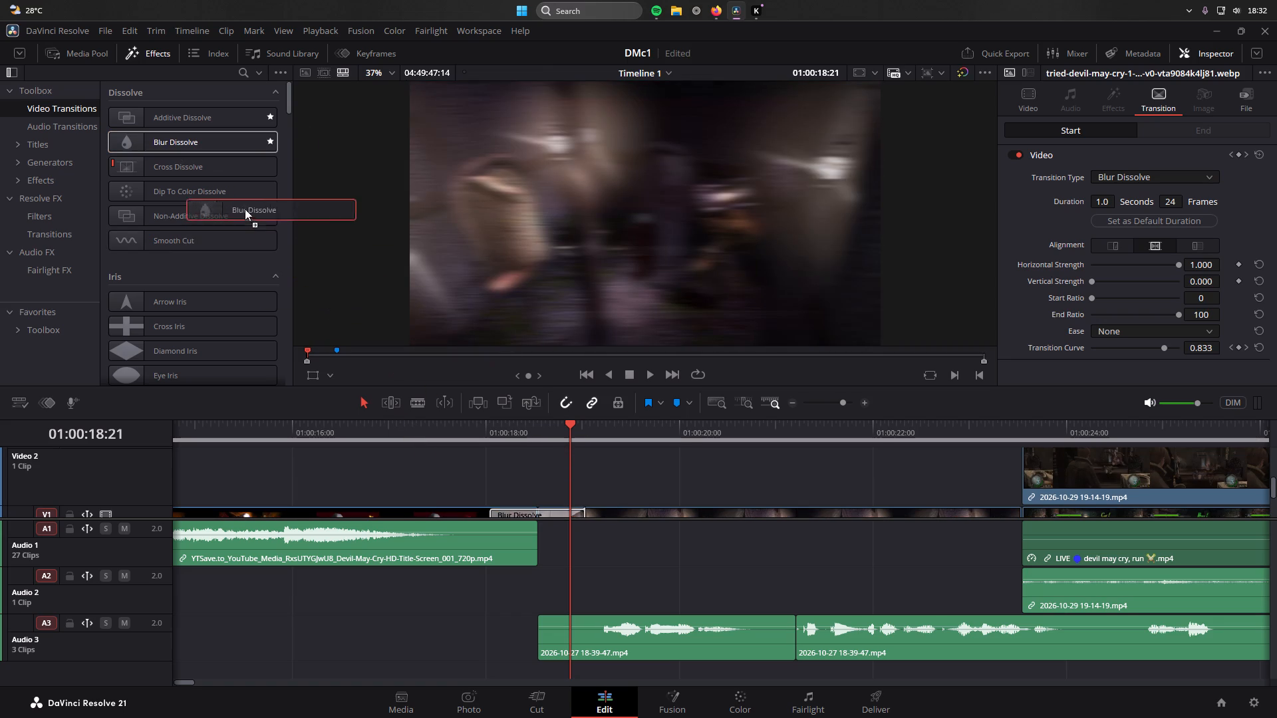
pyautogui.moveTo(245, 209); pyautogui.dragTo(187, 140)
# Play back the Blur Dissolve transition repeatedly, scrubbing back before the cut each time to judge the effect.
pyautogui.moveTo(574, 425); pyautogui.dragTo(494, 427)
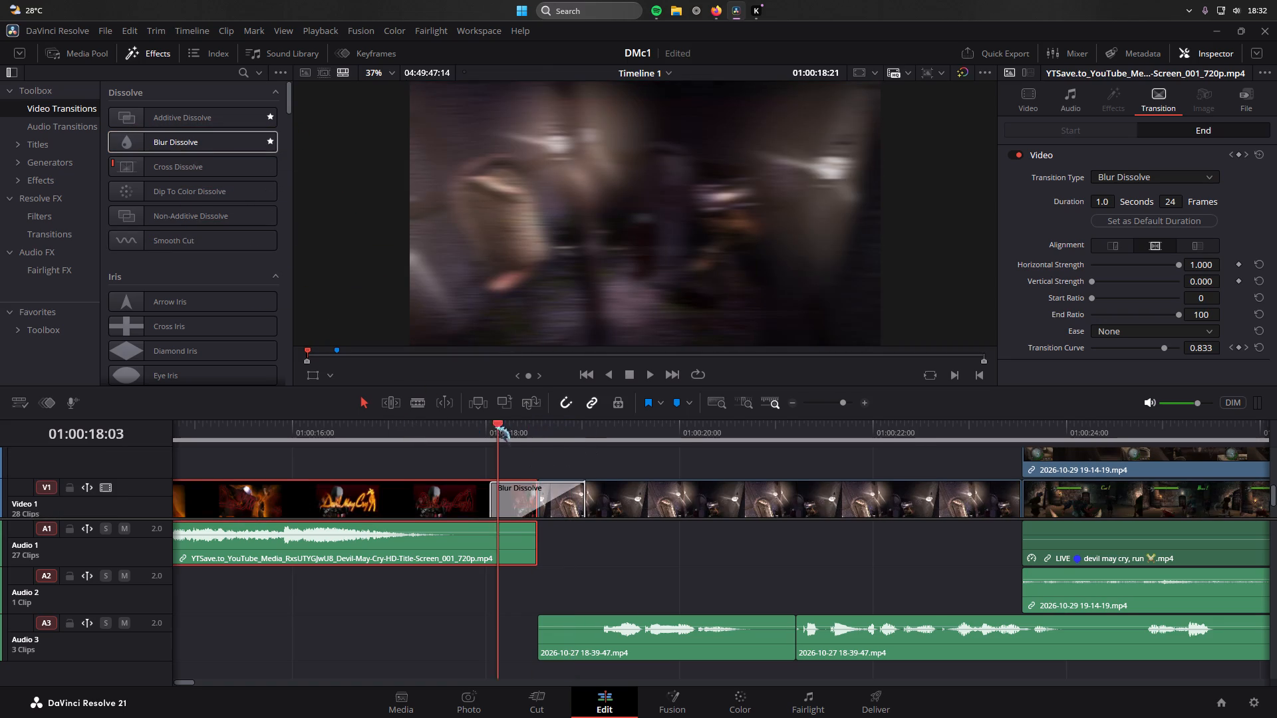
pyautogui.moveTo(494, 427); pyautogui.dragTo(472, 427)
pyautogui.press('space')
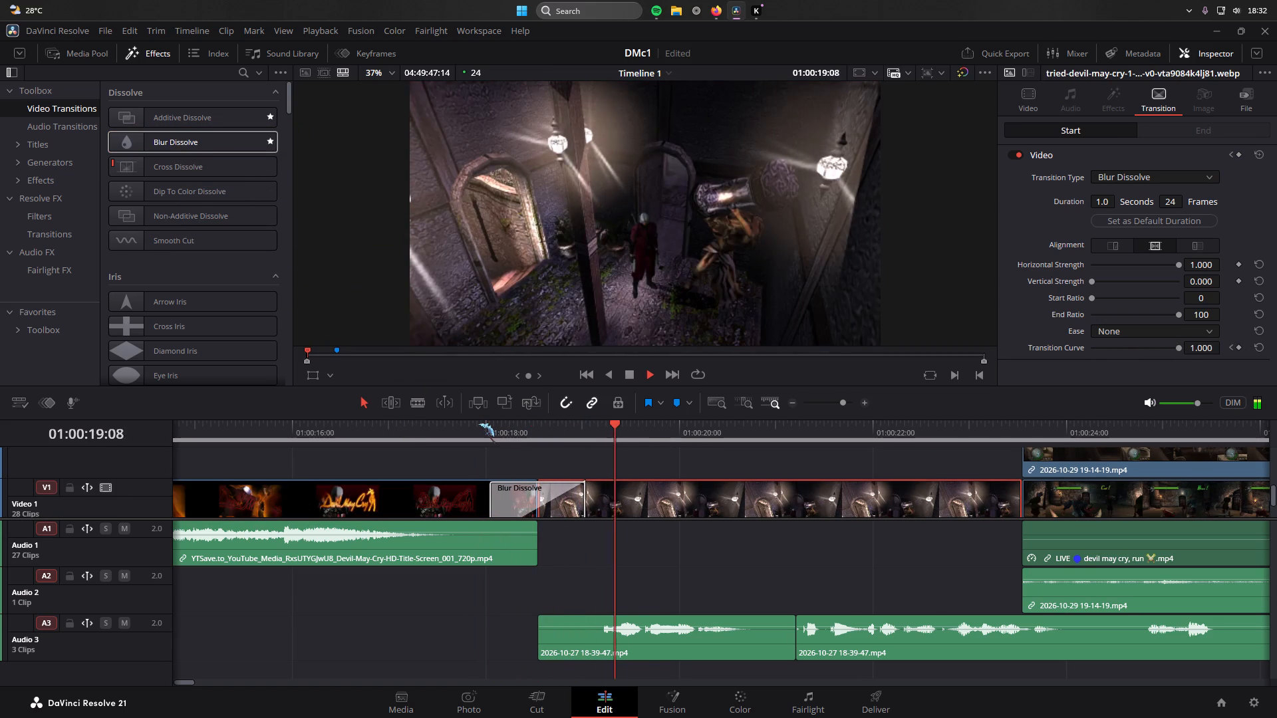
pyautogui.moveTo(710, 436); pyautogui.dragTo(510, 437)
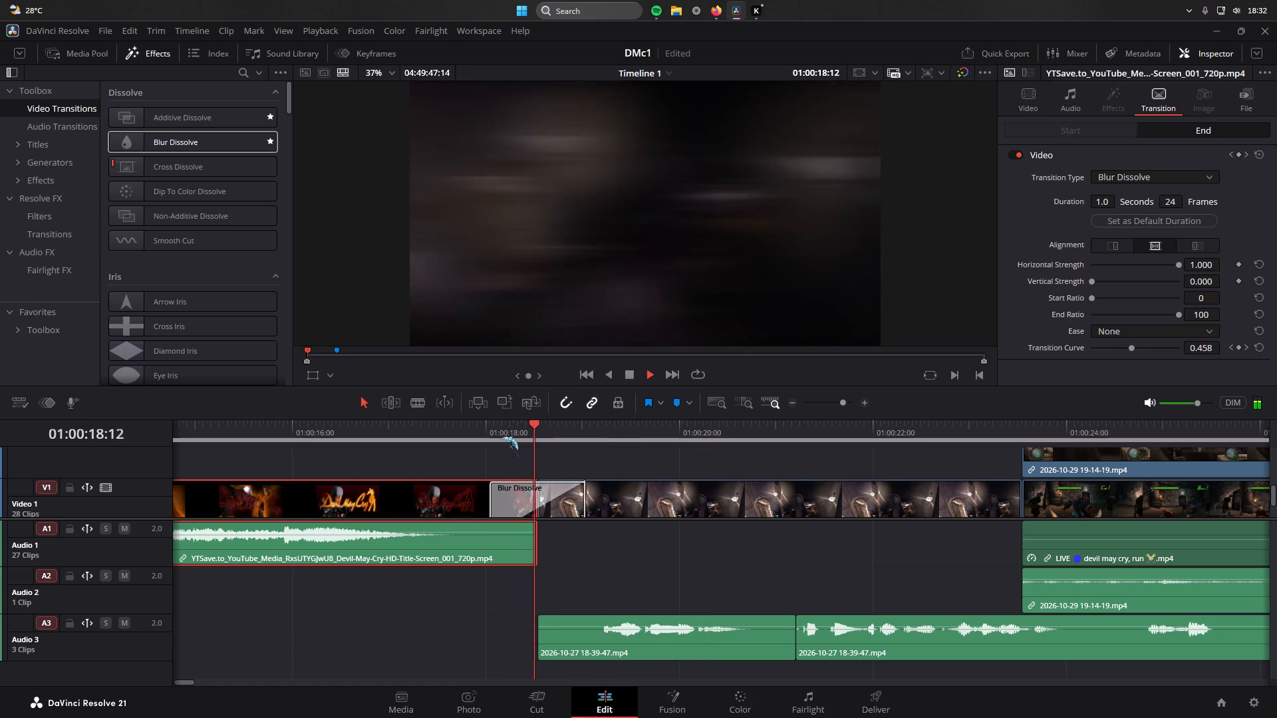
pyautogui.press('space')
pyautogui.press('space')
pyautogui.press('space')
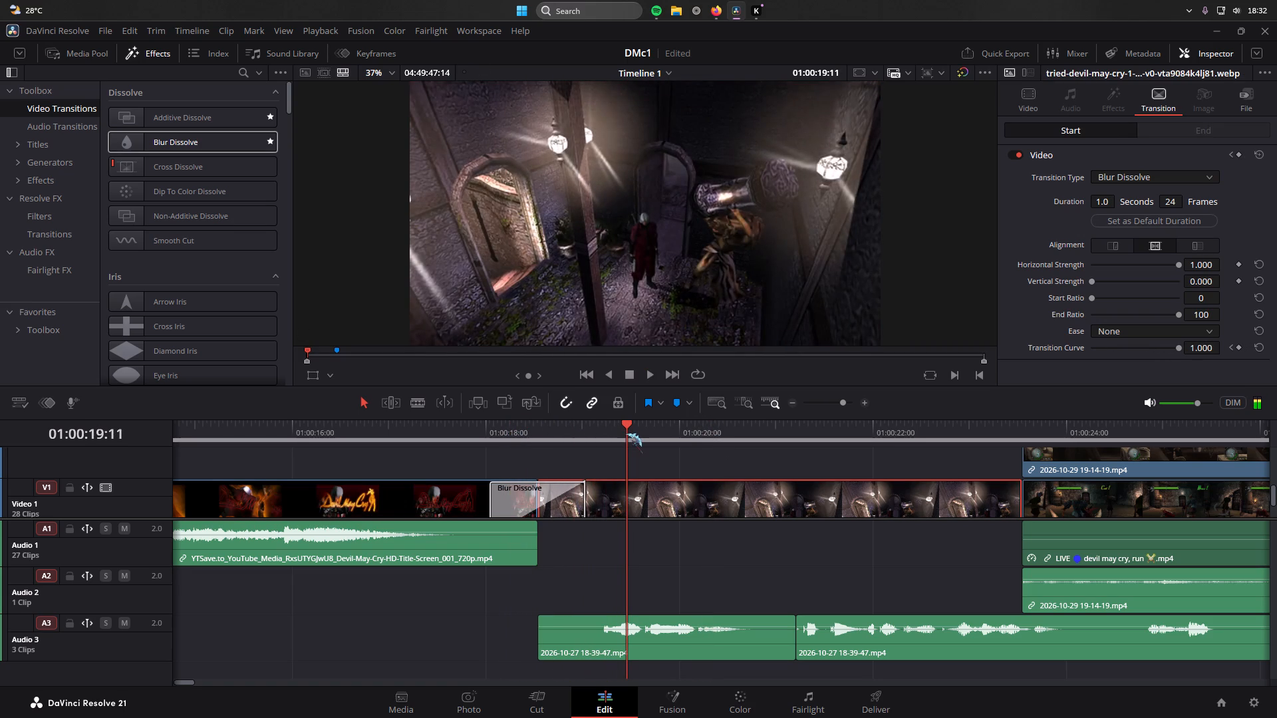
pyautogui.press('space')
pyautogui.moveTo(704, 438); pyautogui.dragTo(492, 435)
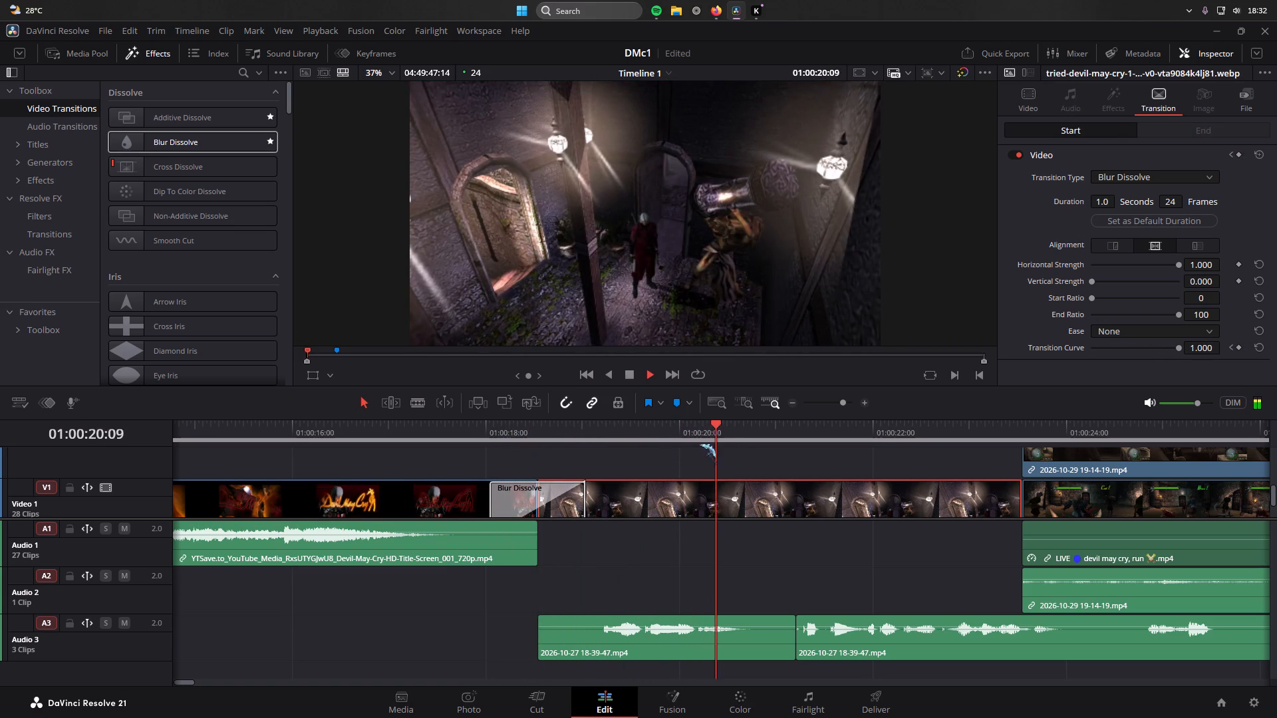
pyautogui.moveTo(732, 447); pyautogui.dragTo(368, 436)
pyautogui.moveTo(813, 441); pyautogui.dragTo(372, 433)
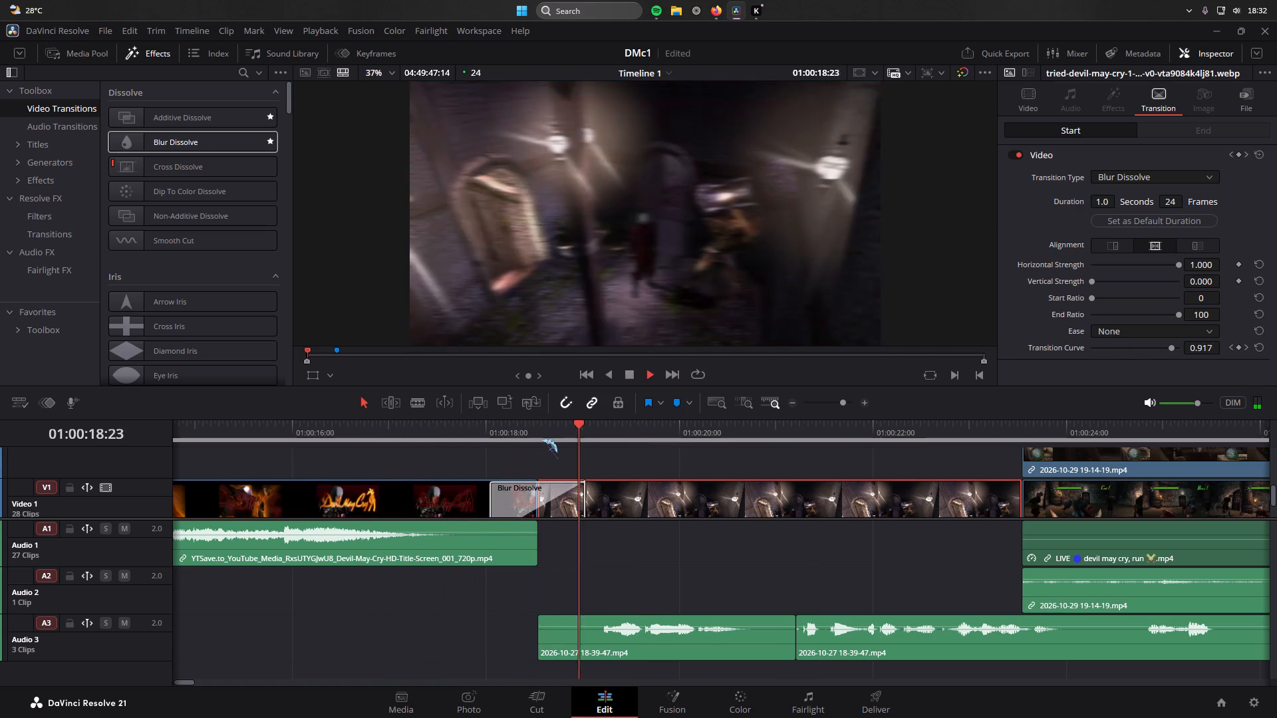
pyautogui.press('space')
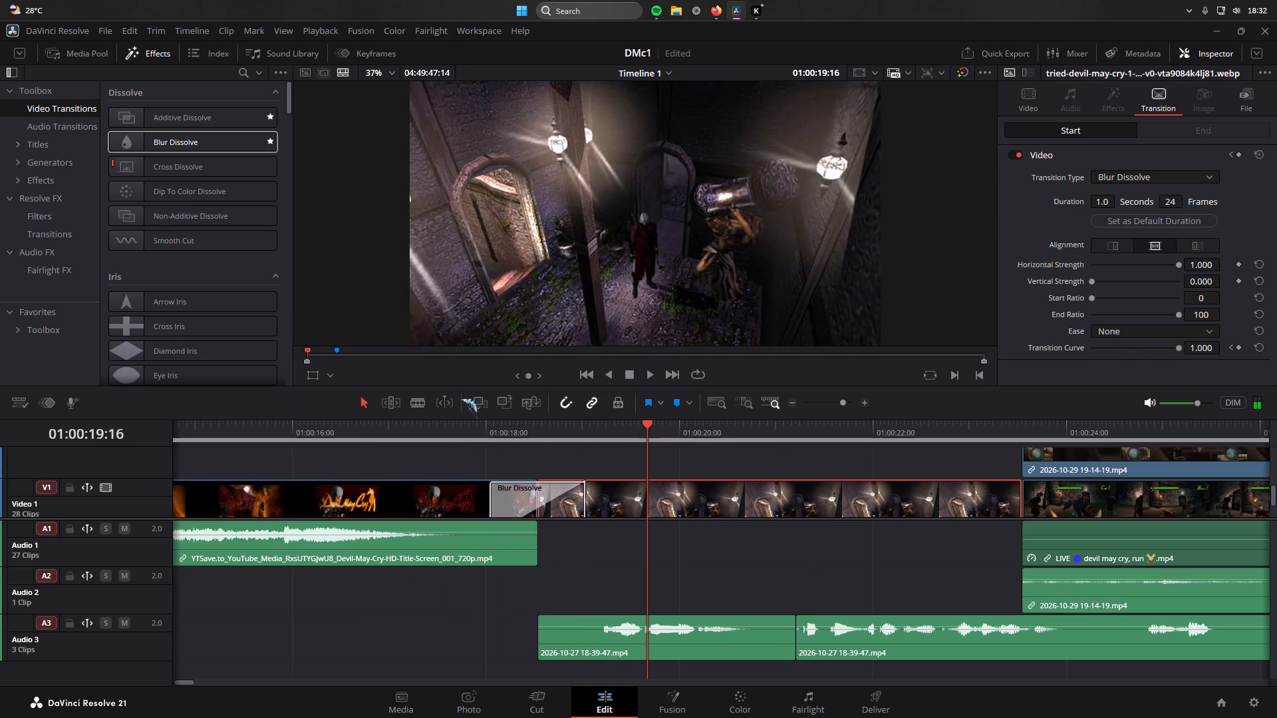
# Browse the video transitions through to the Fusion Transitions group and preview Brightness Flash as an alternative to the Blur Dissolve.
pyautogui.scroll(-5, 185, 218)
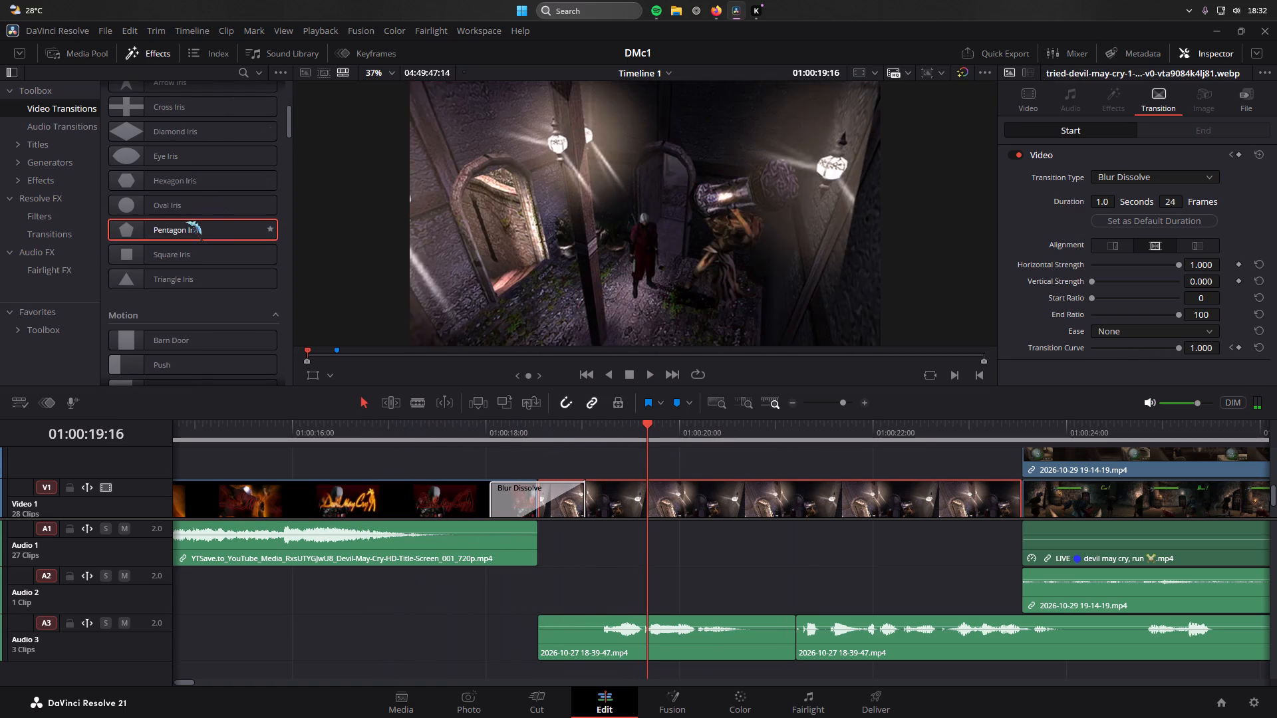
pyautogui.scroll(-9, 157, 306)
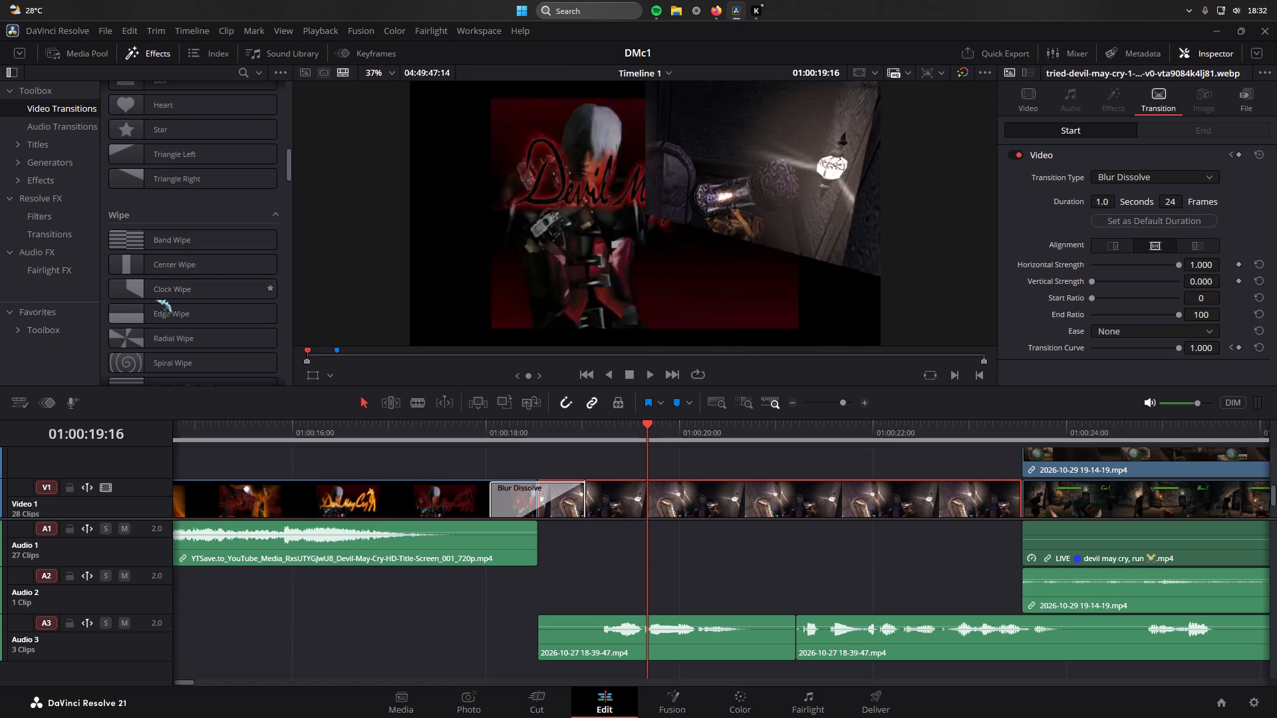
pyautogui.scroll(-6, 156, 300)
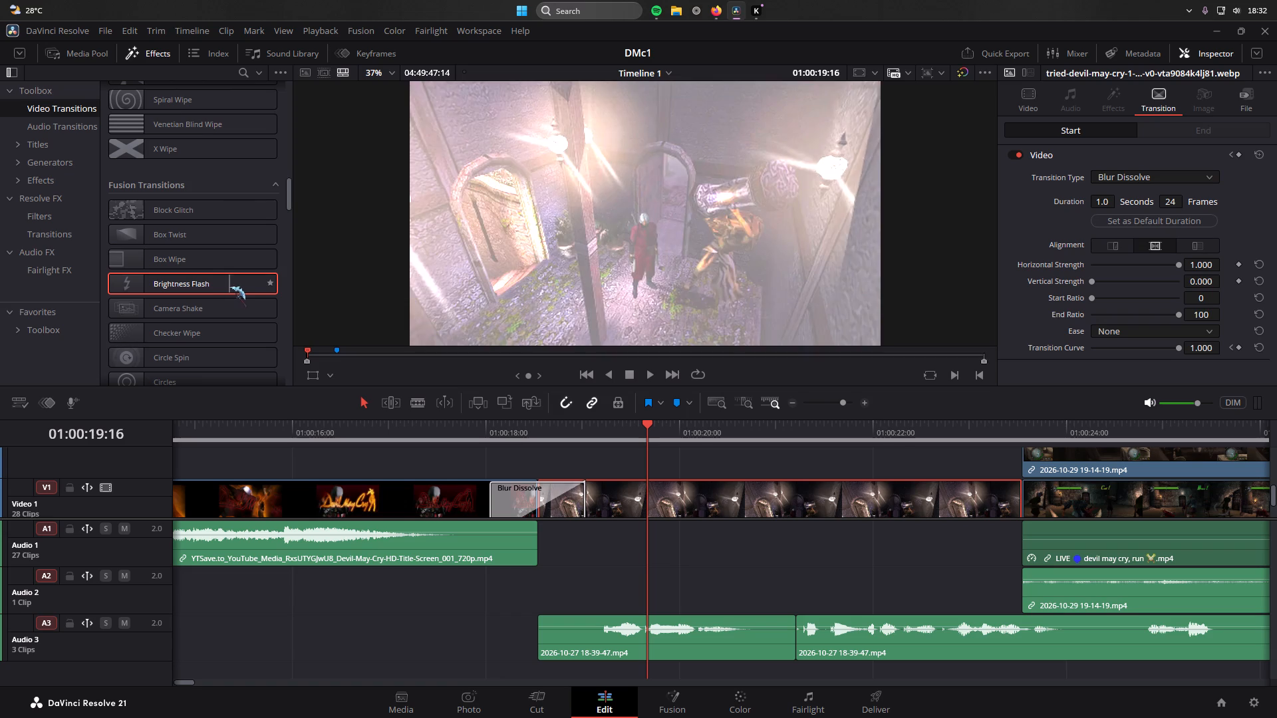
pyautogui.click(198, 291)
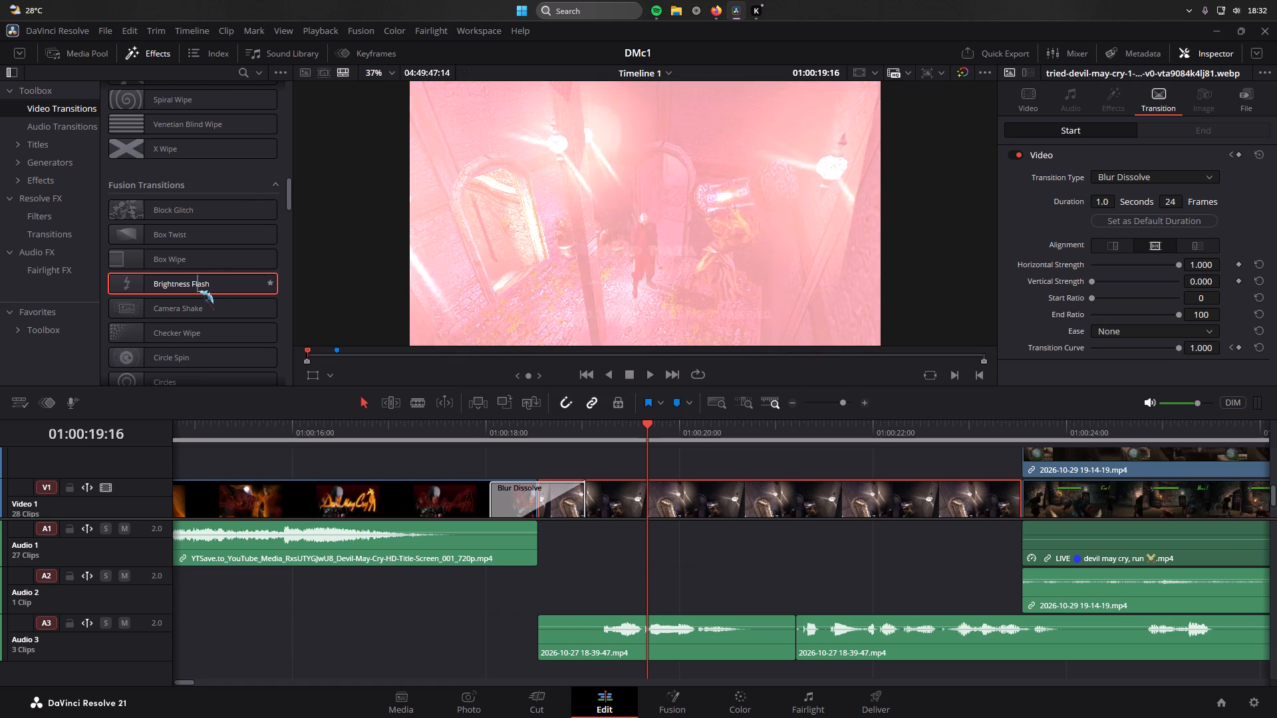
pyautogui.click(206, 286)
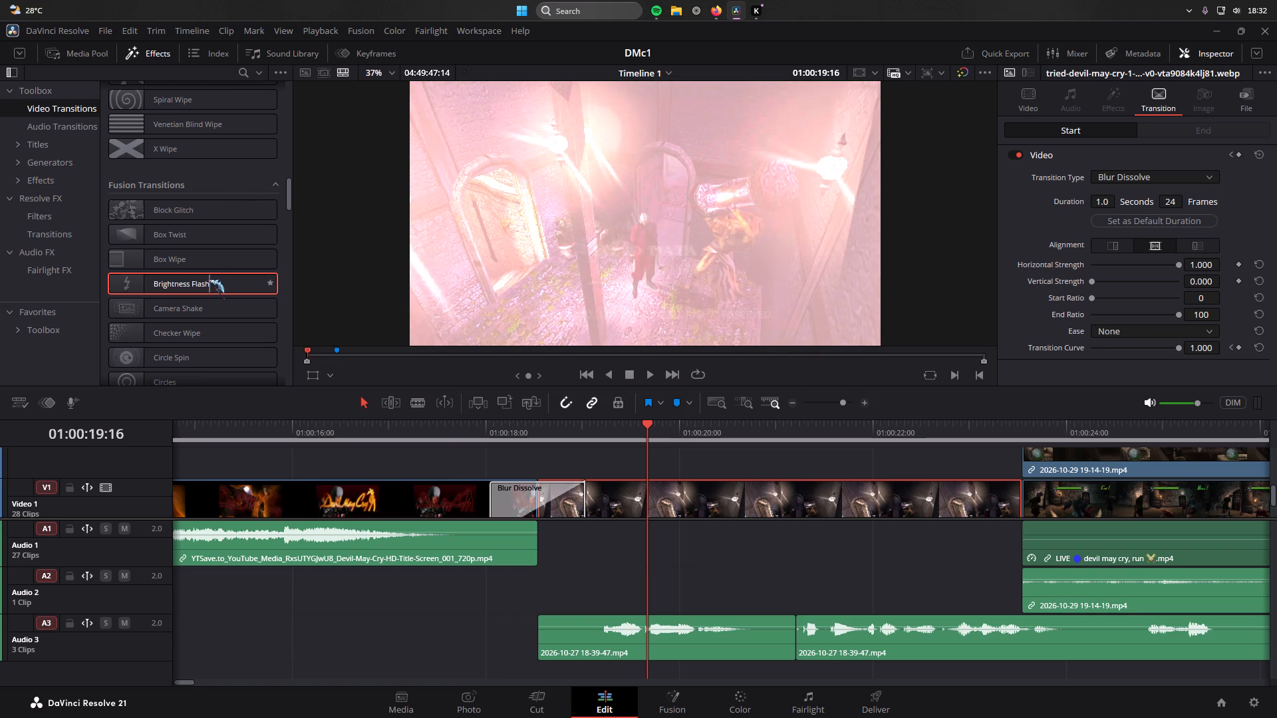
pyautogui.click(548, 501)
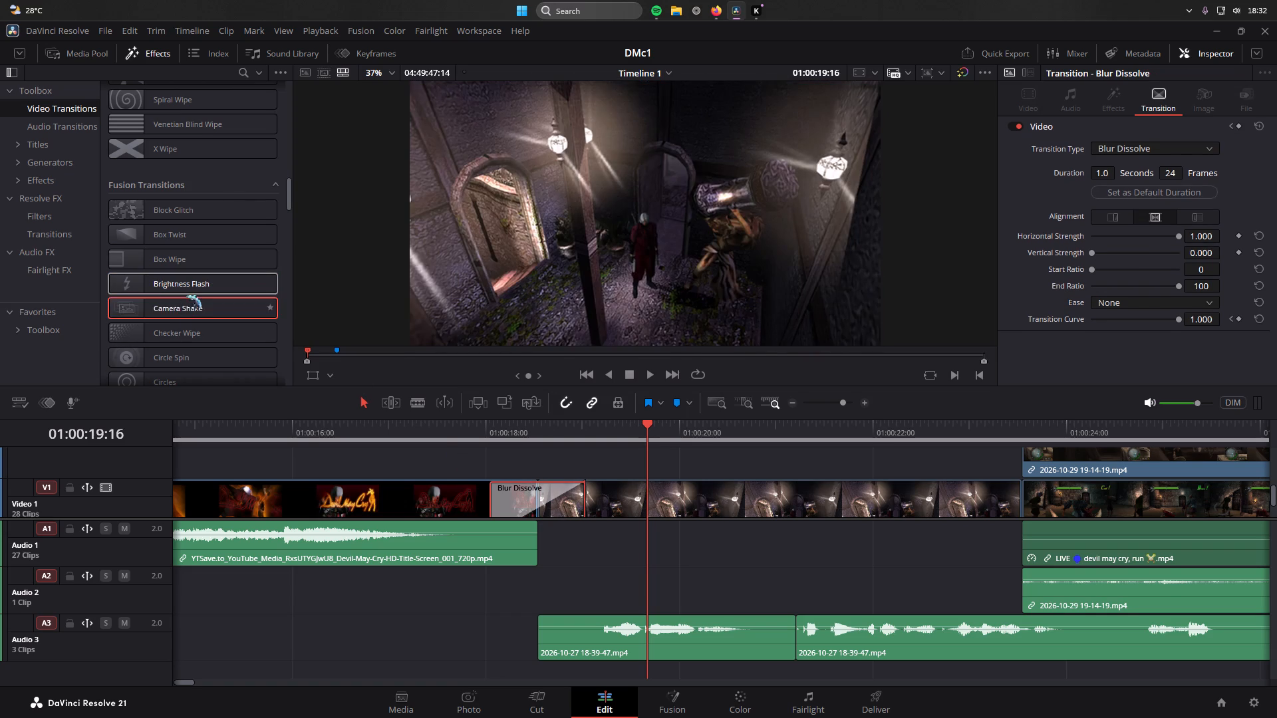
pyautogui.click(193, 285)
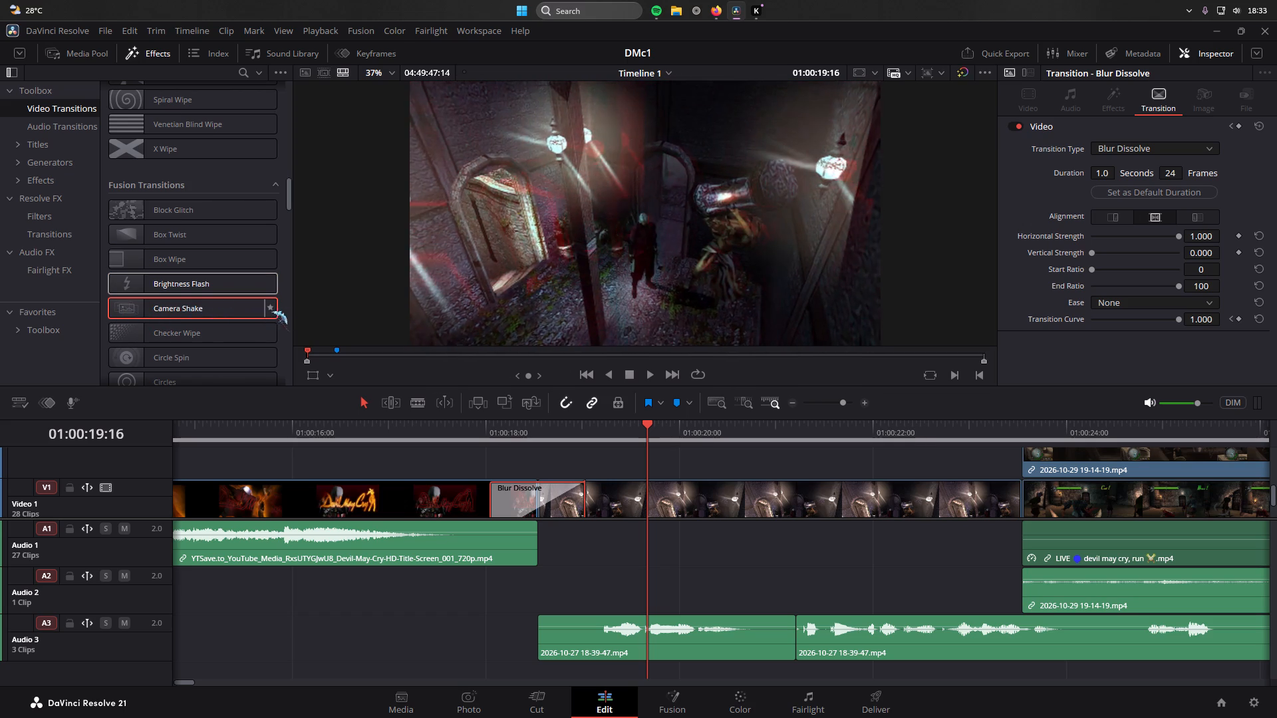
# Replace the Blur Dissolve between the title-screen clip and the still image with the Camera Shake transition.
pyautogui.moveTo(159, 312); pyautogui.dragTo(518, 513)
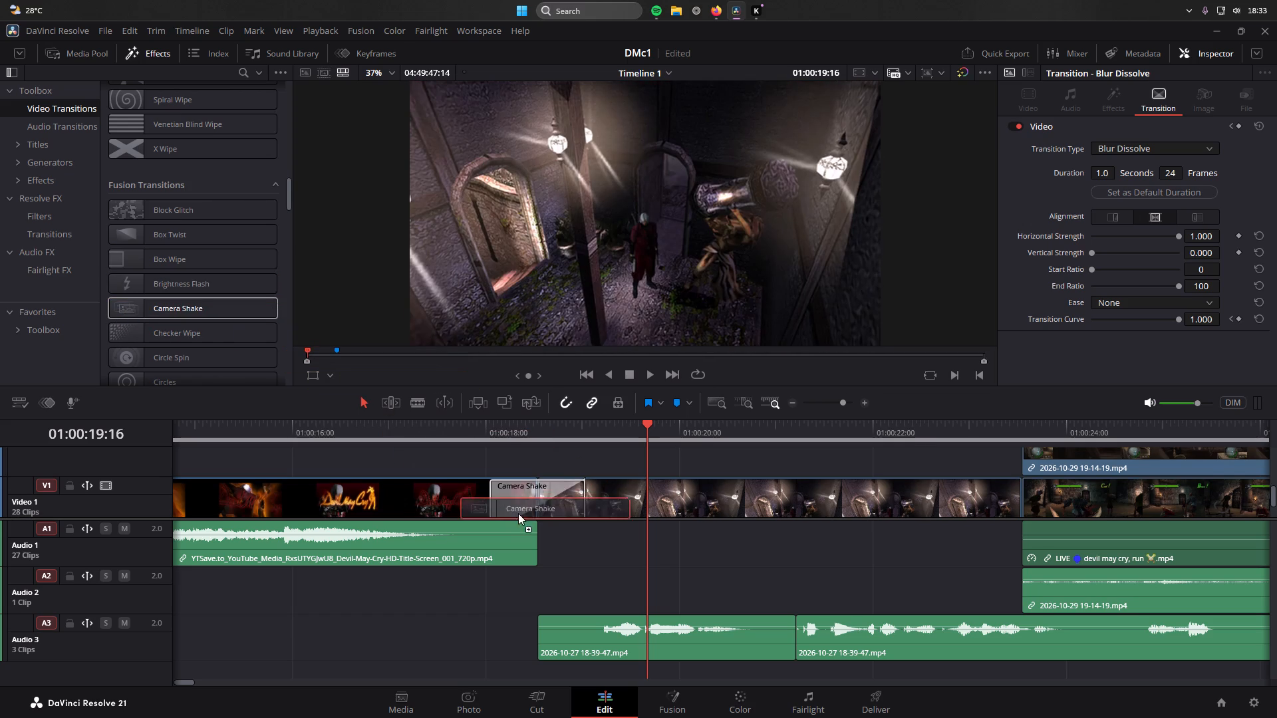
pyautogui.moveTo(518, 513); pyautogui.dragTo(531, 501)
# Play back the Camera Shake transition repeatedly from before the cut to judge the effect.
pyautogui.moveTo(642, 448); pyautogui.dragTo(466, 445)
pyautogui.press('space')
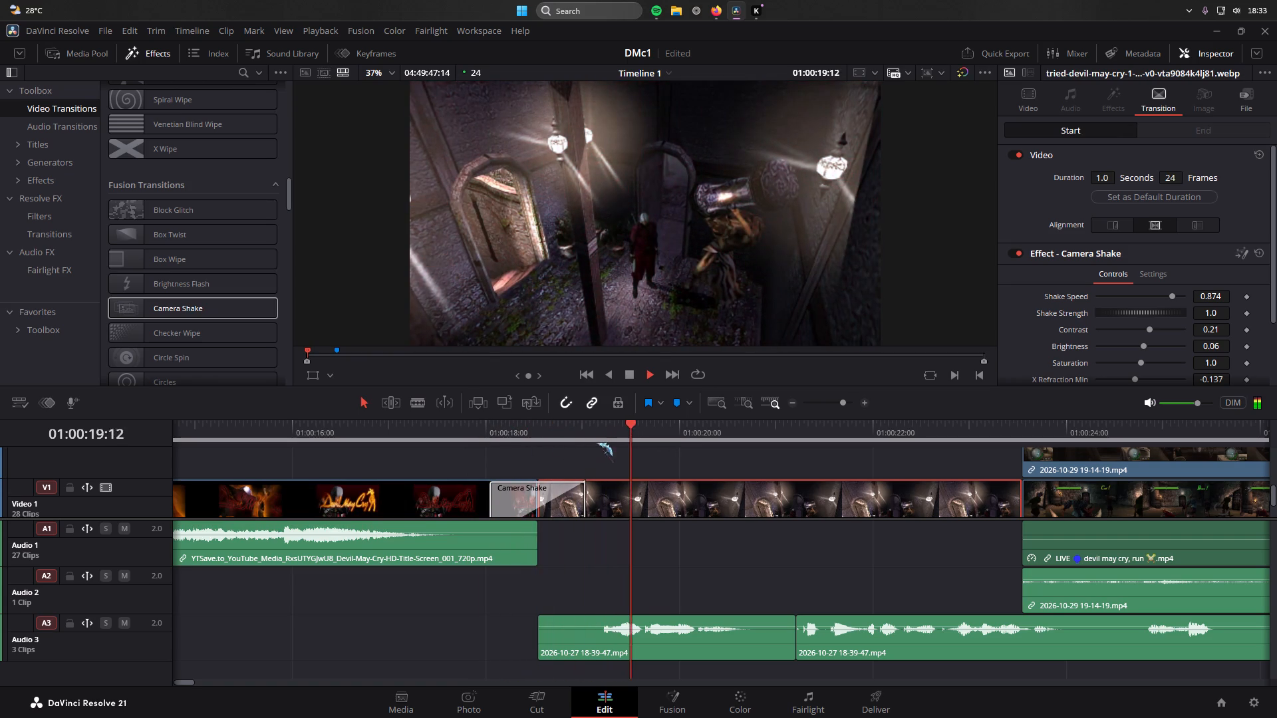
pyautogui.moveTo(697, 443); pyautogui.dragTo(442, 441)
pyautogui.press('space')
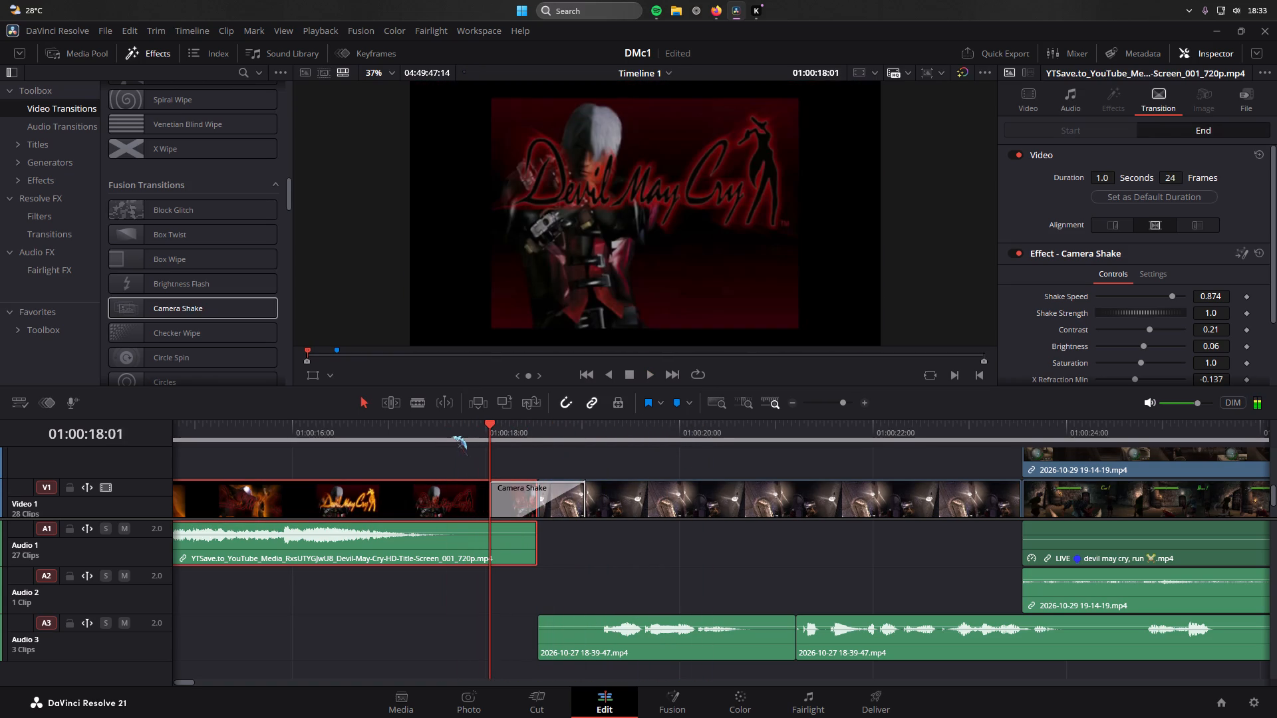
pyautogui.press('space')
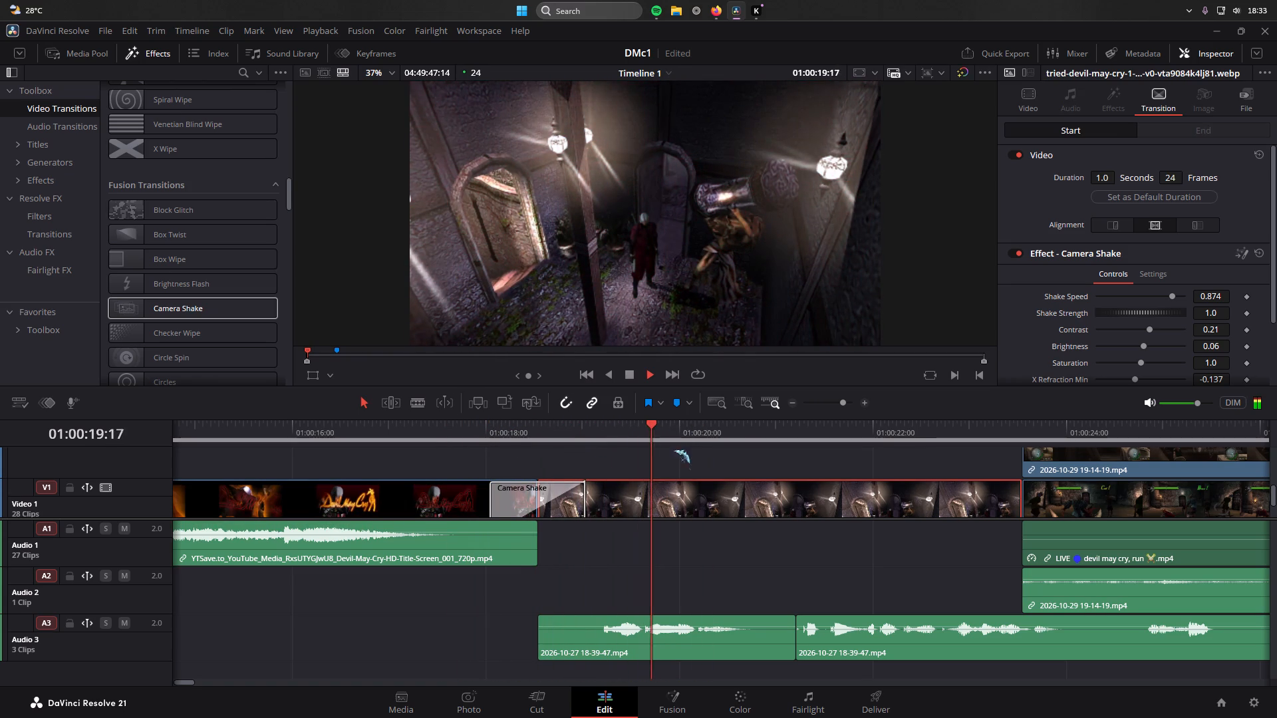
pyautogui.moveTo(674, 451); pyautogui.dragTo(426, 449)
pyautogui.moveTo(734, 427); pyautogui.dragTo(337, 437)
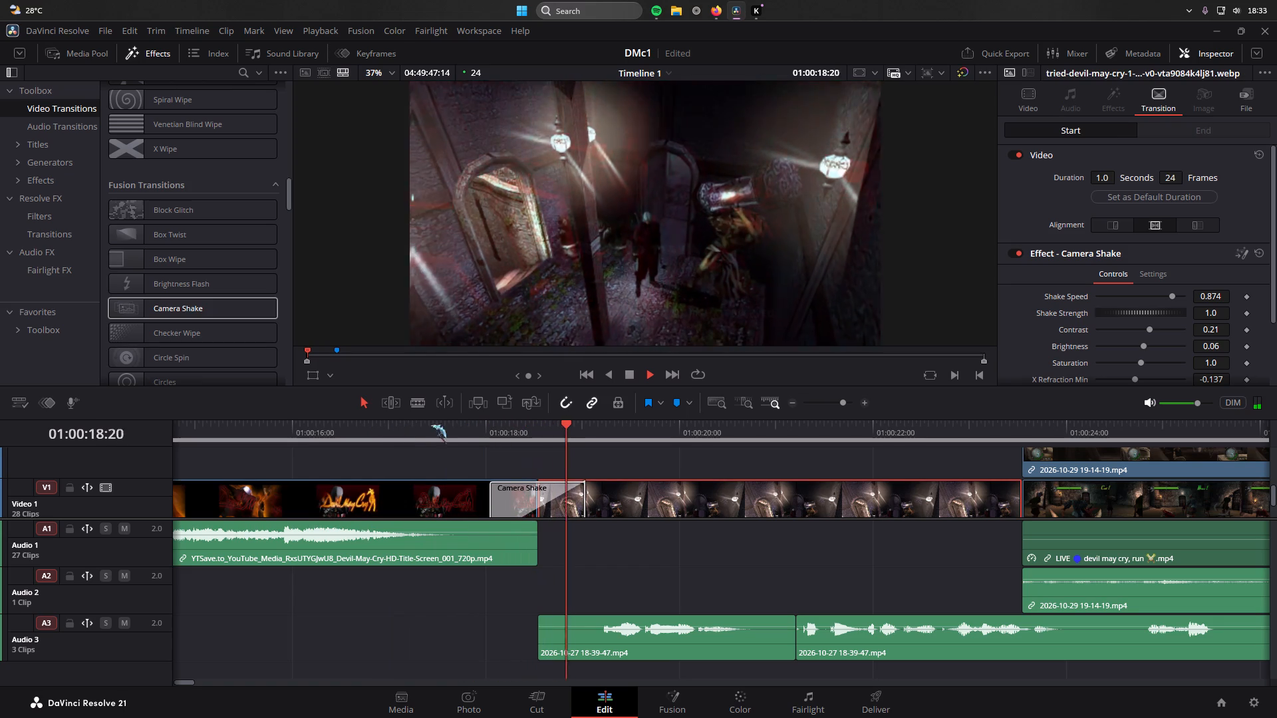
pyautogui.press('space')
pyautogui.press('space')
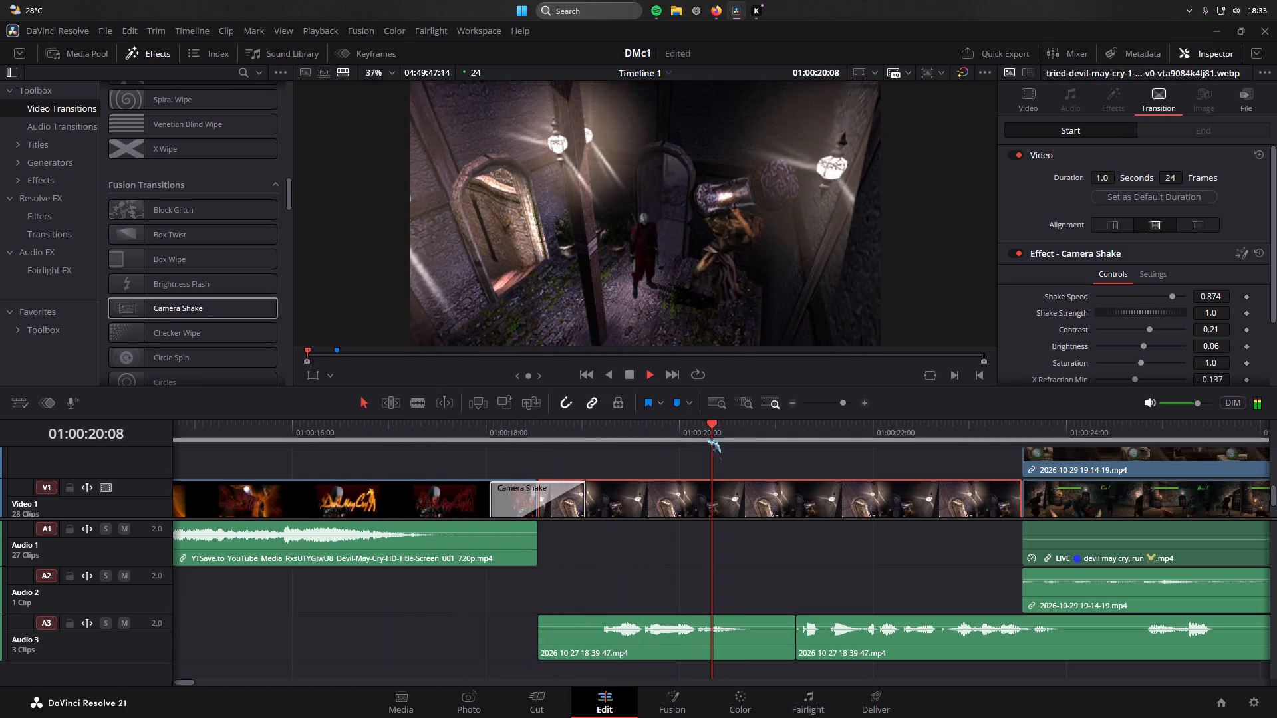
# Play the voice track over the still image and stop at 01:00:21:05, where the second Audio 3 clip begins.
pyautogui.press('space')
pyautogui.press('space')
pyautogui.press('space')
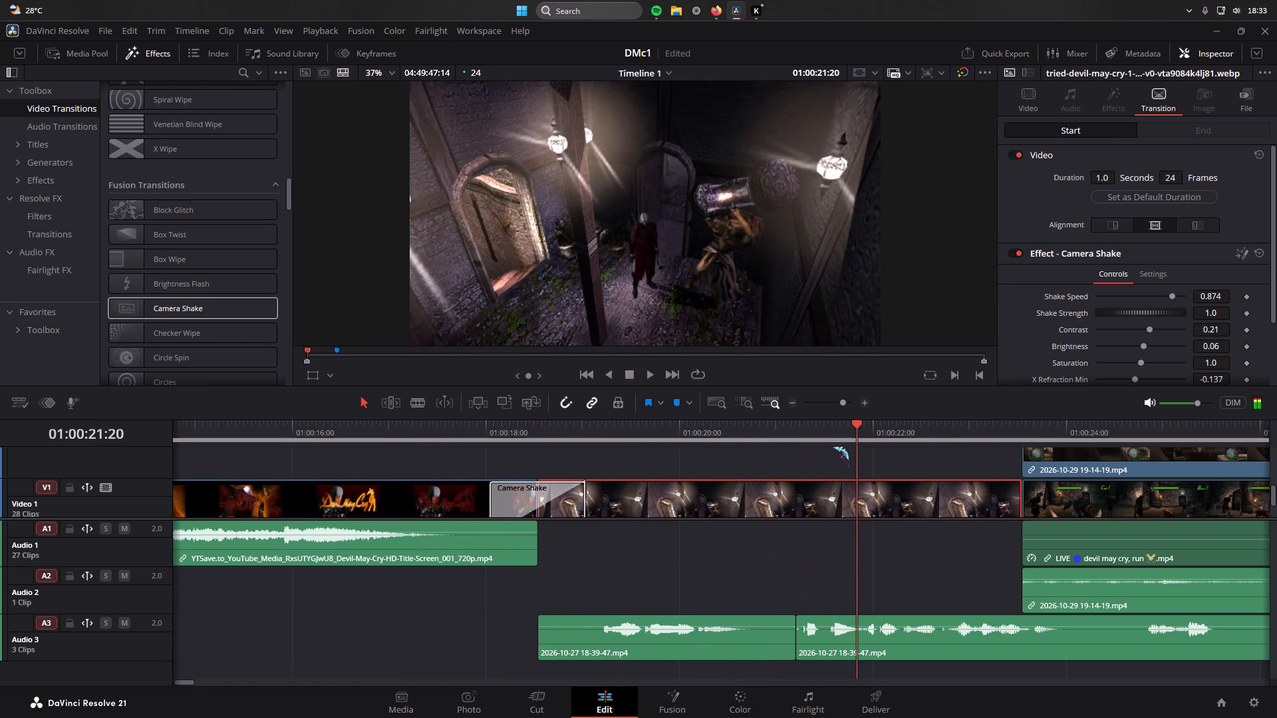
pyautogui.press('space')
pyautogui.moveTo(954, 431); pyautogui.dragTo(618, 434)
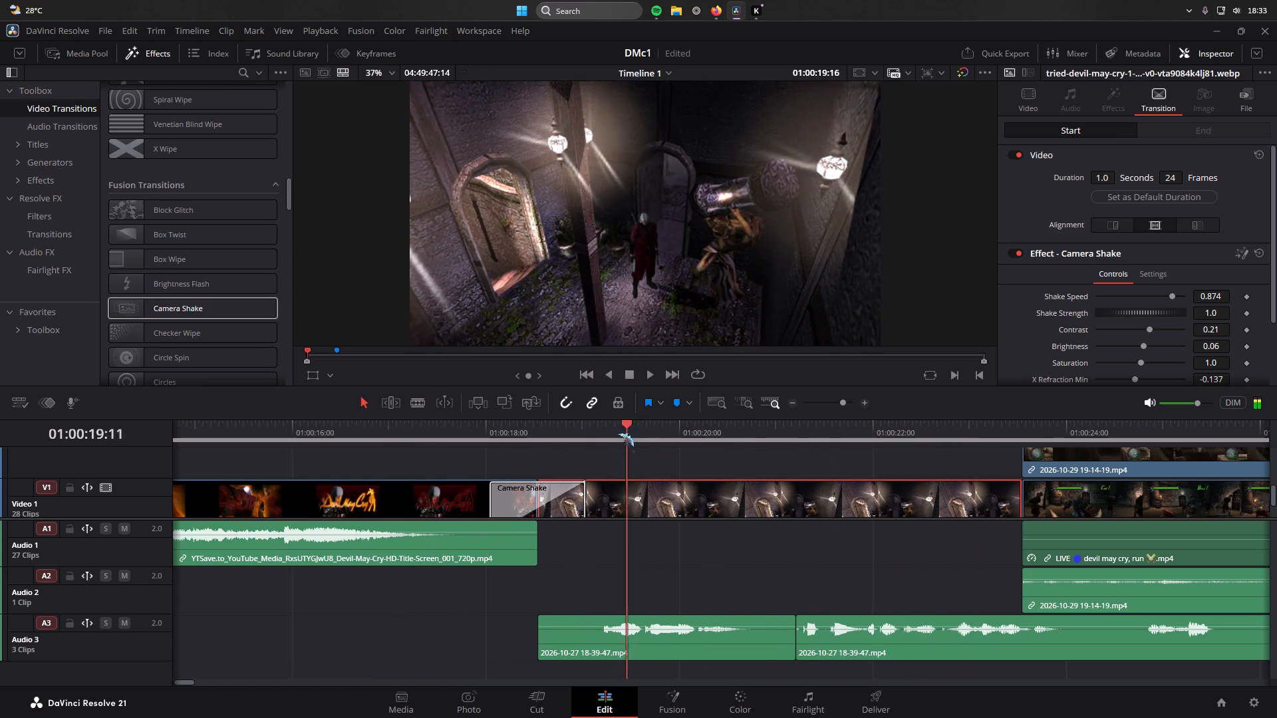
pyautogui.moveTo(618, 434); pyautogui.dragTo(551, 434)
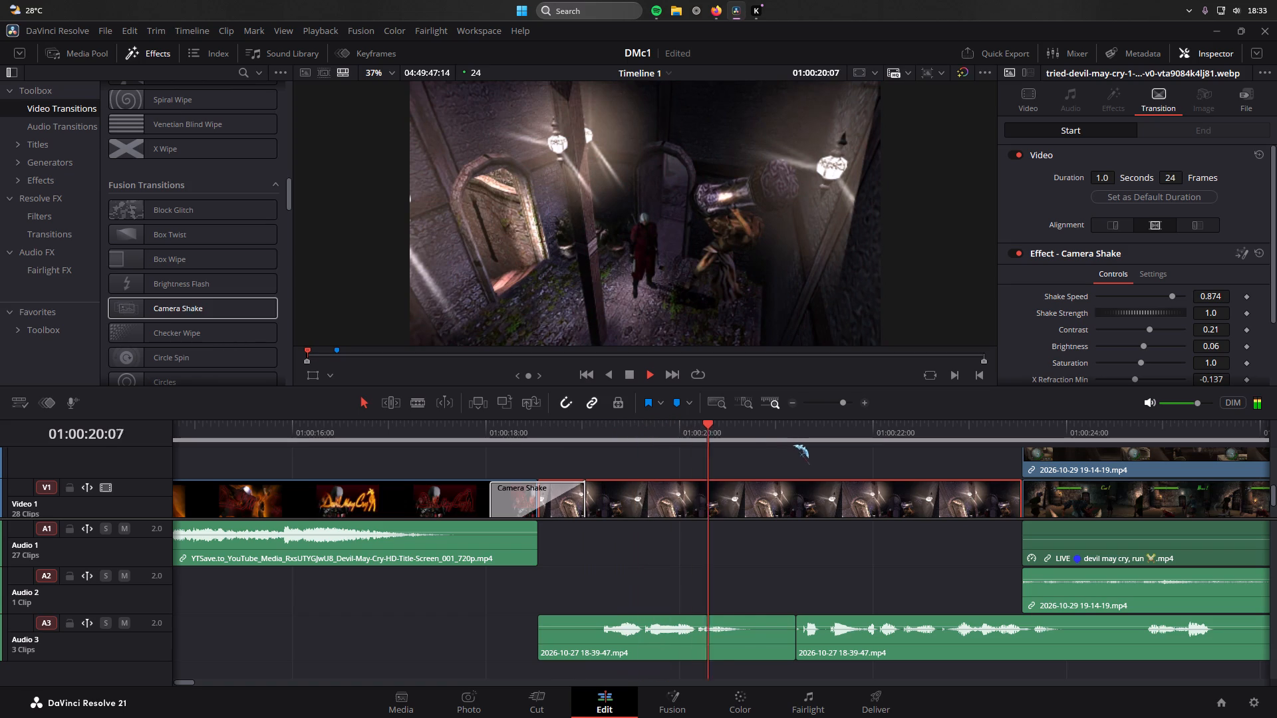
pyautogui.press('space')
pyautogui.press('space')
pyautogui.press('space')
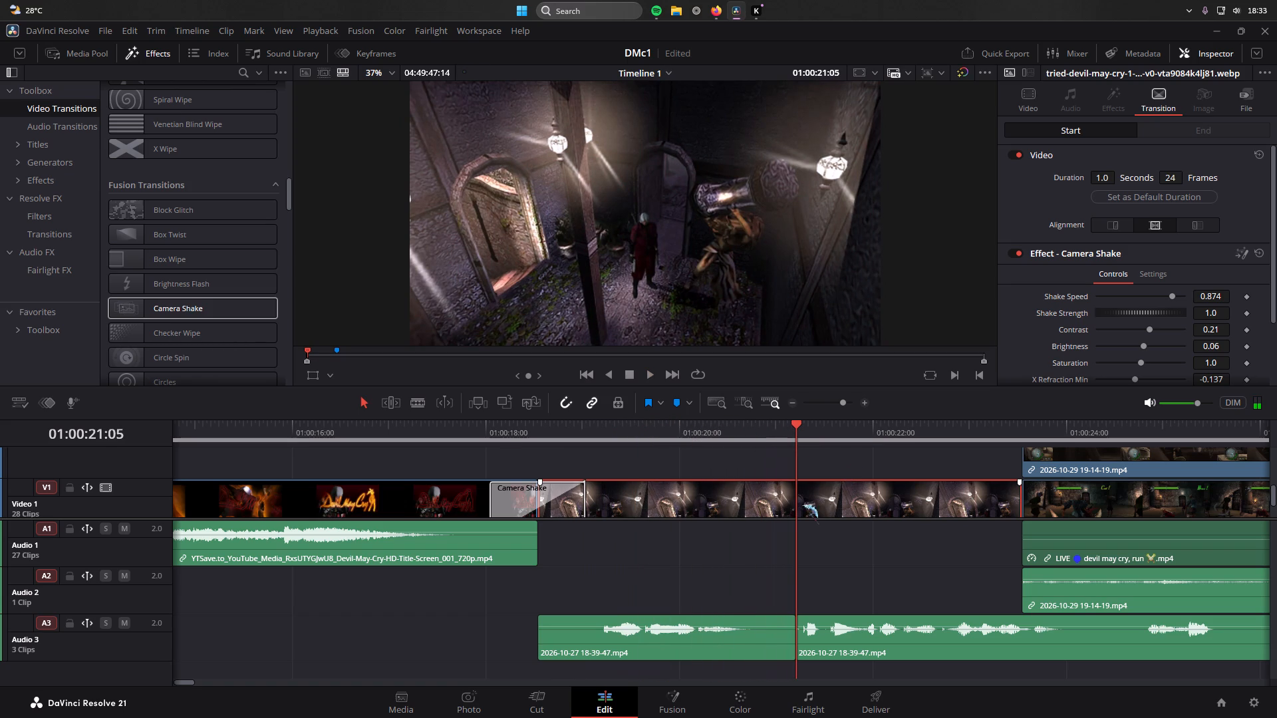
# Trim the end of the still image on Video 1 back to 01:00:21:05, in line with the cut on Audio 3.
pyautogui.click(756, 504)
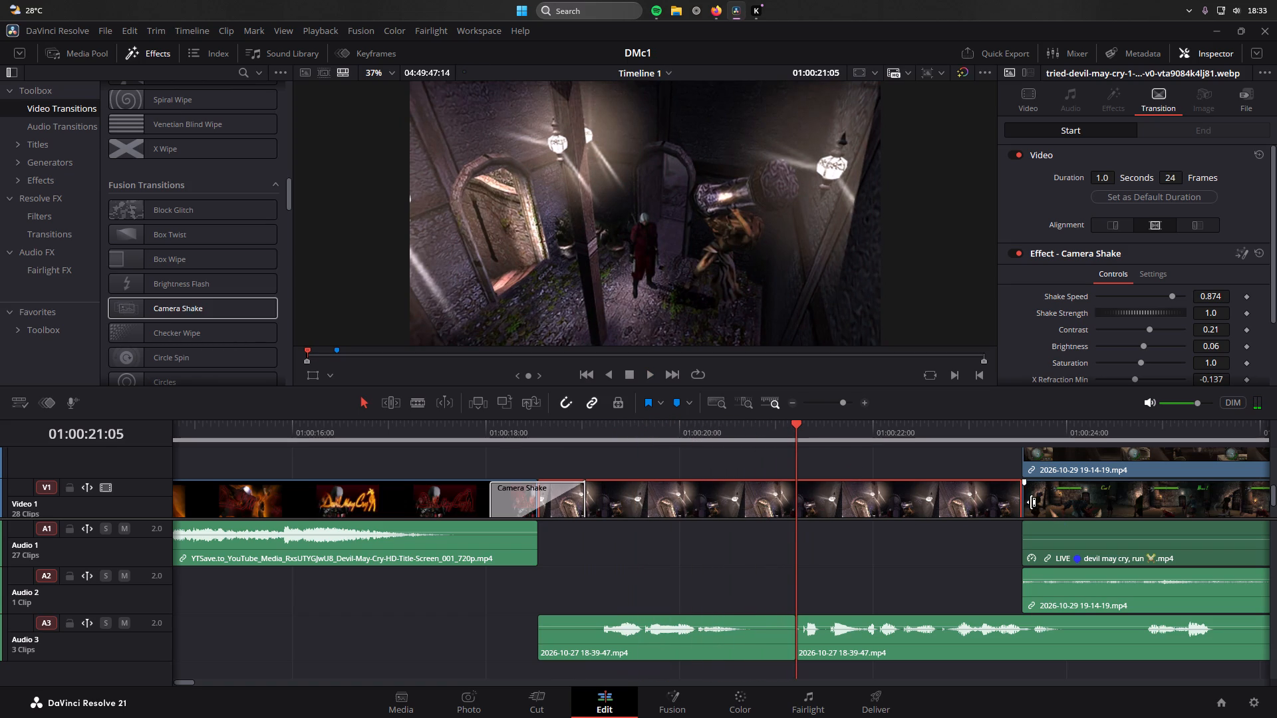
pyautogui.click(1018, 502)
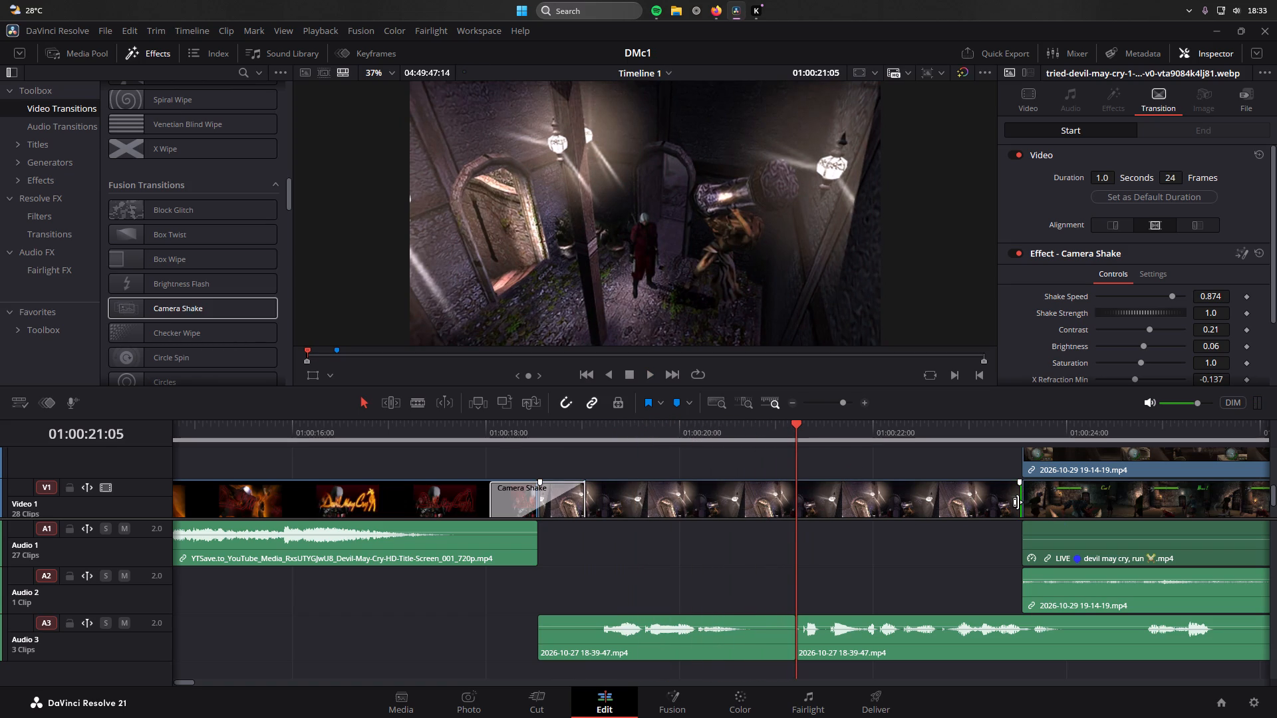
pyautogui.click(1021, 498)
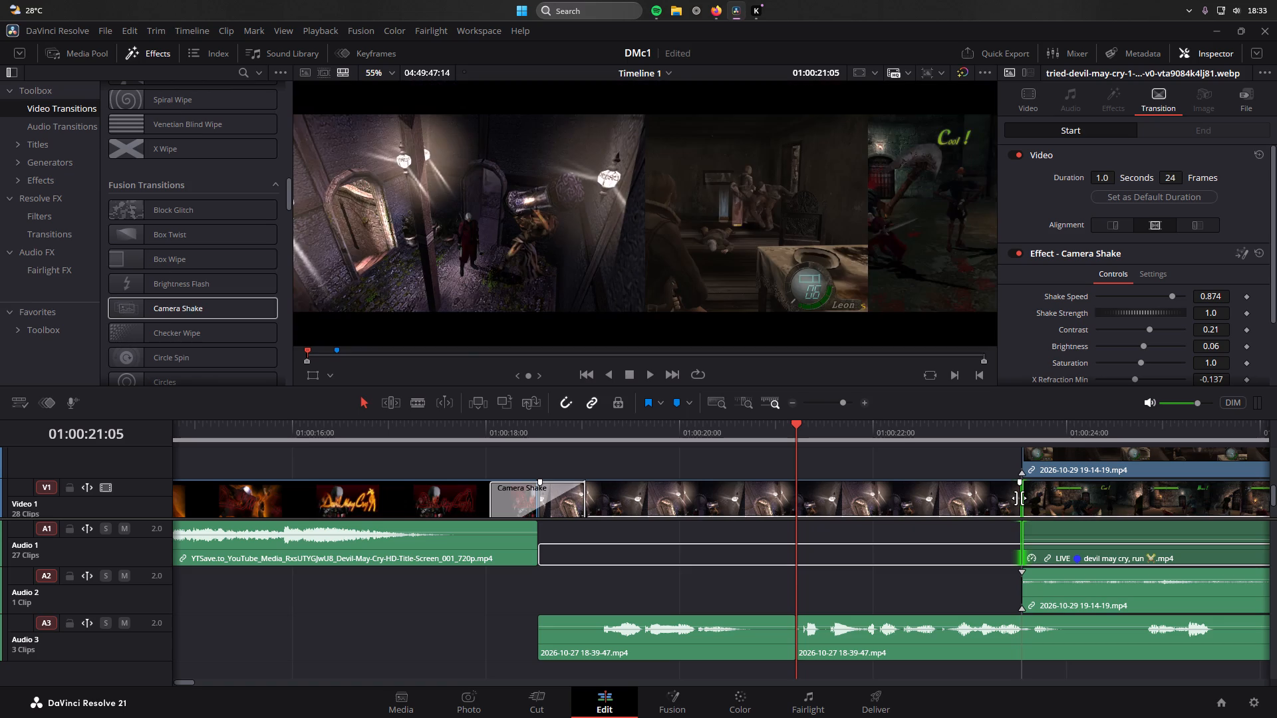
pyautogui.click(983, 501)
pyautogui.moveTo(1015, 497); pyautogui.dragTo(795, 507)
pyautogui.moveTo(808, 507); pyautogui.dragTo(800, 507)
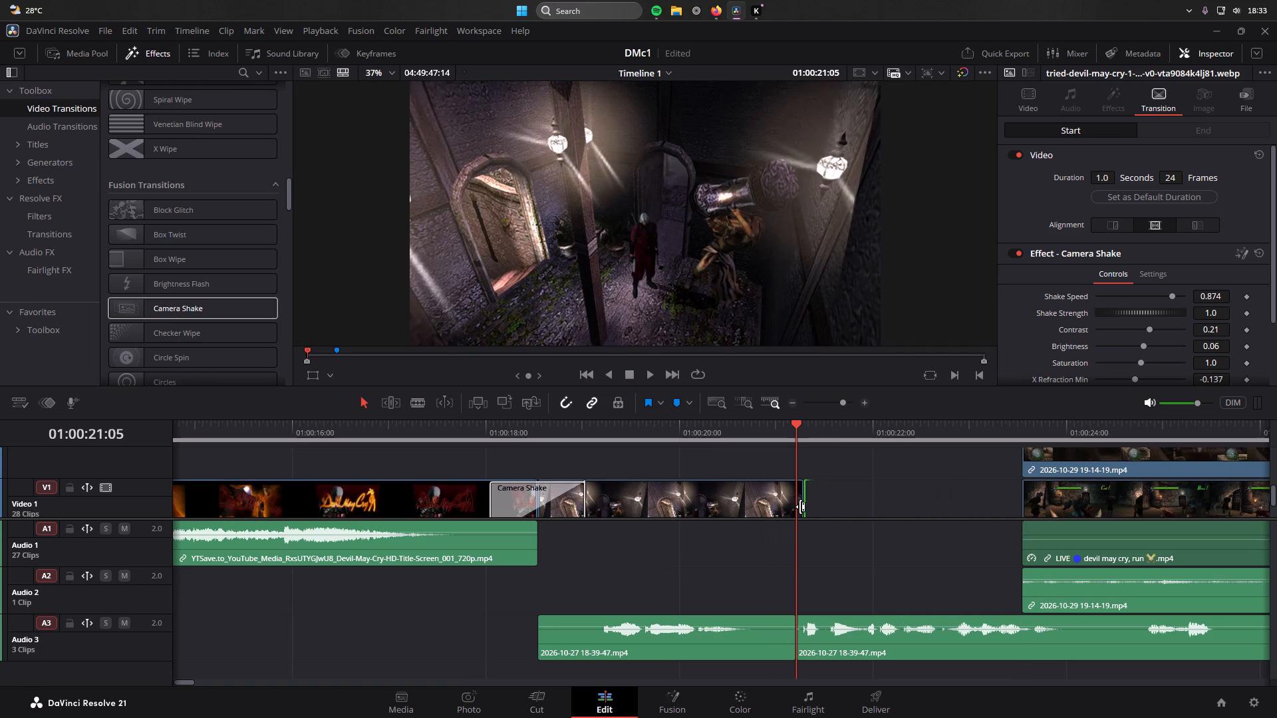
pyautogui.moveTo(800, 507); pyautogui.dragTo(799, 507)
pyautogui.moveTo(803, 504); pyautogui.dragTo(787, 505)
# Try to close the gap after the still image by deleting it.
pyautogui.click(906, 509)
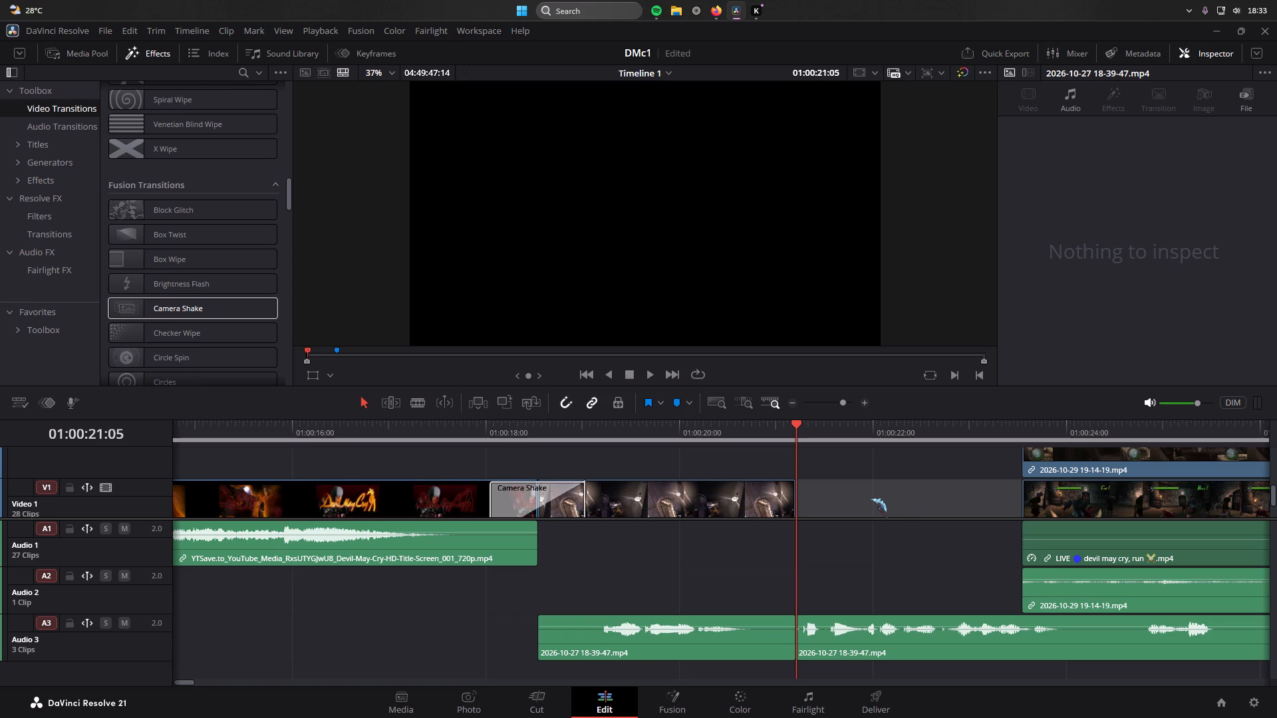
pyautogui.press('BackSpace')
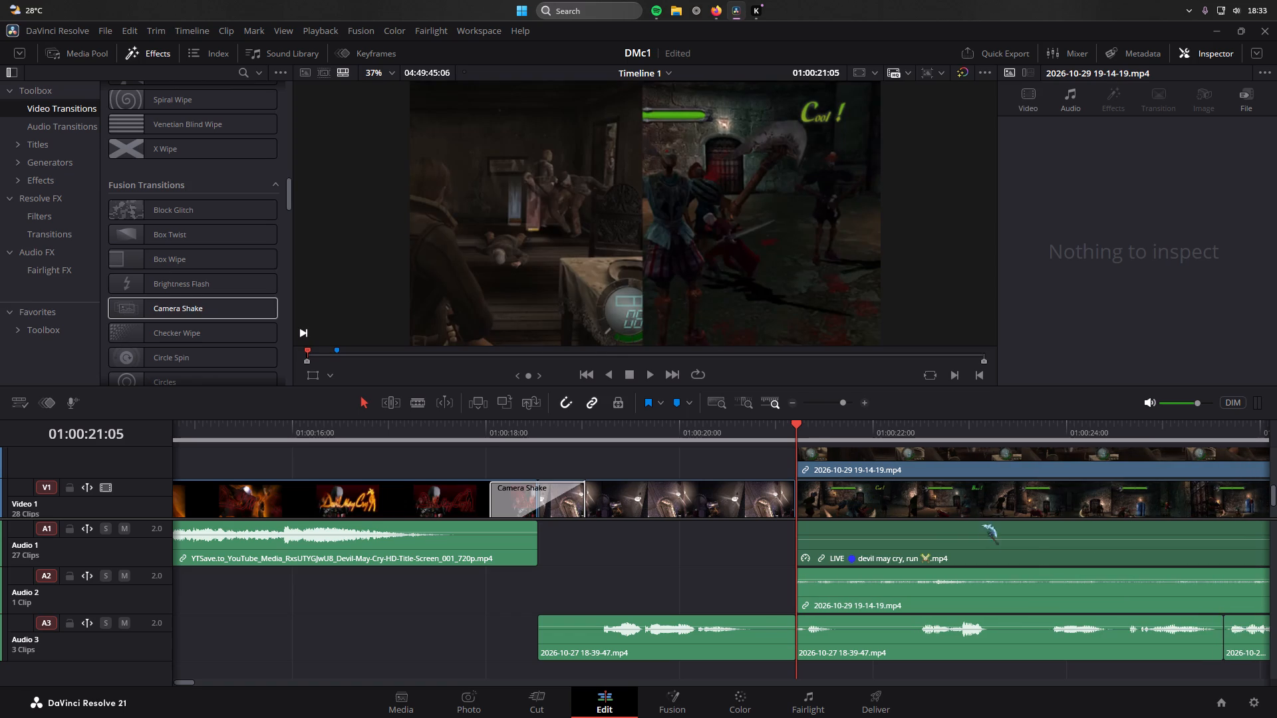
# Play back from the still image into the gameplay clips to check the voice track against the closed gap.
pyautogui.moveTo(789, 424); pyautogui.dragTo(775, 433)
pyautogui.press('space')
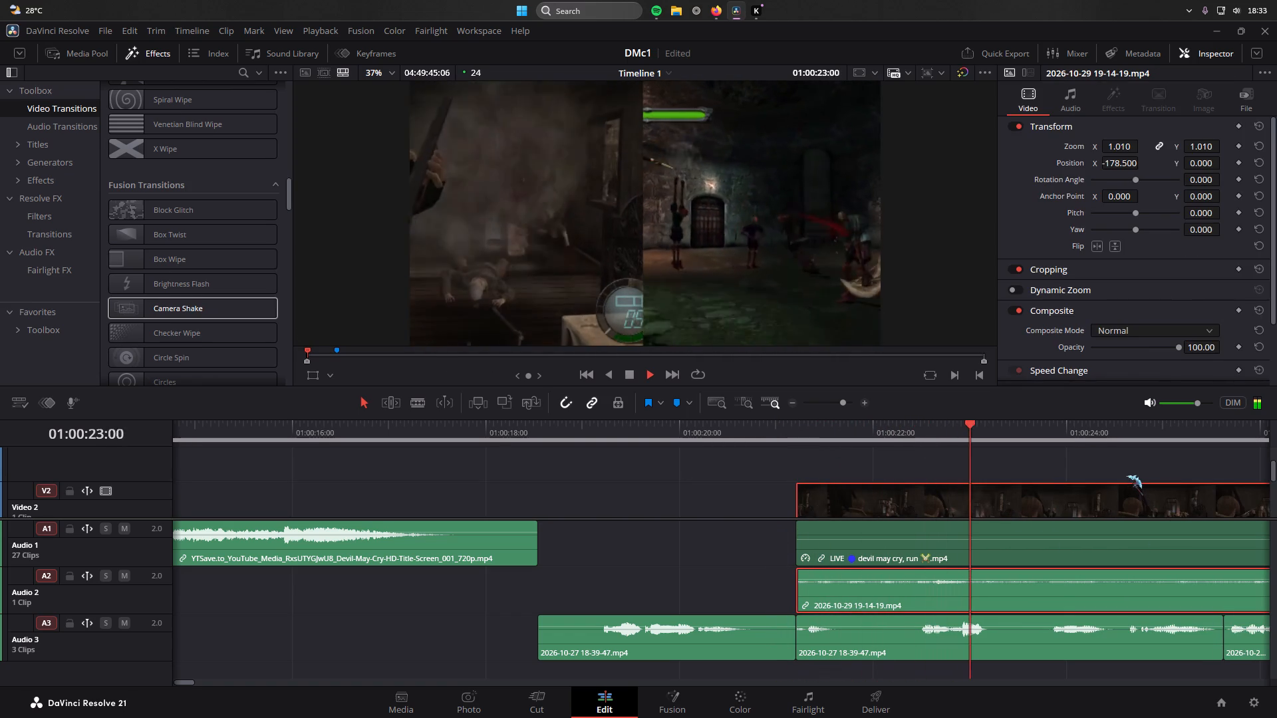
pyautogui.moveTo(1020, 441); pyautogui.dragTo(767, 457)
pyautogui.press('space')
pyautogui.press('space')
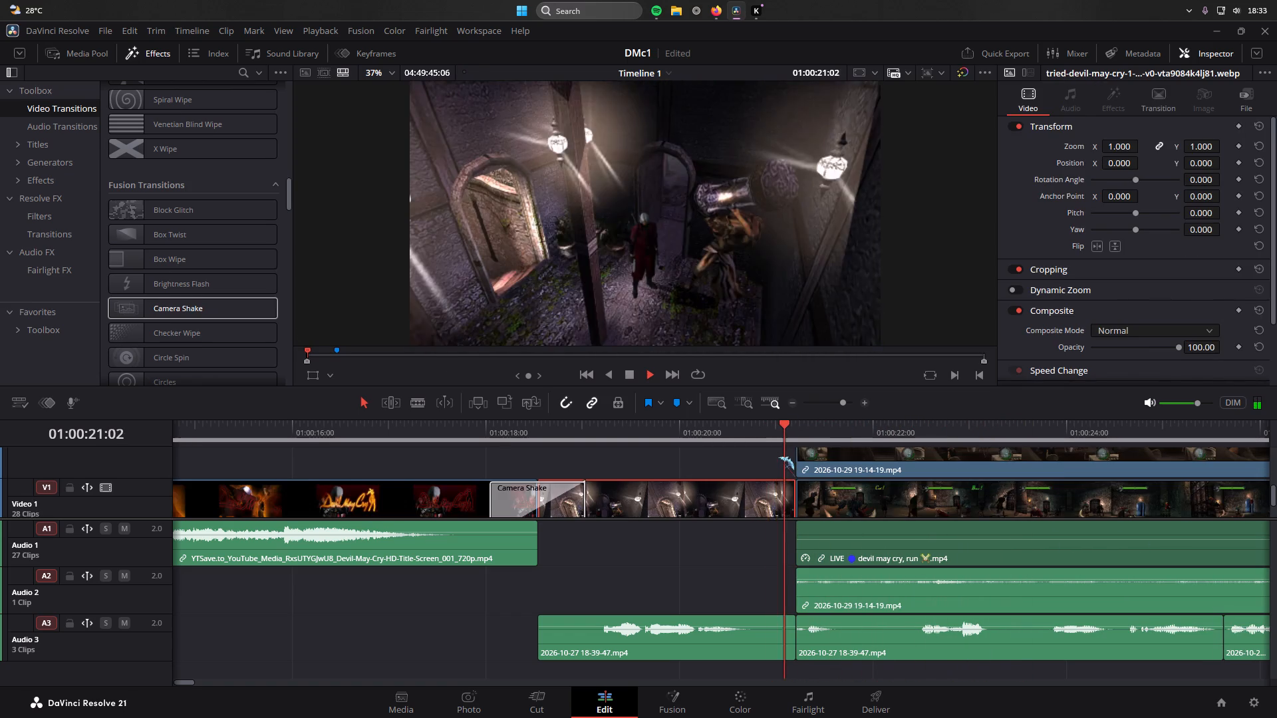
pyautogui.press('space')
pyautogui.press('space')
pyautogui.moveTo(903, 437); pyautogui.dragTo(840, 444)
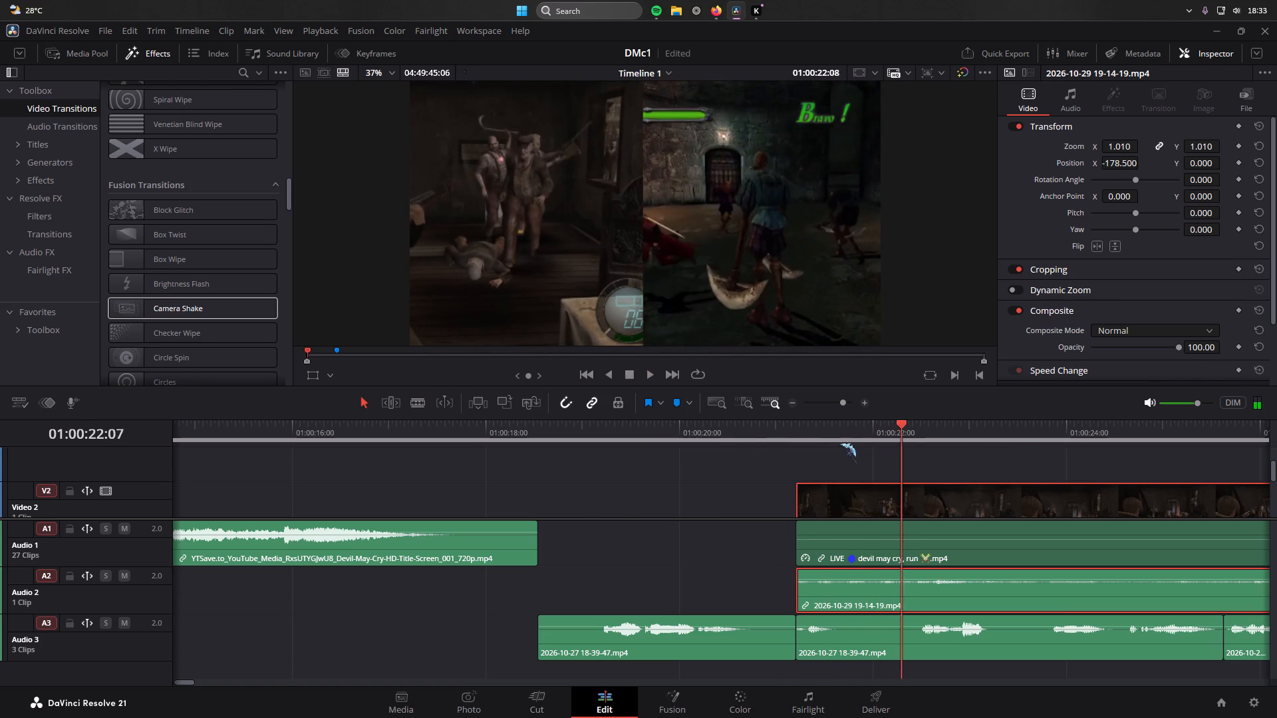
pyautogui.moveTo(840, 444); pyautogui.dragTo(617, 448)
pyautogui.press('space')
pyautogui.press('space')
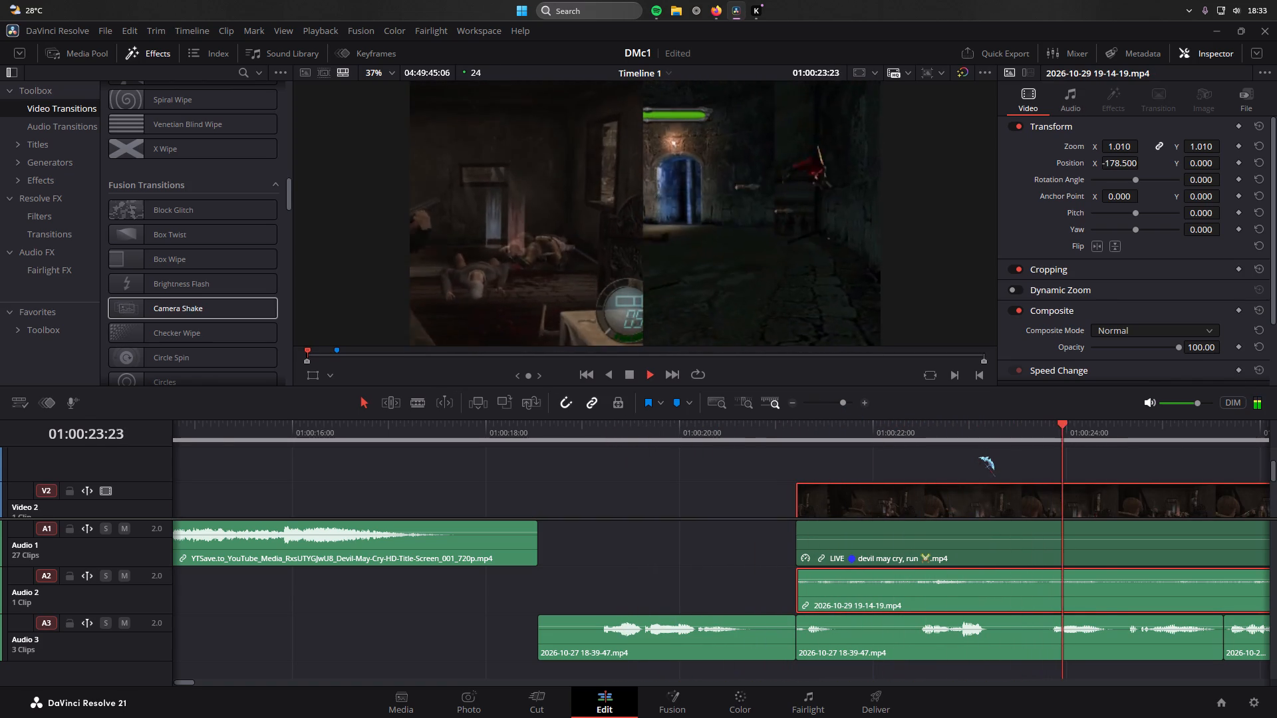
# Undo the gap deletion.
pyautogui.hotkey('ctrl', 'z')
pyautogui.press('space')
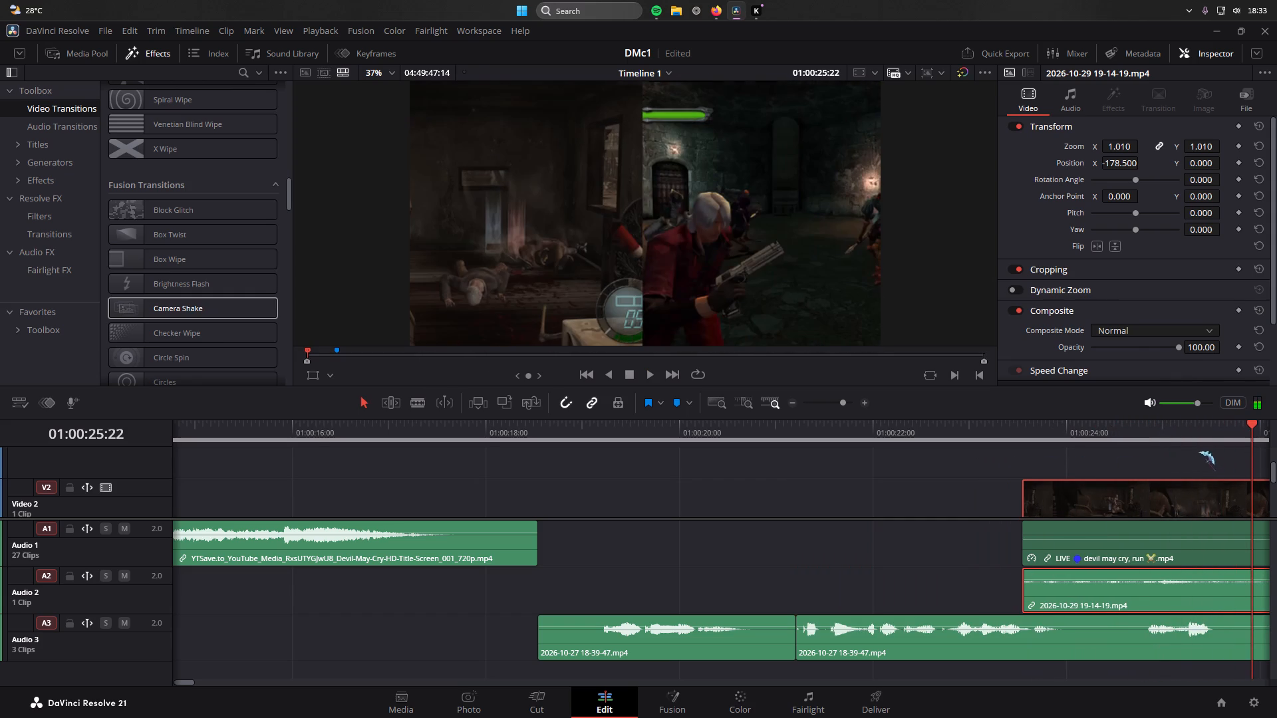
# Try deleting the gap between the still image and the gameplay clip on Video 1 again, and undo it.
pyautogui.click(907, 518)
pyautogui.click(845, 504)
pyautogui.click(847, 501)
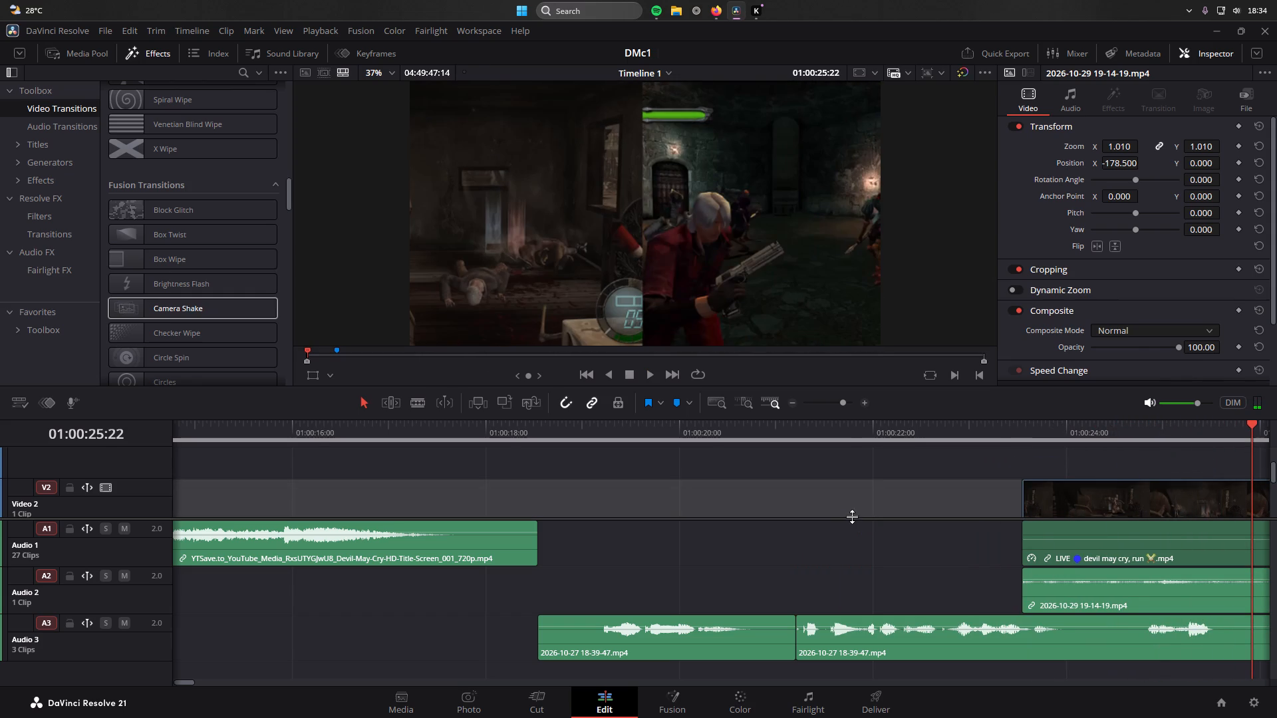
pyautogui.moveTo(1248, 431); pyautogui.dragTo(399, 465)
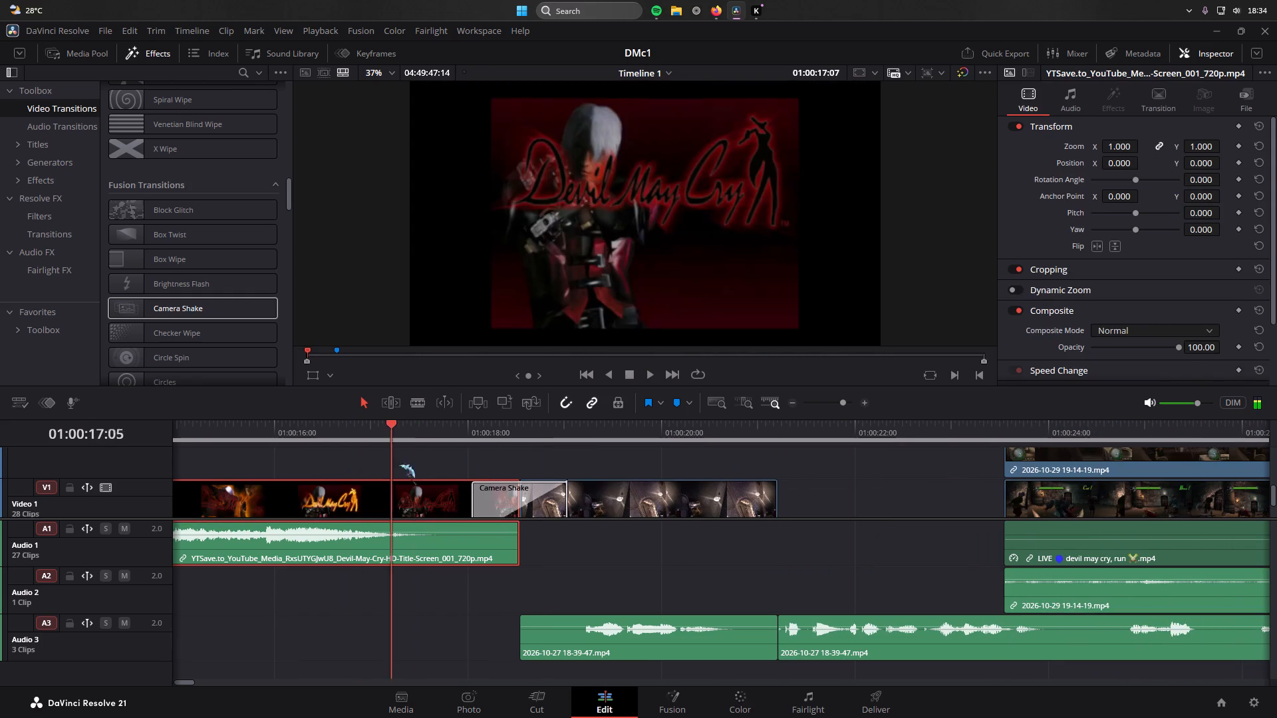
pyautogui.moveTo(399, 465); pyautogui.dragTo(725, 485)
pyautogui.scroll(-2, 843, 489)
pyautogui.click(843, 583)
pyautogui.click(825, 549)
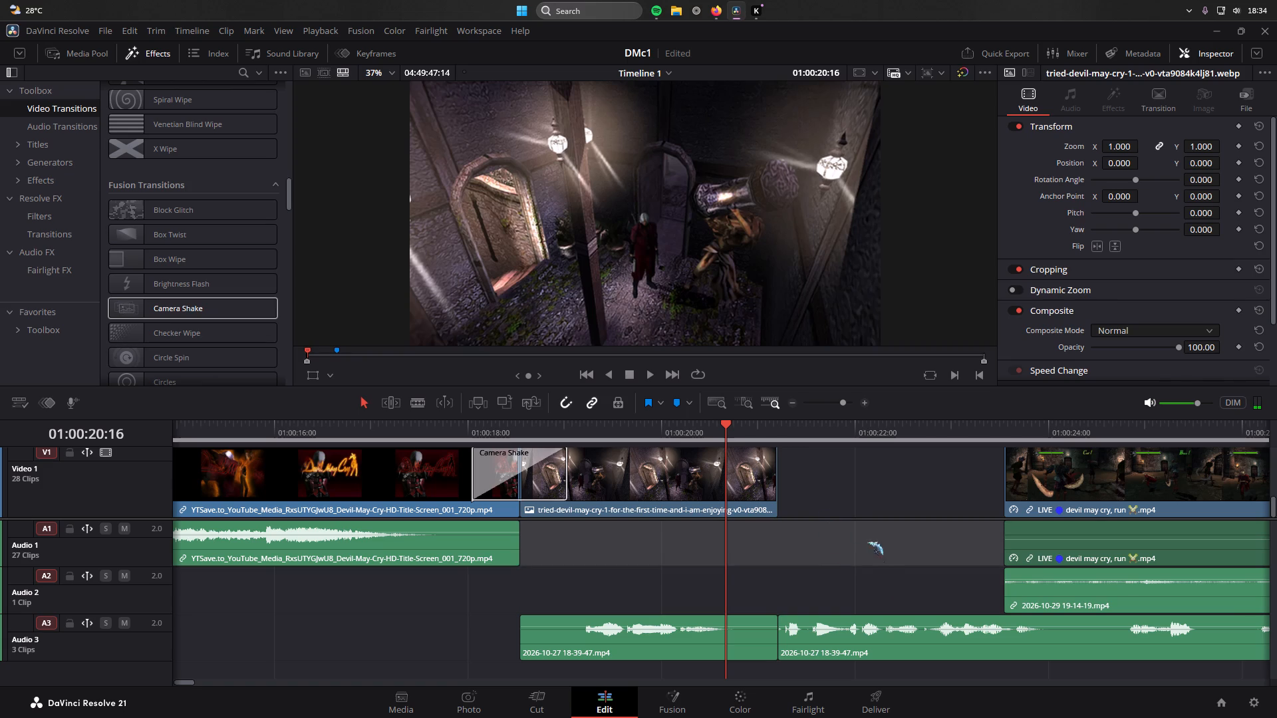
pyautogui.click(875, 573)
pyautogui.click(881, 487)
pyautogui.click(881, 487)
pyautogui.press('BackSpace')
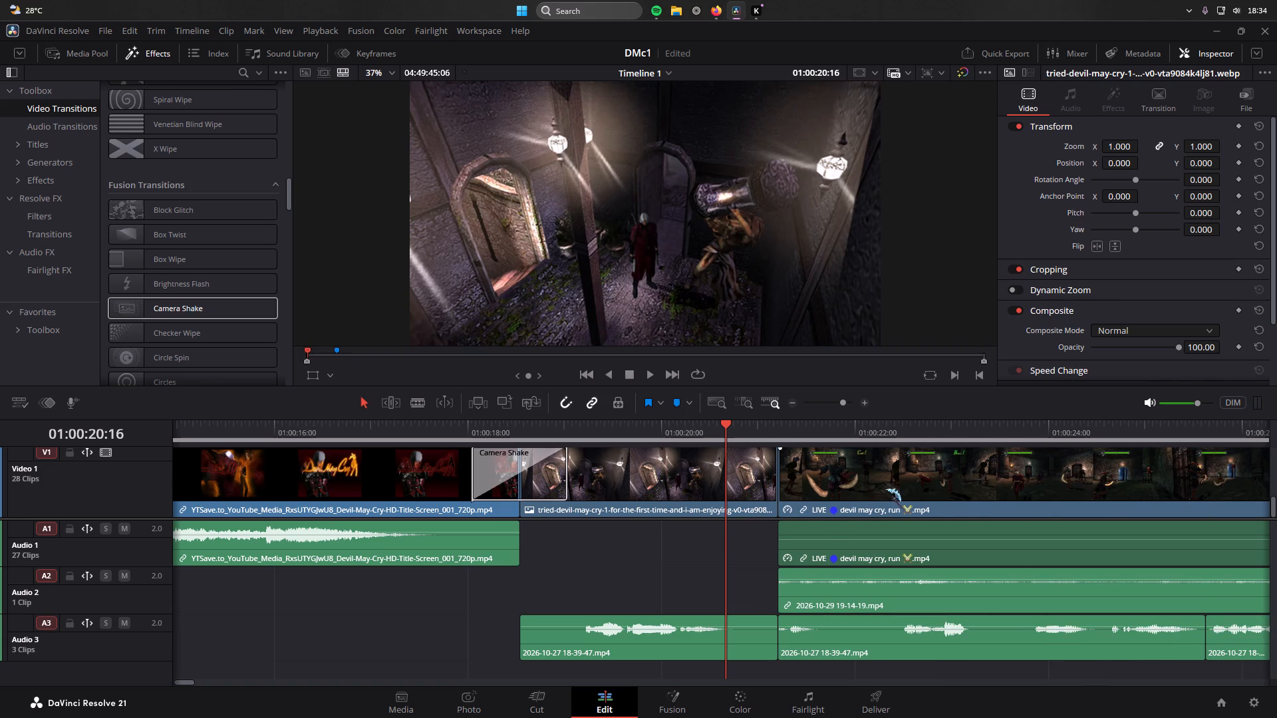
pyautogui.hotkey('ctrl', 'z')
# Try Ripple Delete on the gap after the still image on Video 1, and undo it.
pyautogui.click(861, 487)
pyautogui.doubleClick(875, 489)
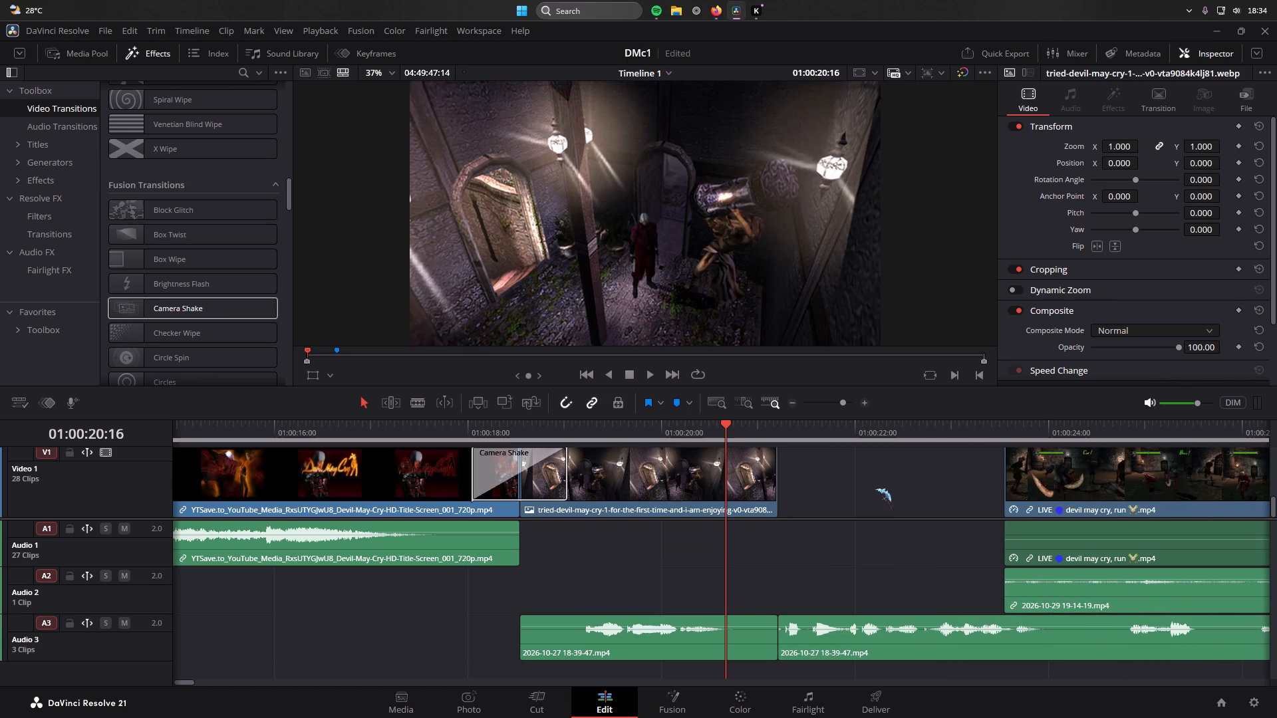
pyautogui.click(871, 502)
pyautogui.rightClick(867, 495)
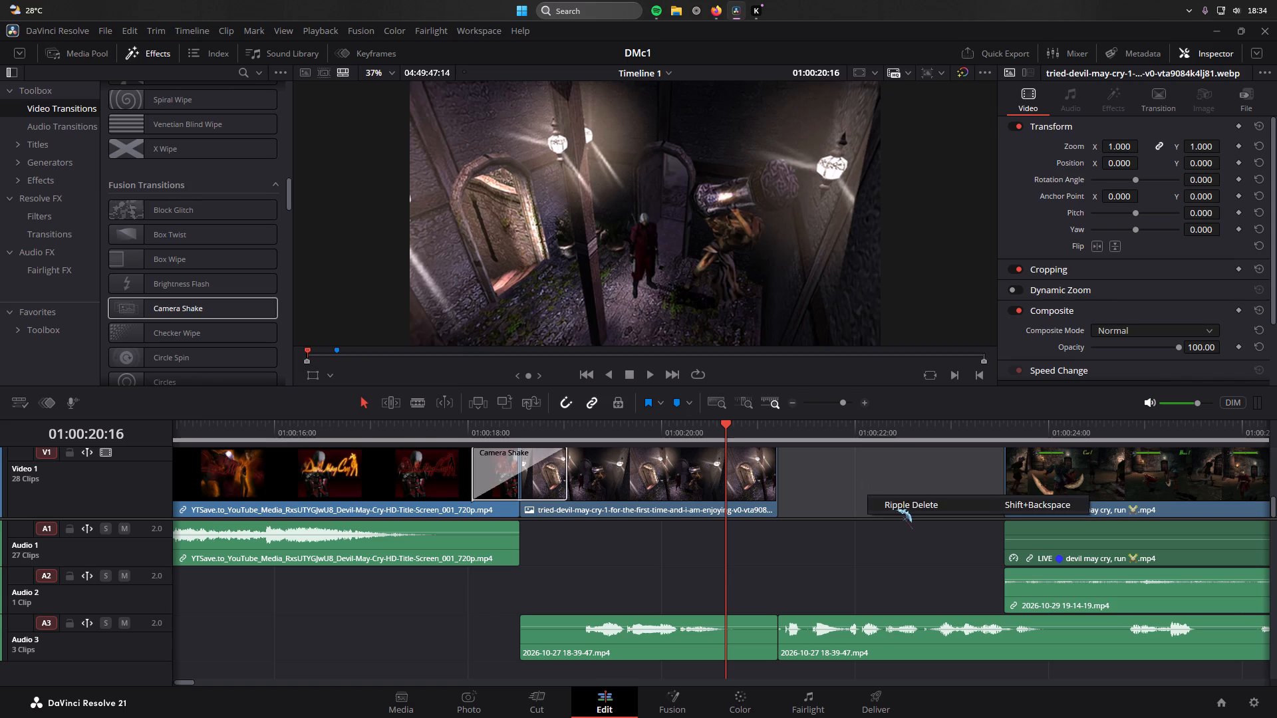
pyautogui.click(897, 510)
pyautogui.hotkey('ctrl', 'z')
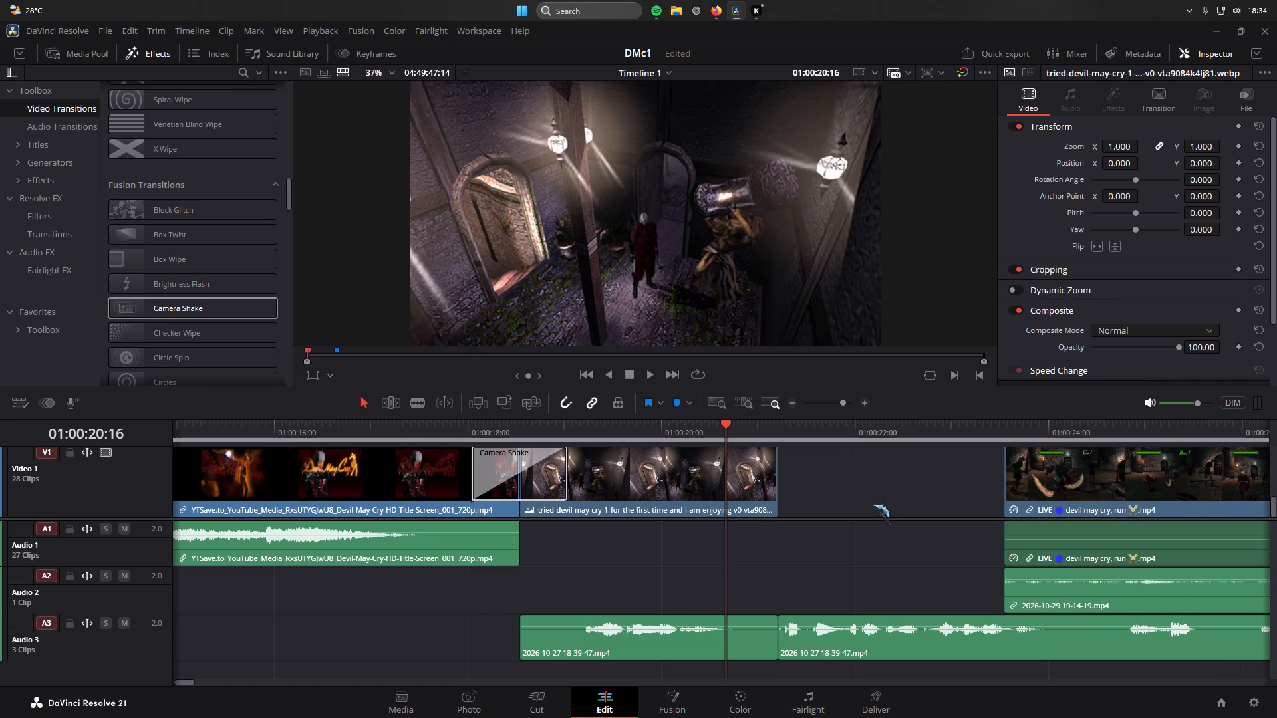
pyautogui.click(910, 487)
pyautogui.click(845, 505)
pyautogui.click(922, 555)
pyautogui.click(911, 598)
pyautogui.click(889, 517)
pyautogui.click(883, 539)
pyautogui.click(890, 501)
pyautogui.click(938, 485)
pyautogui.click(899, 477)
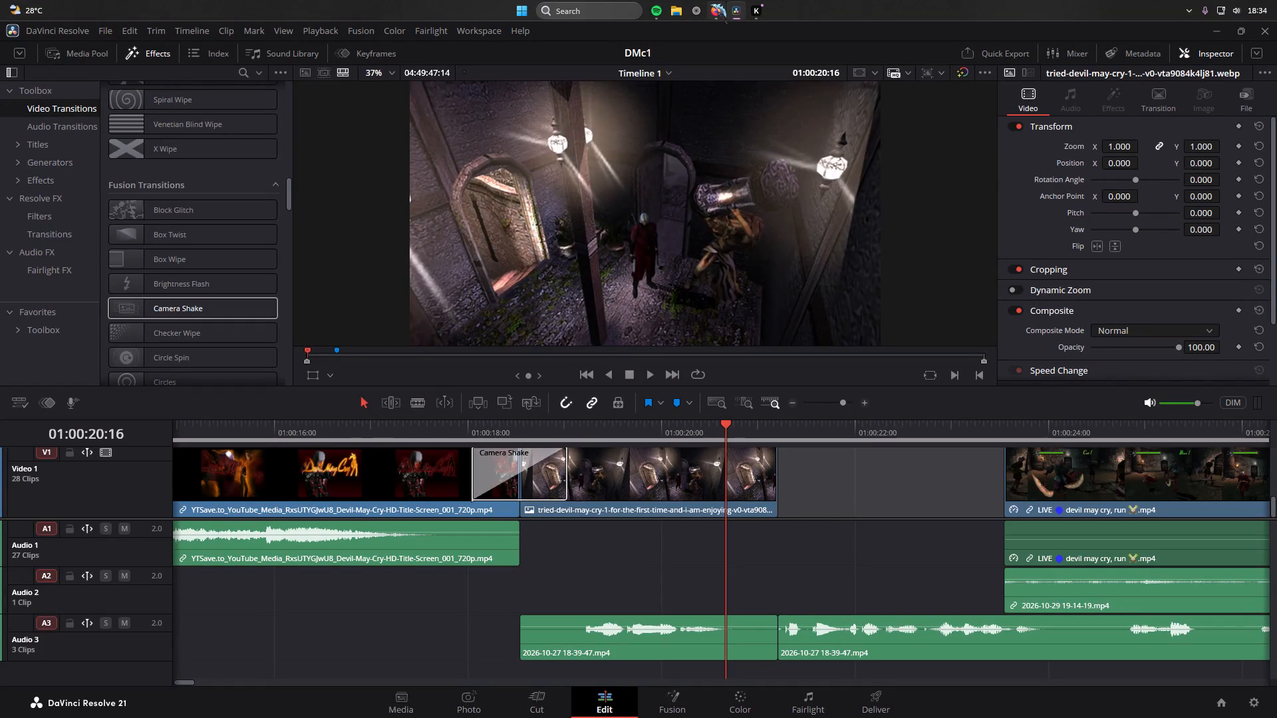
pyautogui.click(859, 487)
# Move the LIVE devil may cry gameplay clip and its linked Audio 1 clip 02:08 earlier, against the end of the still image.
pyautogui.moveTo(1081, 475); pyautogui.dragTo(849, 476)
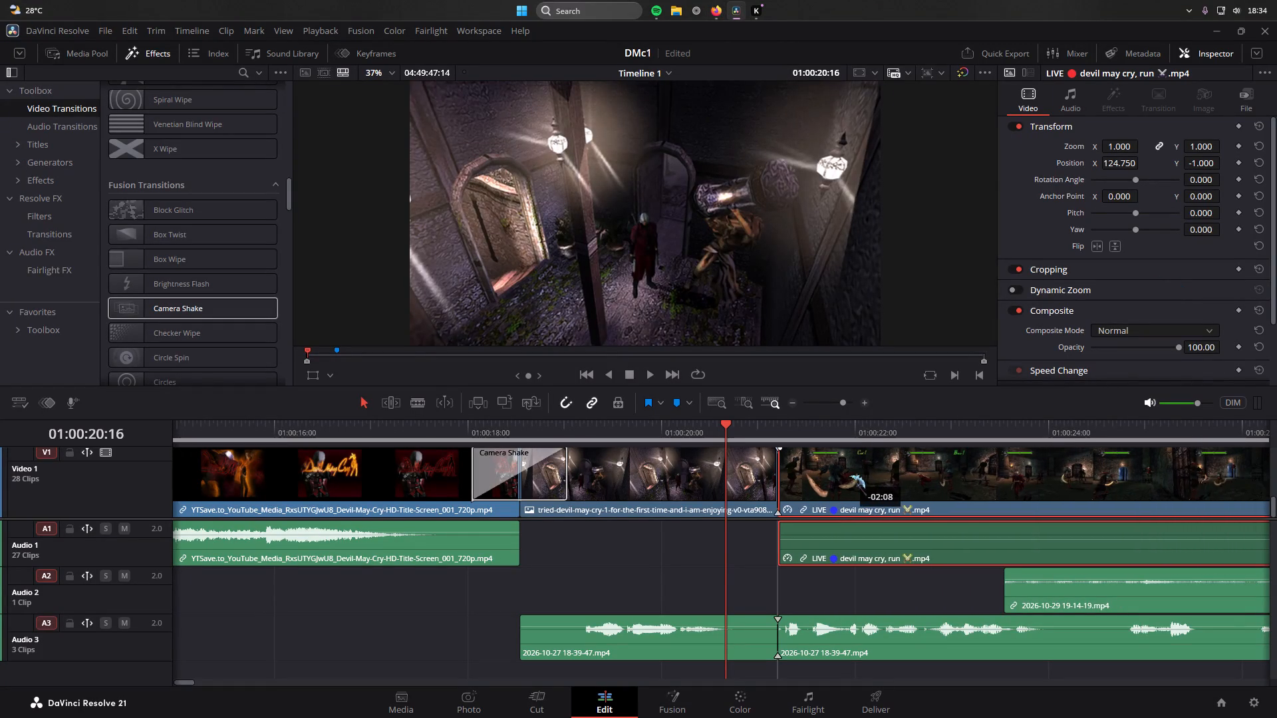
pyautogui.moveTo(849, 476); pyautogui.dragTo(855, 477)
pyautogui.moveTo(1058, 576); pyautogui.dragTo(891, 589)
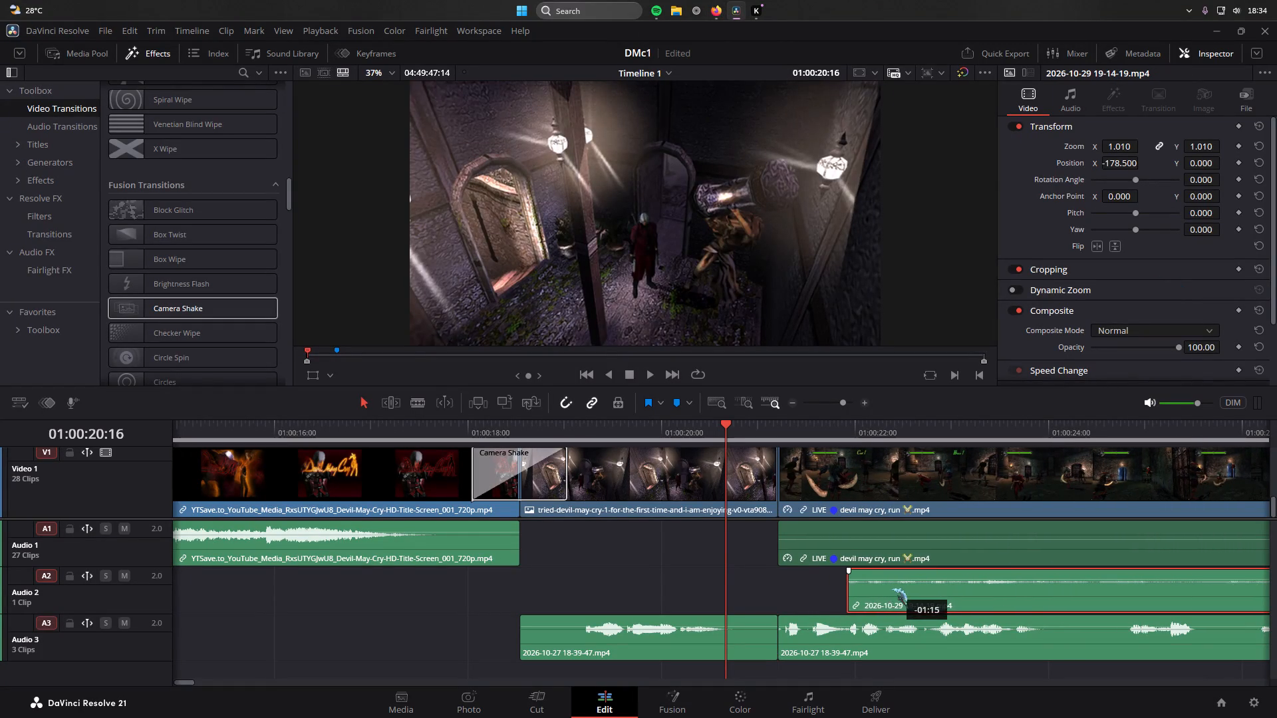
pyautogui.moveTo(891, 589); pyautogui.dragTo(825, 587)
# Play back from the still image through the side-by-side gameplay section to check the clips against the Audio 3 voice track.
pyautogui.press('space')
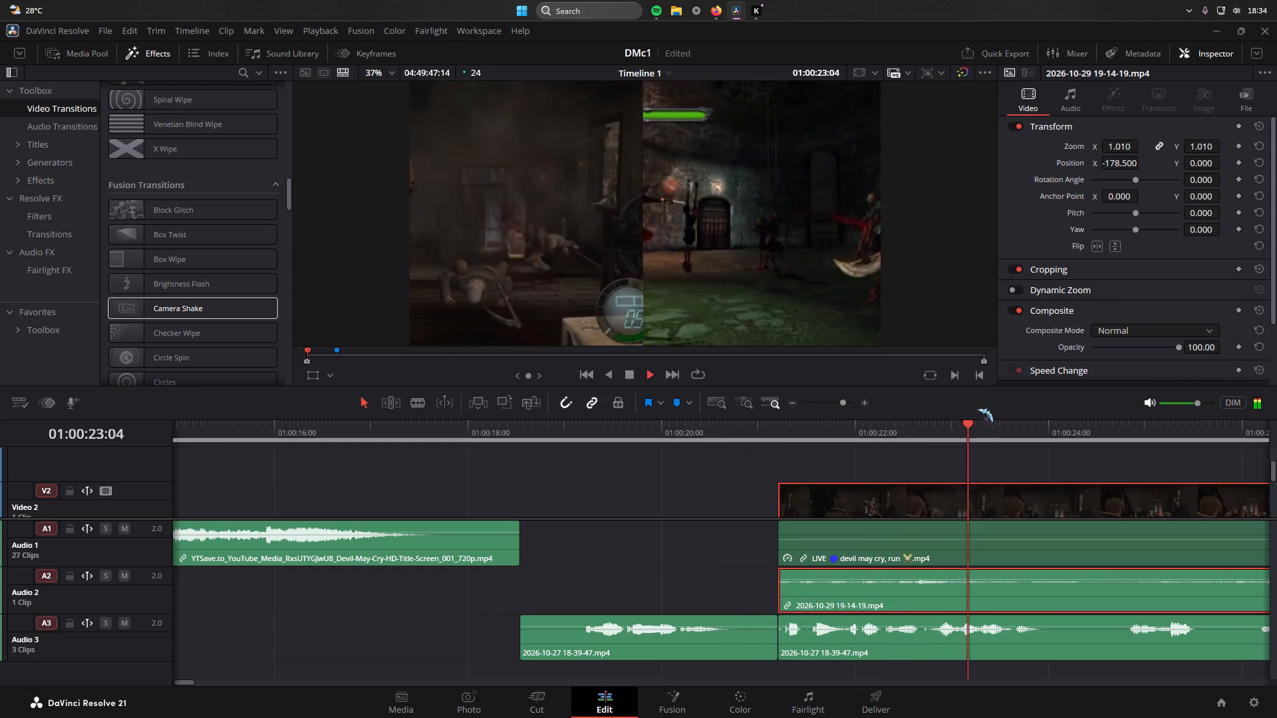
pyautogui.moveTo(977, 410); pyautogui.dragTo(970, 414)
pyautogui.moveTo(1022, 433); pyautogui.dragTo(555, 462)
pyautogui.press('space')
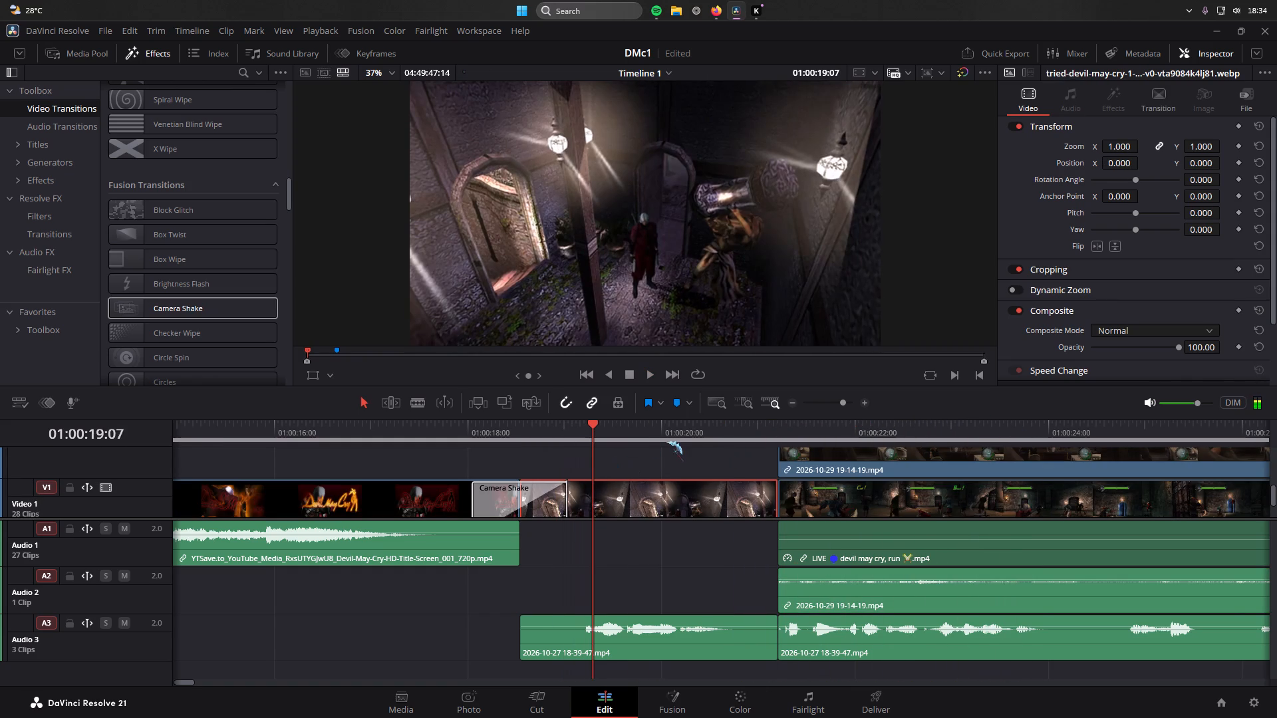
pyautogui.press('space')
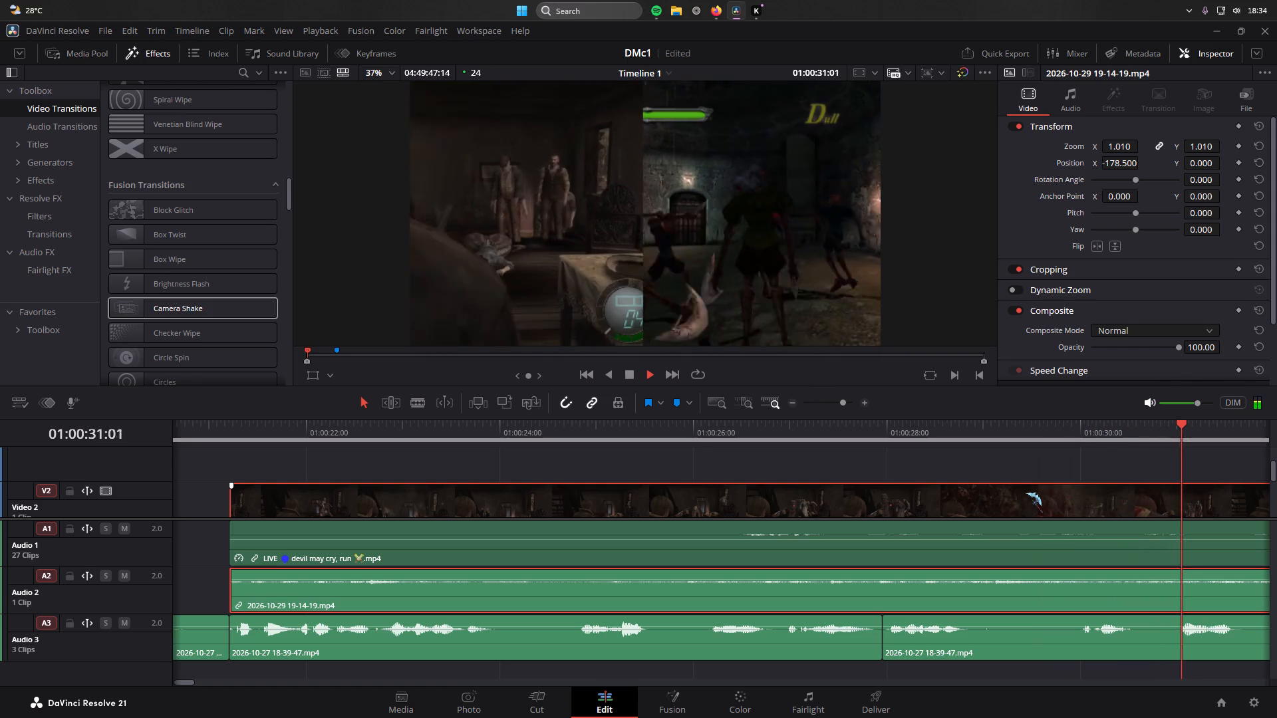
pyautogui.press('space')
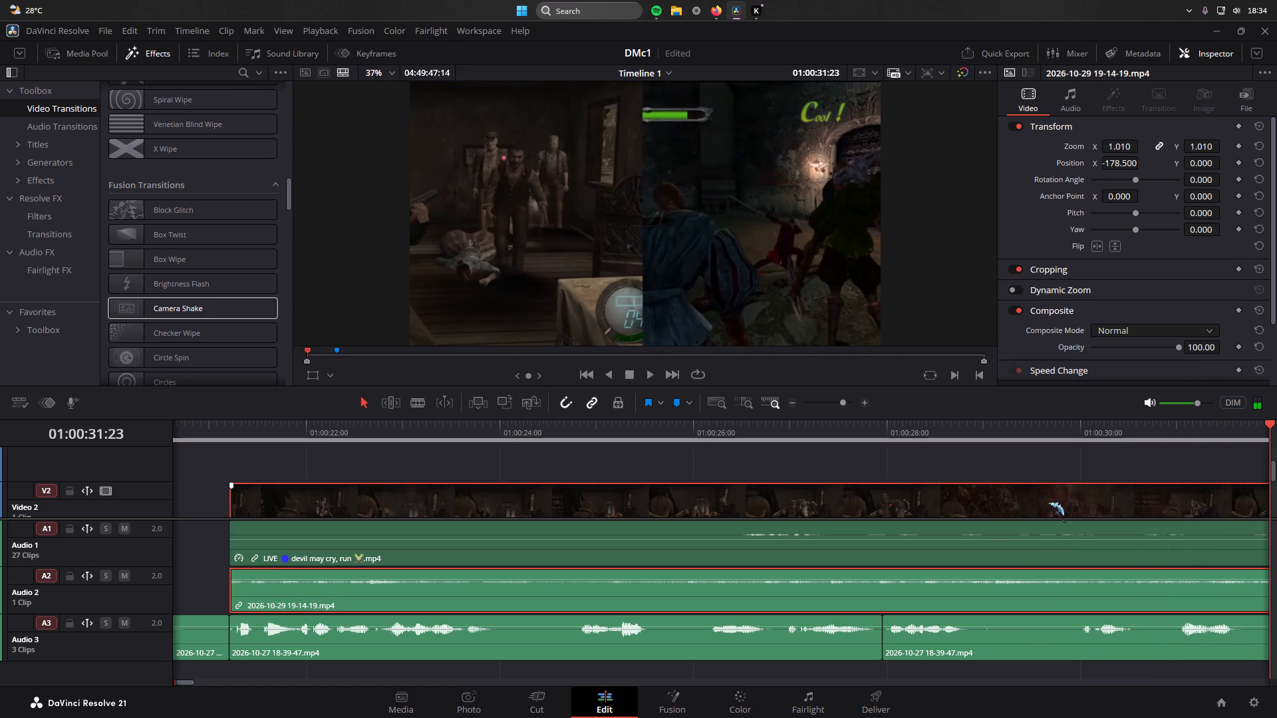
pyautogui.press('space')
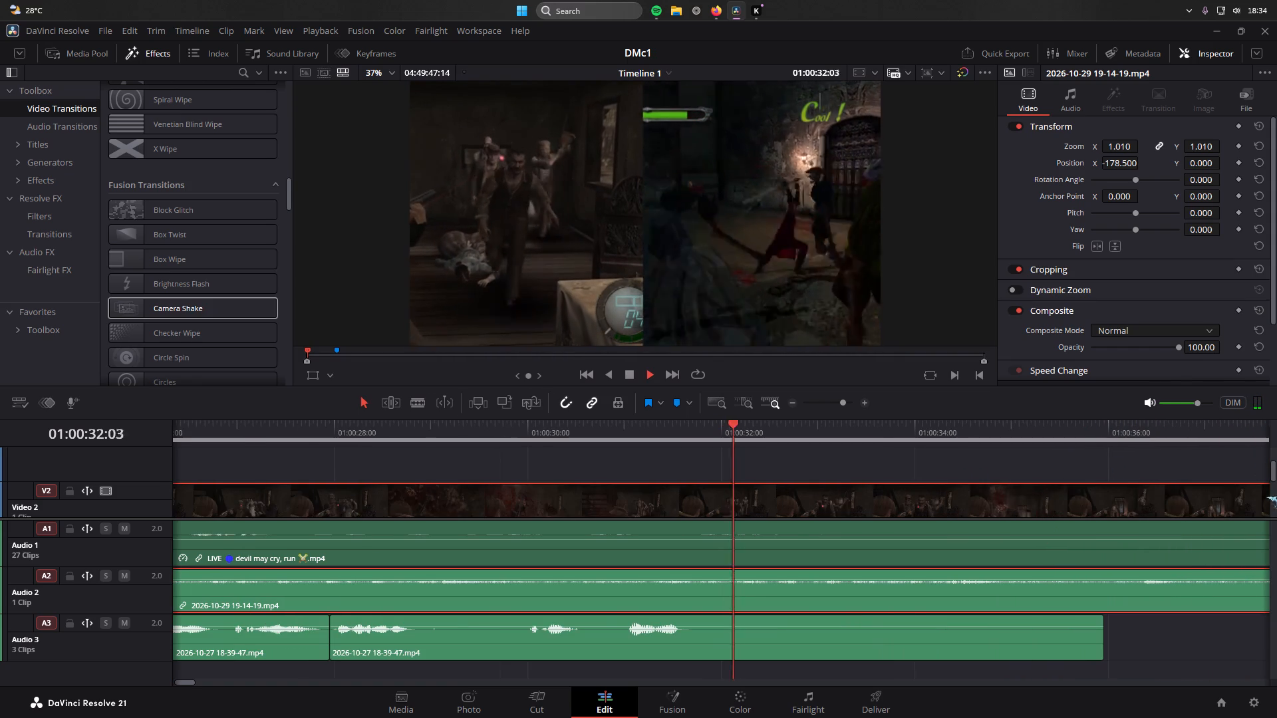
pyautogui.press('space')
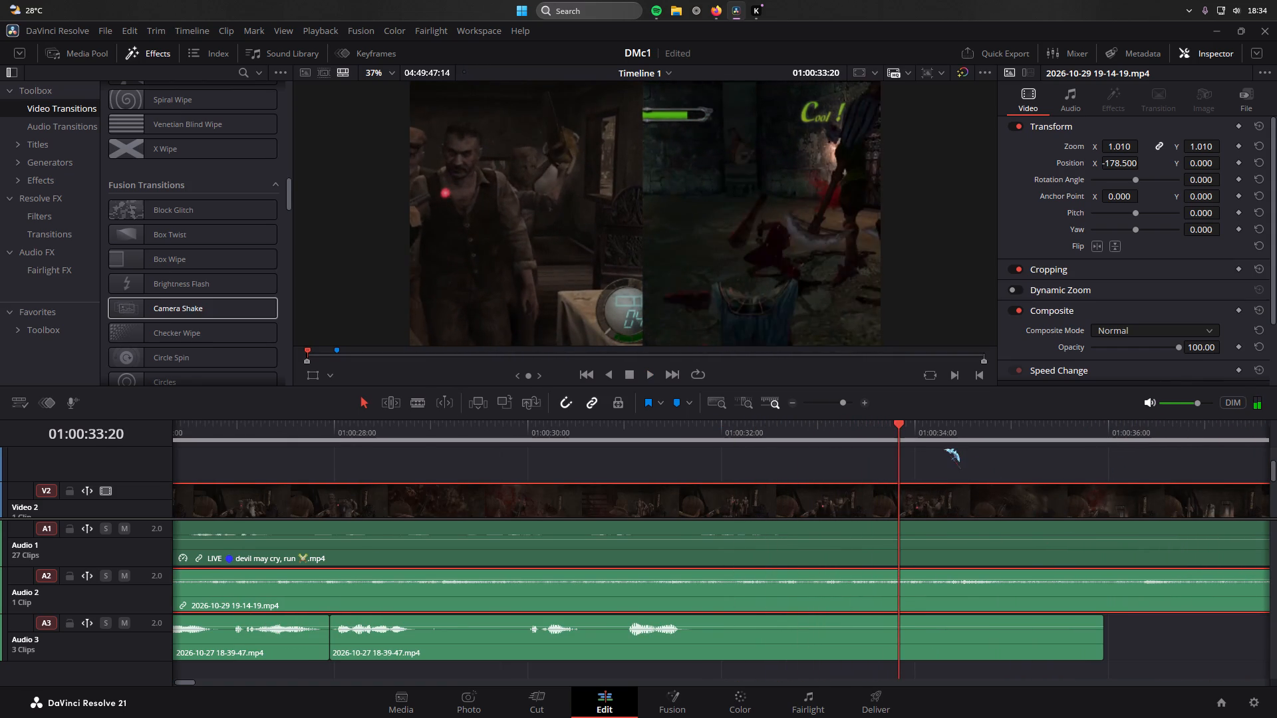
pyautogui.press('space')
pyautogui.press('space')
# Replay the end of the voice line and split the LIVE devil may cry clip and its Audio 1 part at 01:00:31:22.
pyautogui.moveTo(969, 440); pyautogui.dragTo(694, 444)
pyautogui.moveTo(694, 445); pyautogui.dragTo(546, 447)
pyautogui.press('space')
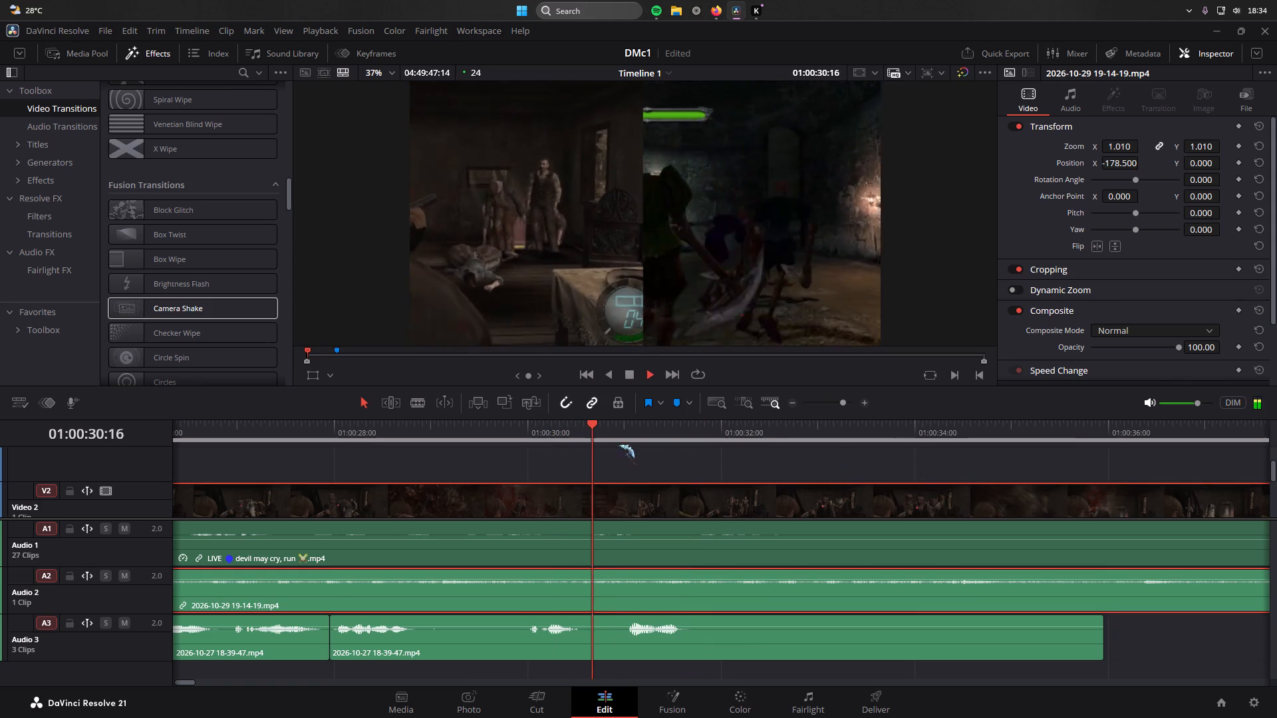
pyautogui.press('space')
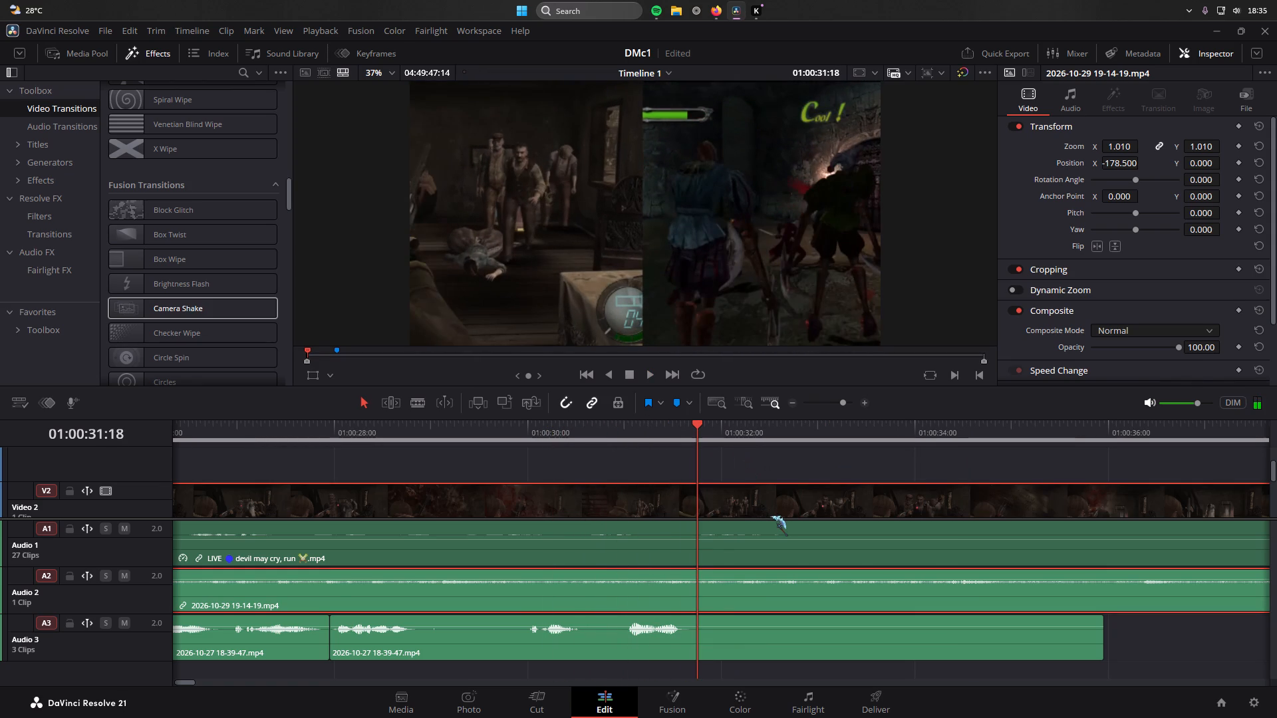
pyautogui.press('space')
pyautogui.press('space')
pyautogui.moveTo(726, 458); pyautogui.dragTo(714, 459)
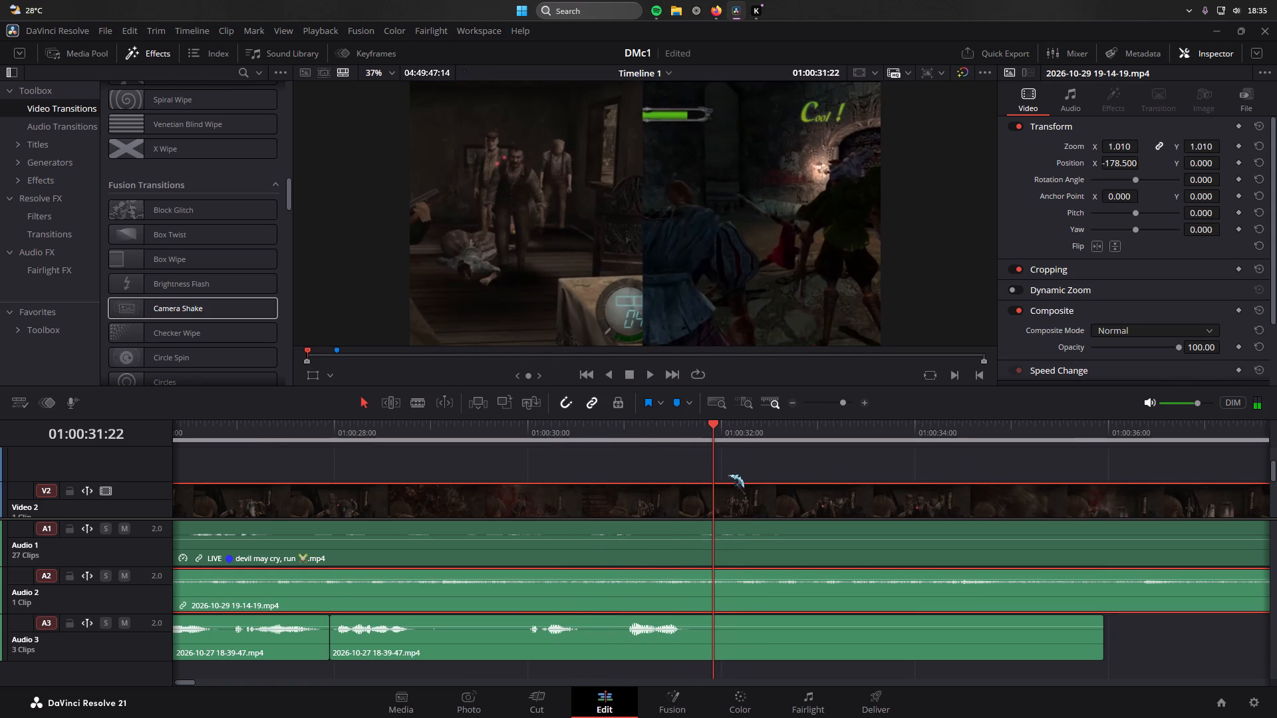
pyautogui.click(742, 511)
pyautogui.click(413, 405)
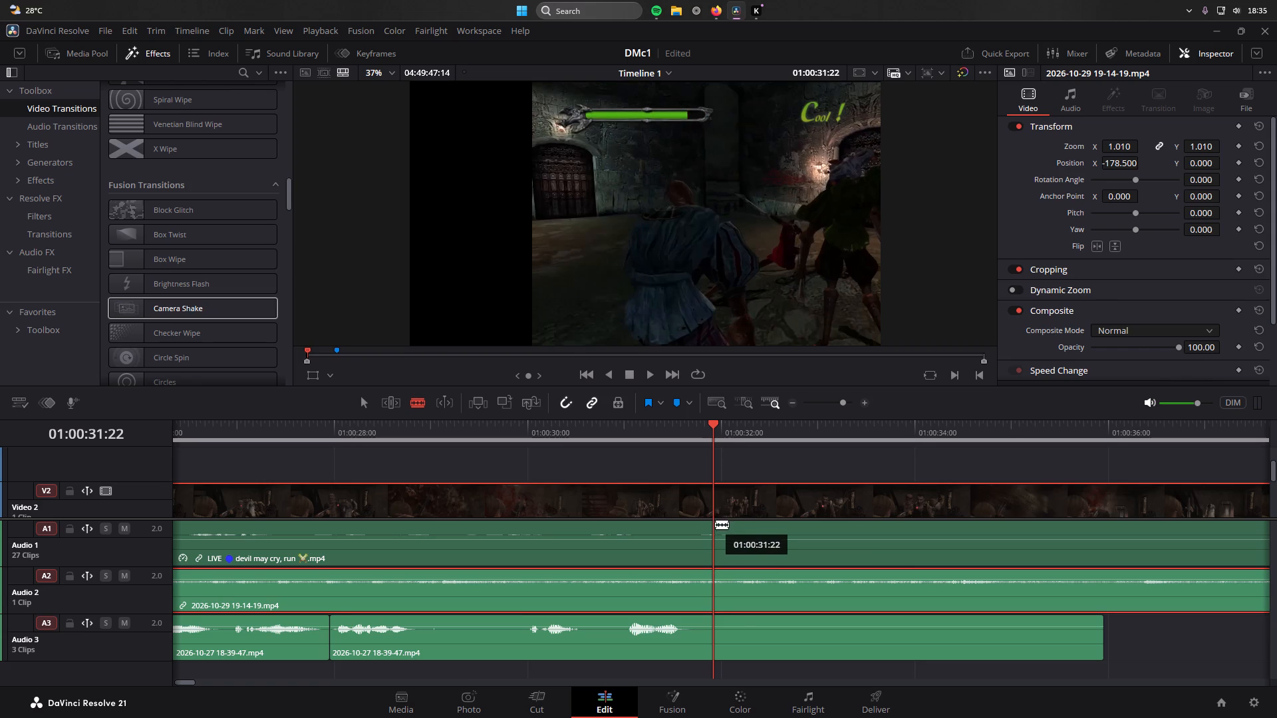
pyautogui.click(715, 524)
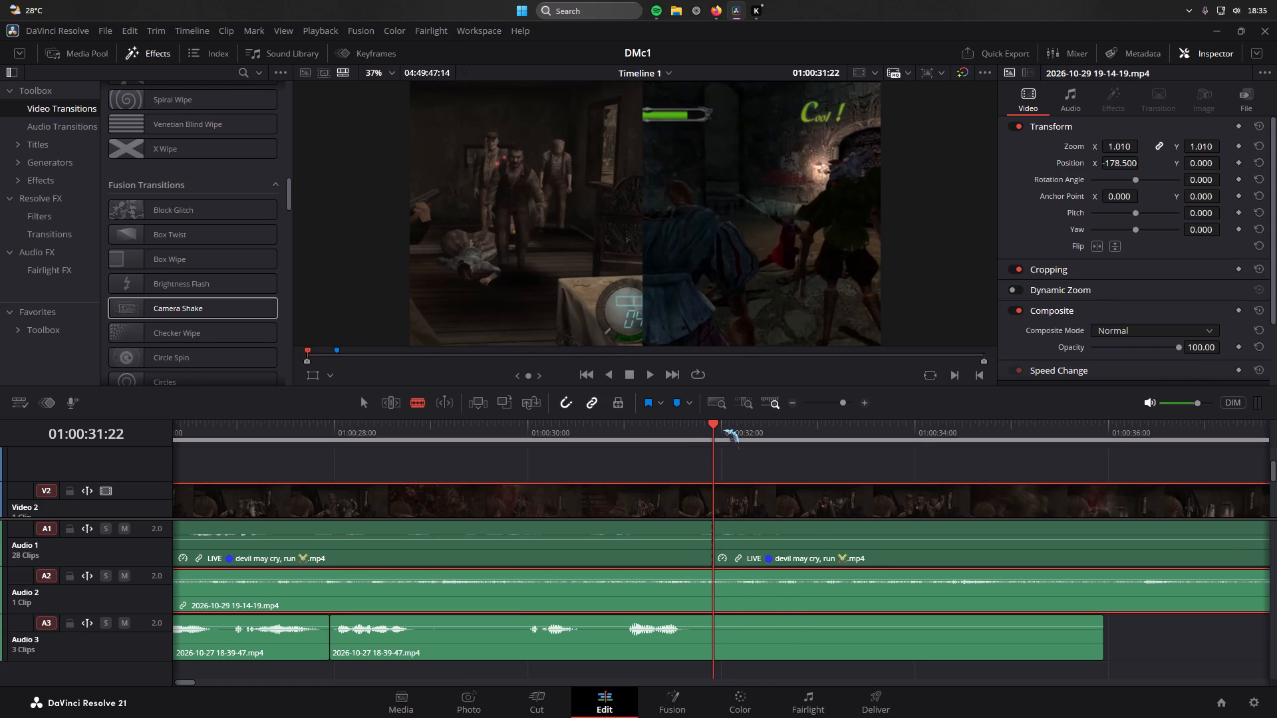
pyautogui.click(369, 405)
pyautogui.click(766, 539)
pyautogui.click(829, 514)
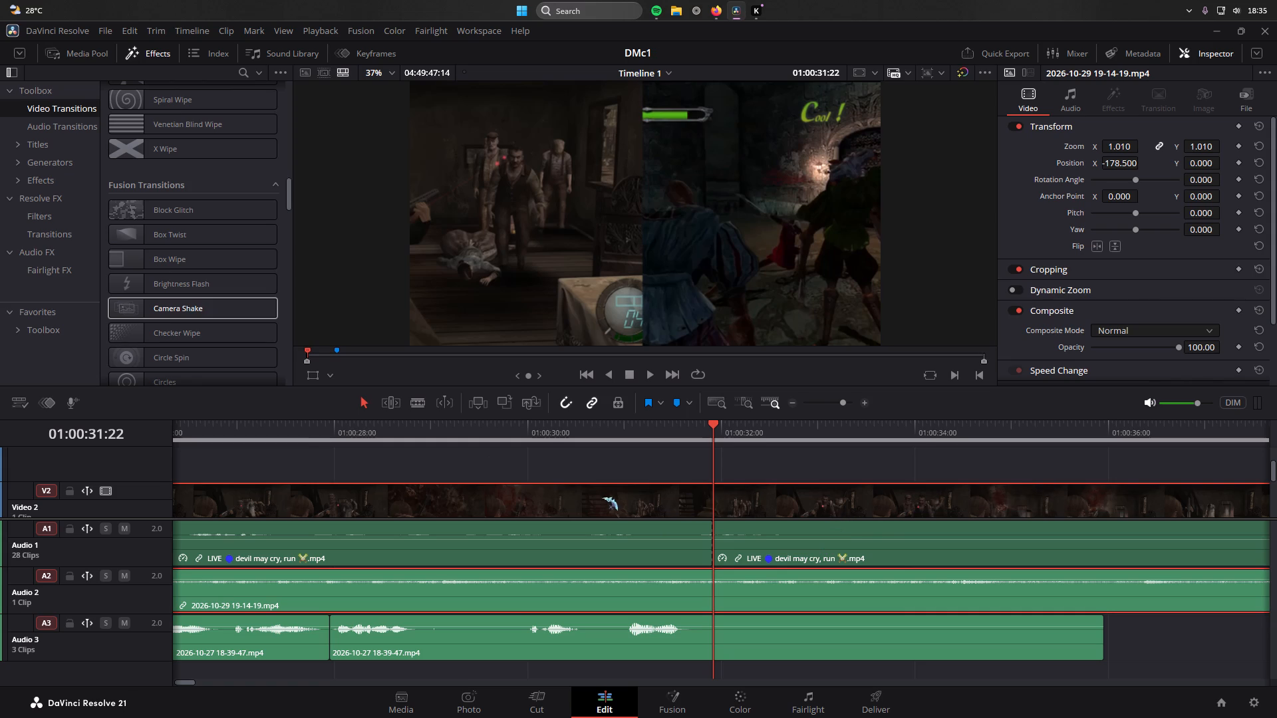
pyautogui.moveTo(712, 424); pyautogui.dragTo(694, 425)
pyautogui.click(789, 496)
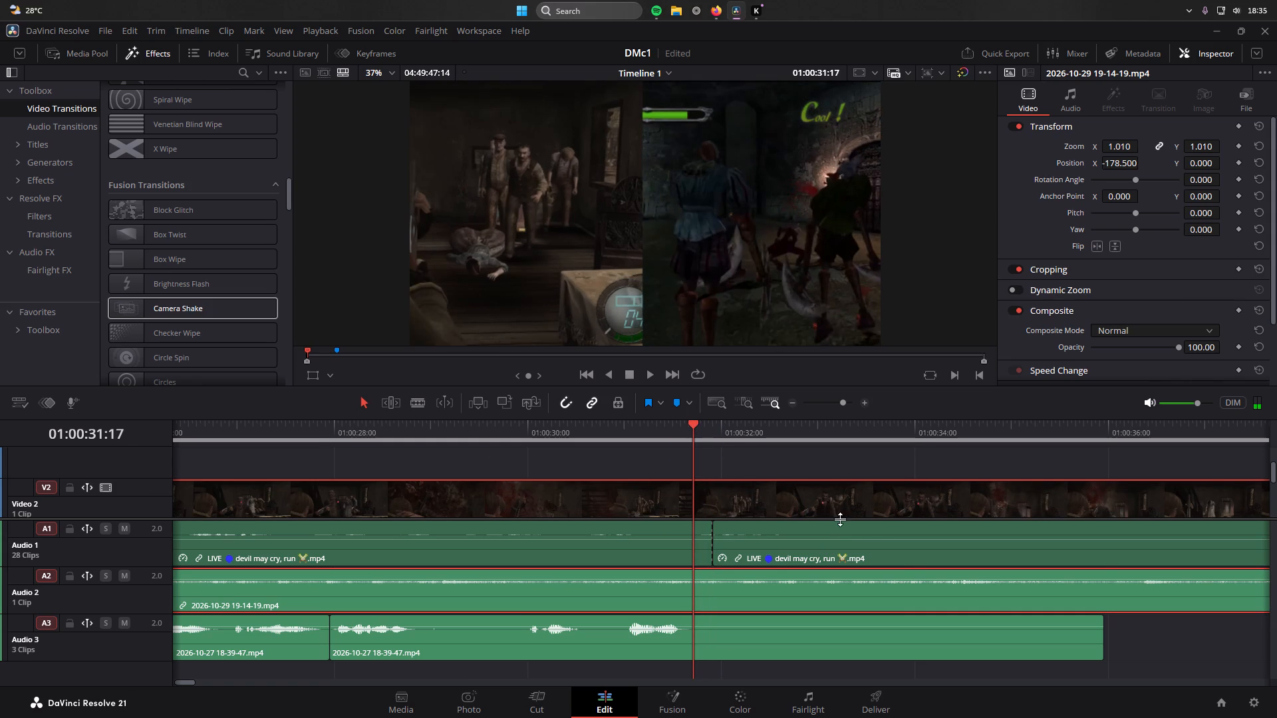
pyautogui.click(421, 408)
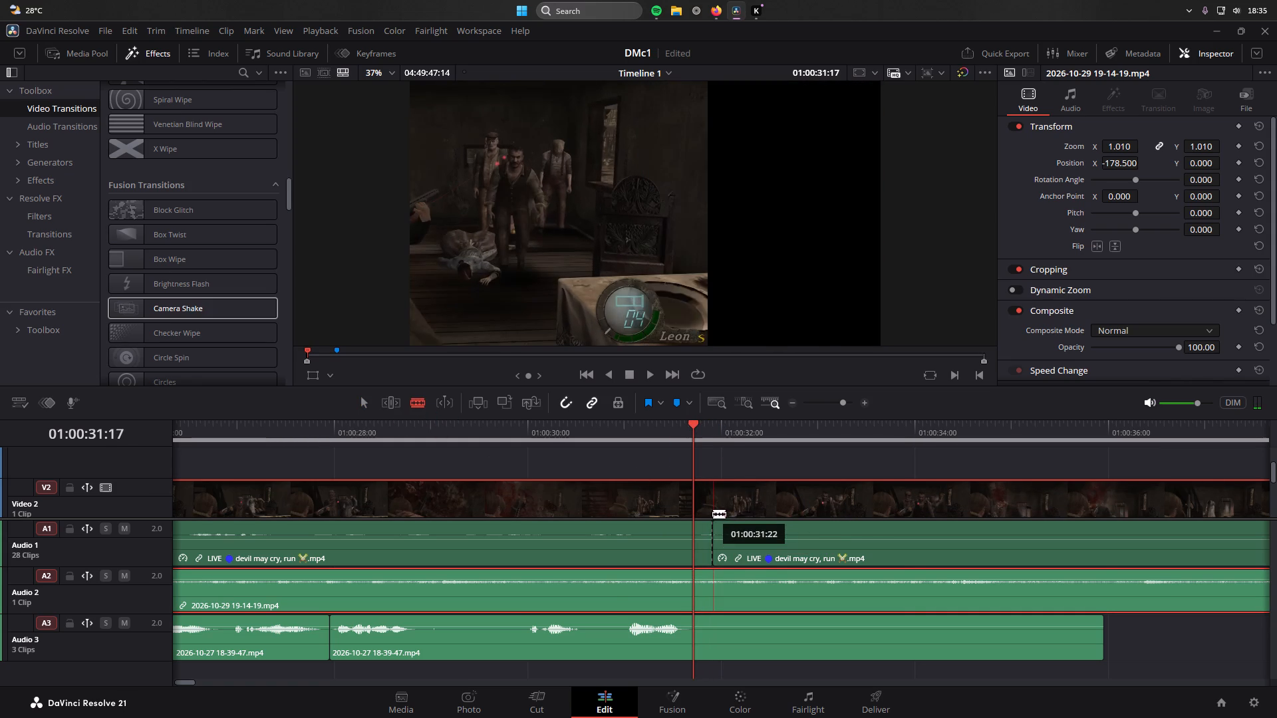
pyautogui.click(712, 513)
pyautogui.click(371, 408)
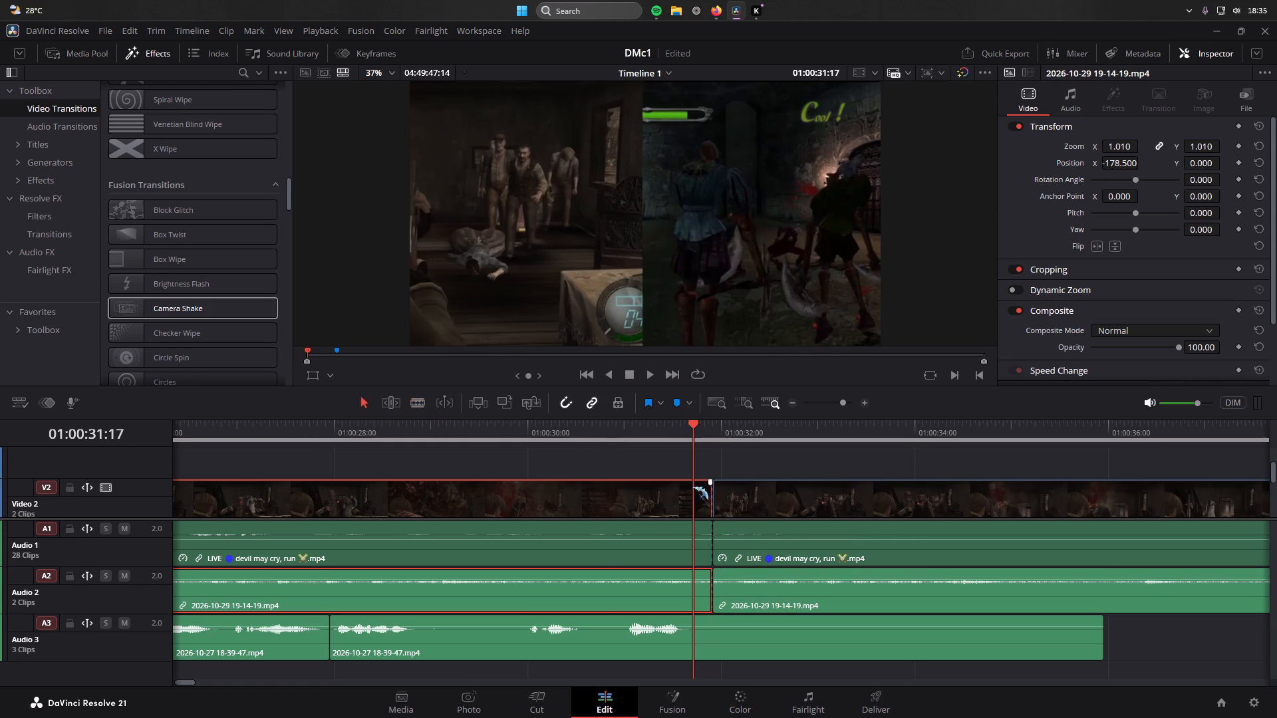
pyautogui.moveTo(902, 523); pyautogui.dragTo(908, 518)
pyautogui.press('BackSpace')
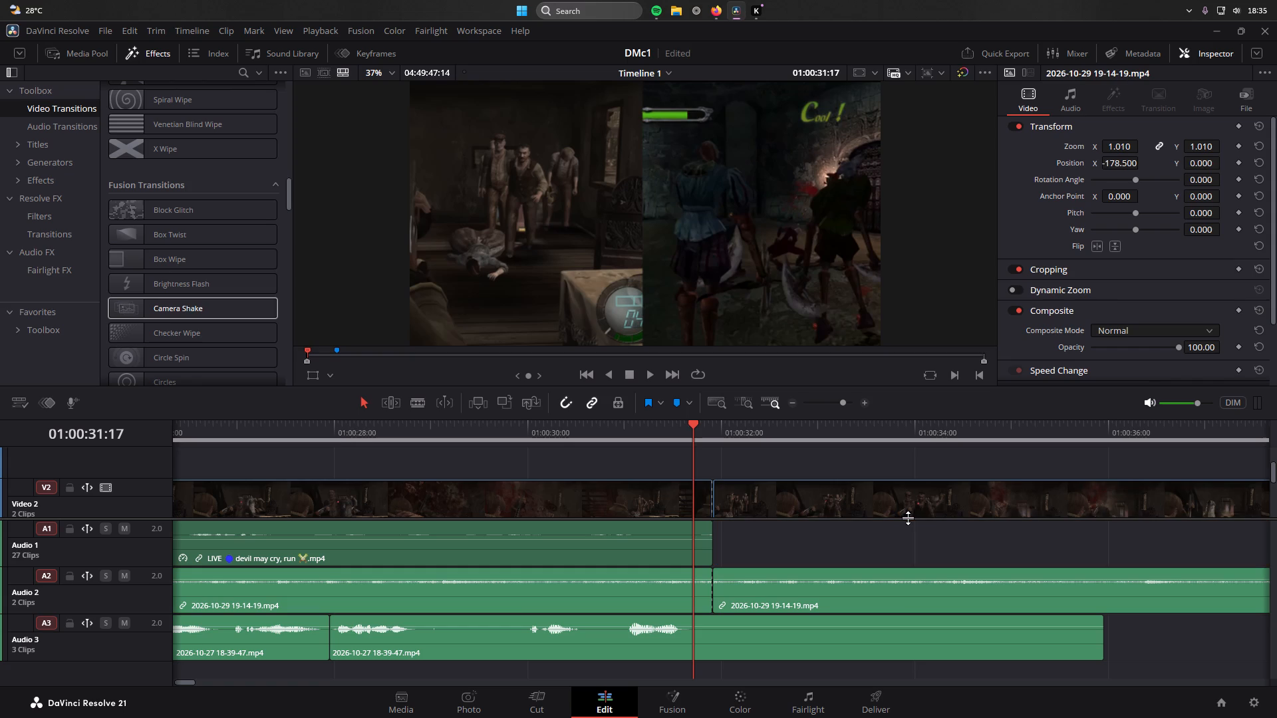
pyautogui.click(995, 503)
pyautogui.press('BackSpace')
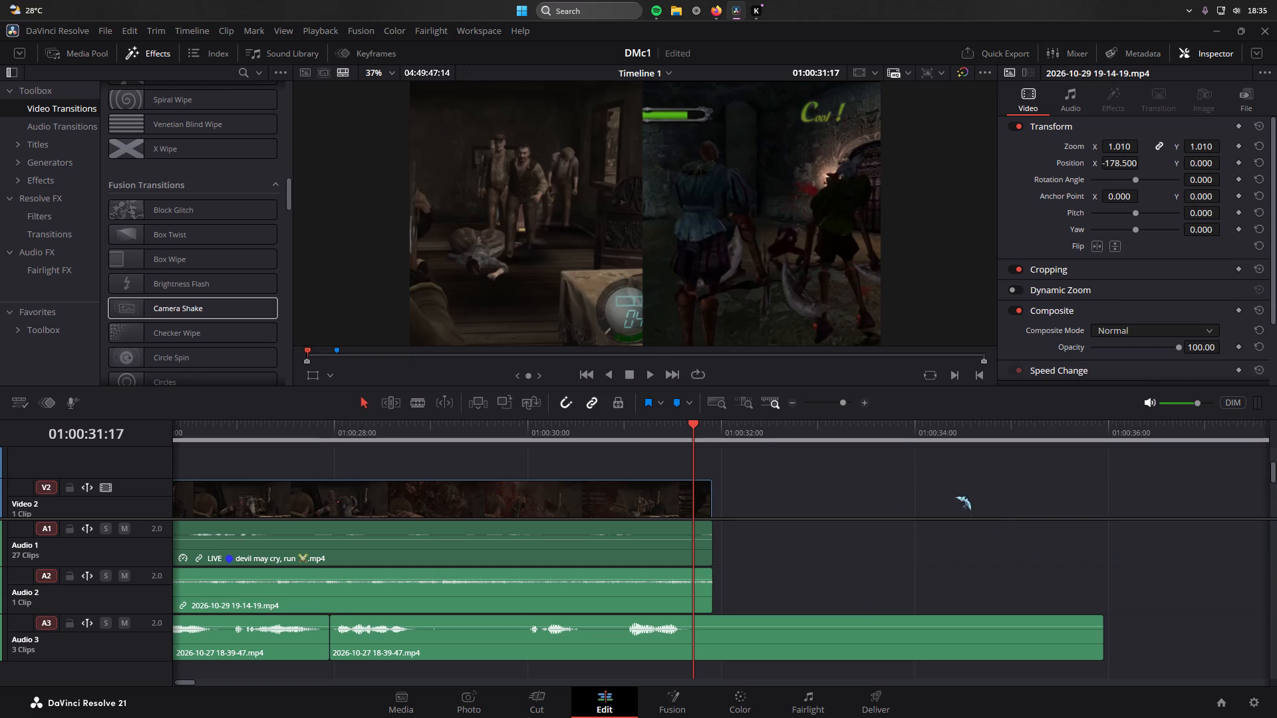
pyautogui.click(809, 621)
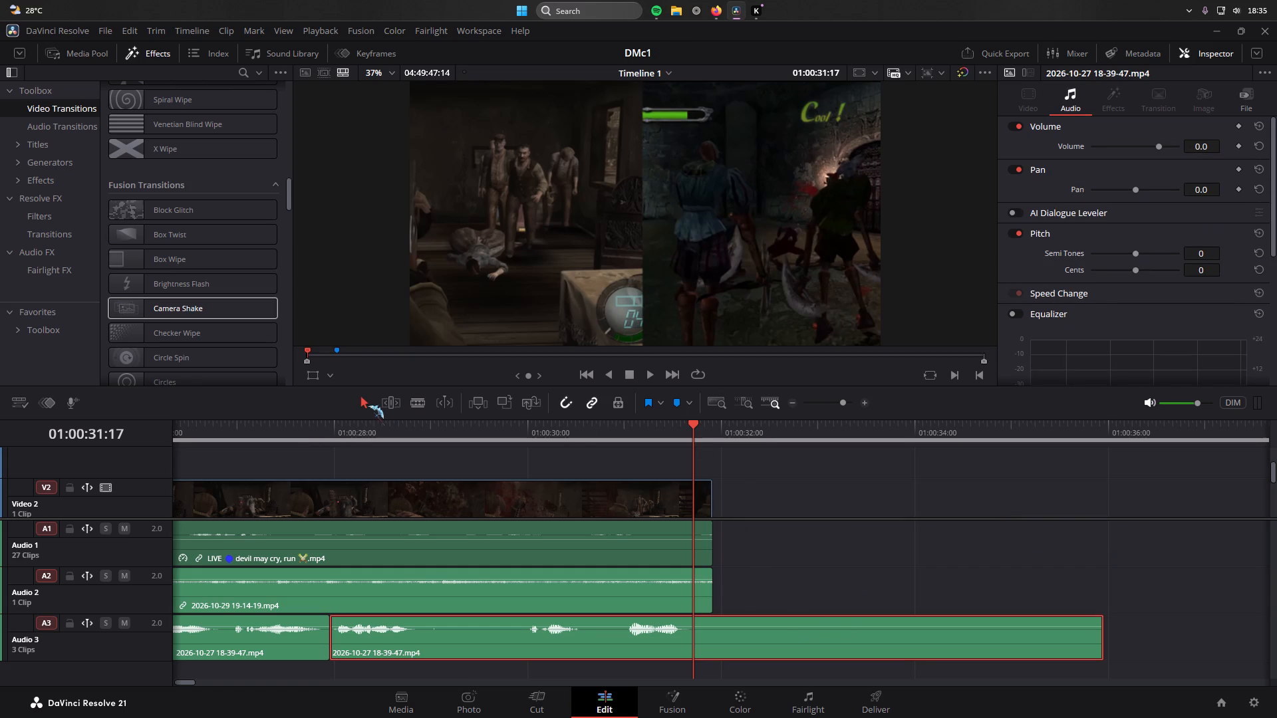
pyautogui.click(413, 405)
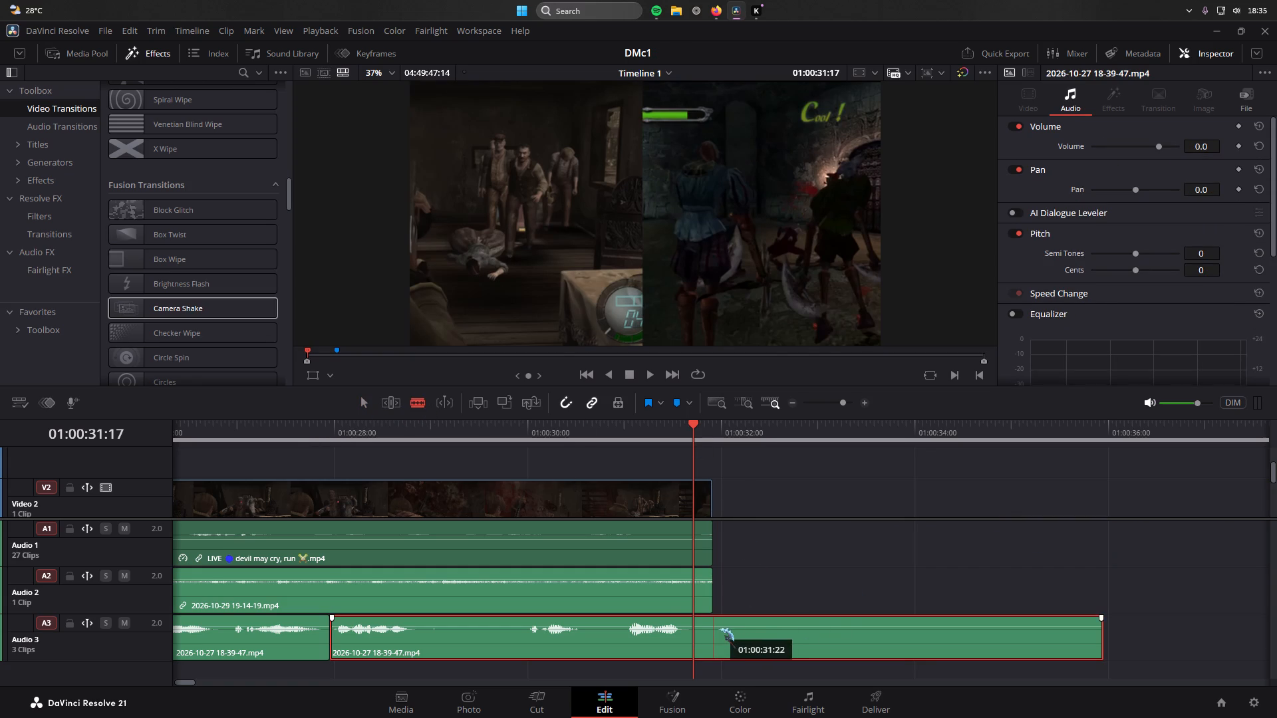
pyautogui.click(718, 629)
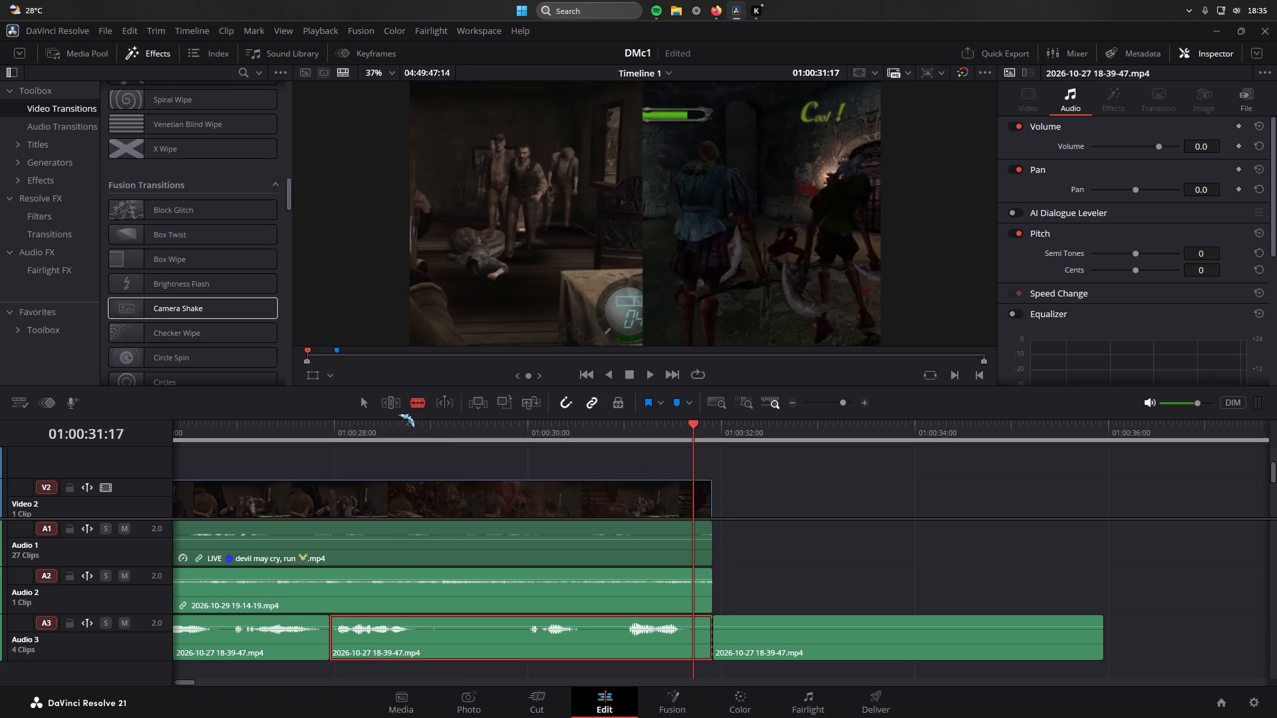
pyautogui.press('a')
pyautogui.click(820, 641)
pyautogui.press('BackSpace')
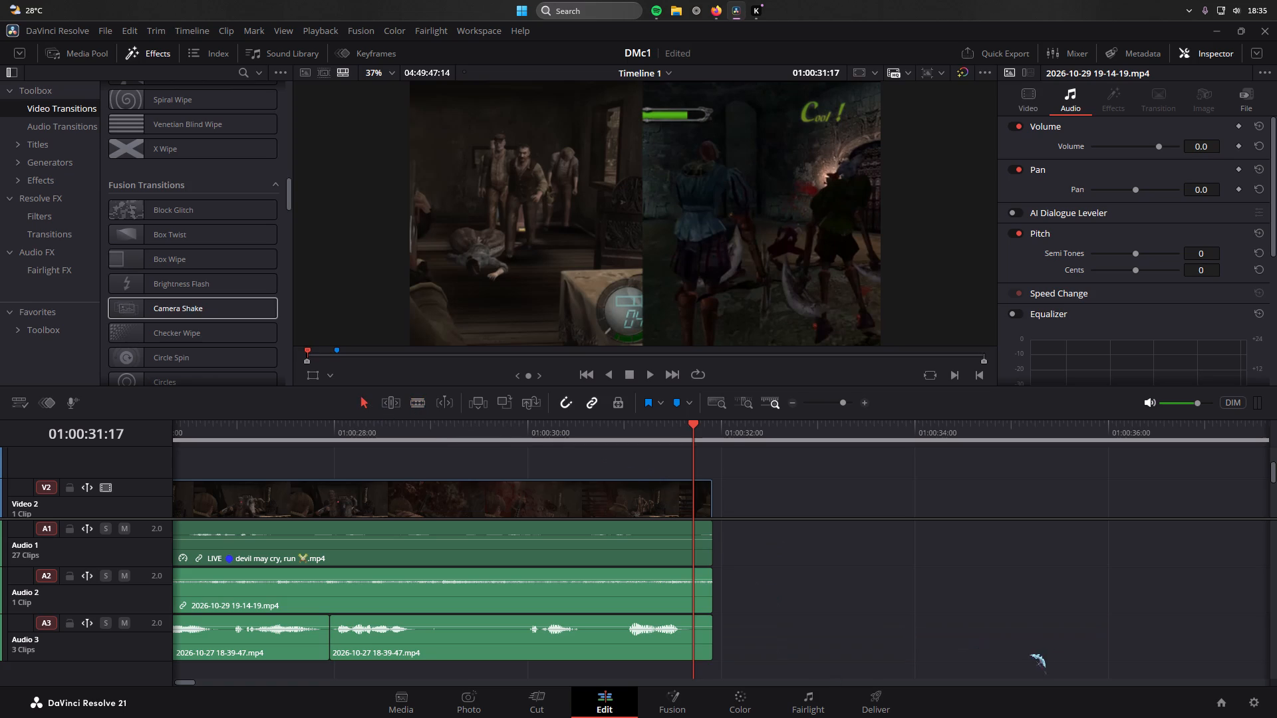
pyautogui.press('space')
pyautogui.click(896, 521)
pyautogui.press('space')
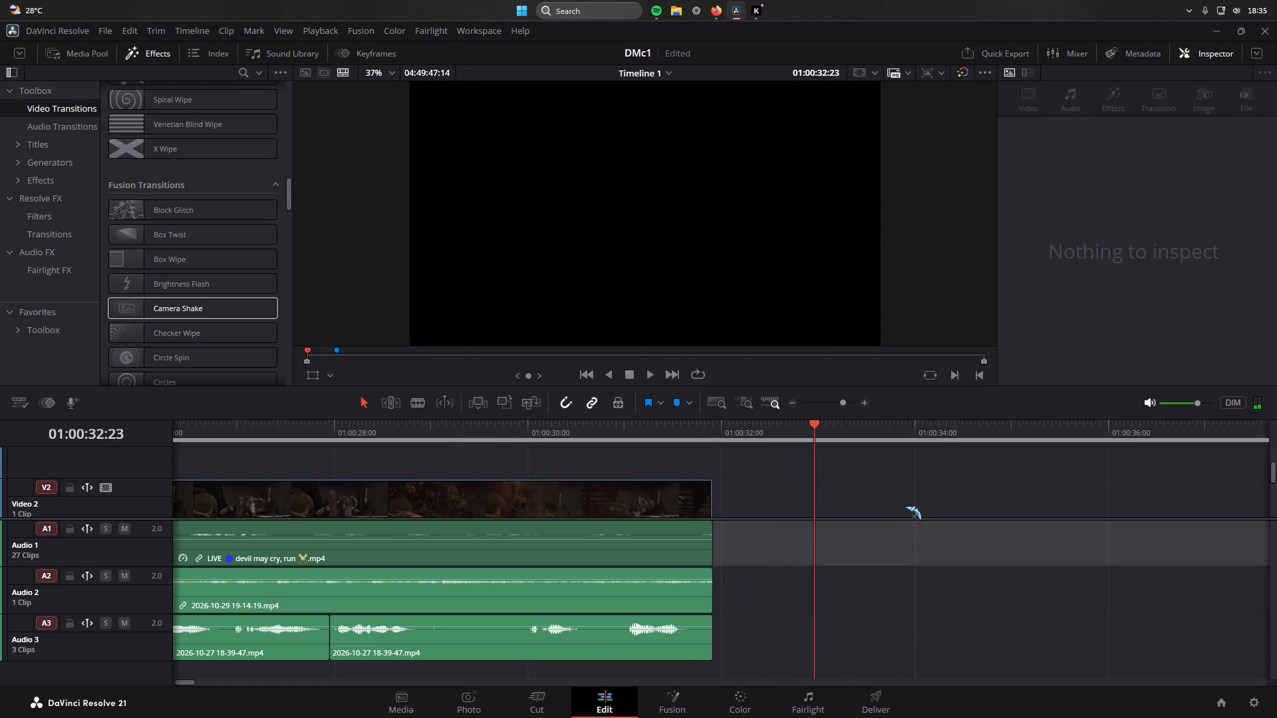
pyautogui.press('BackSpace')
pyautogui.click(904, 498)
pyautogui.click(825, 477)
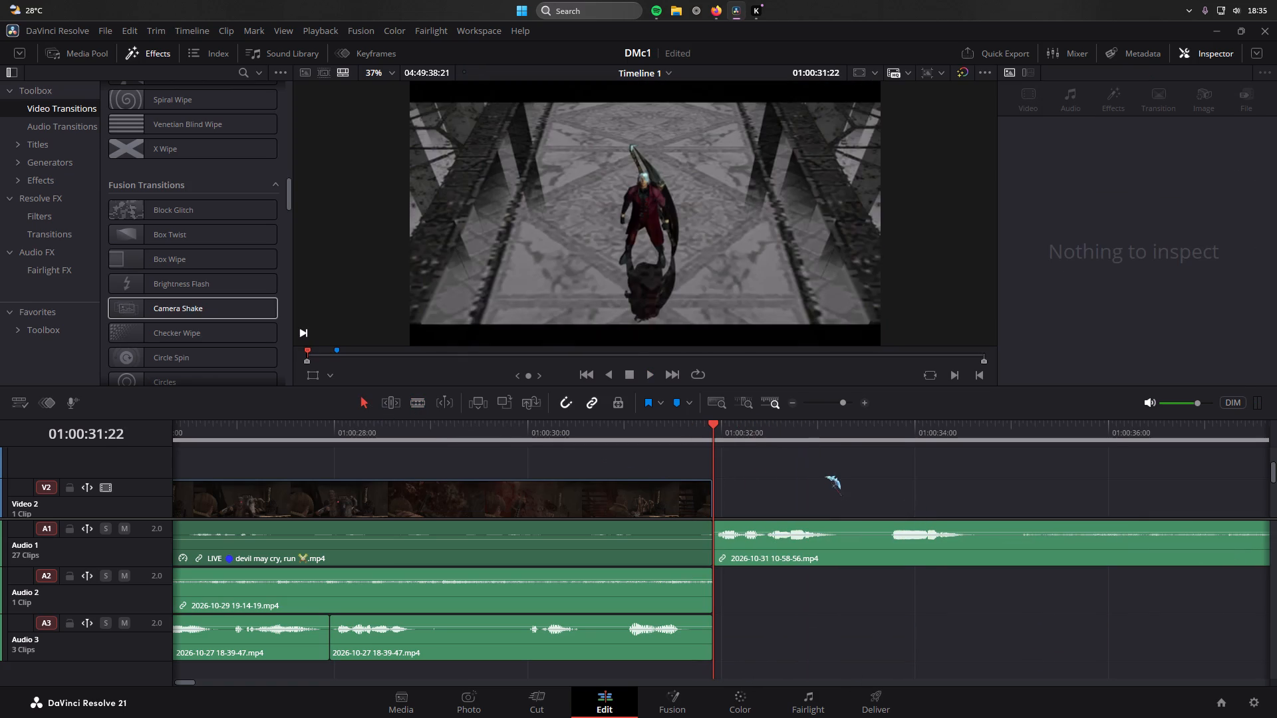
pyautogui.click(831, 485)
pyautogui.click(830, 495)
pyautogui.scroll(-3, 820, 525)
pyautogui.moveTo(1276, 477); pyautogui.dragTo(1276, 513)
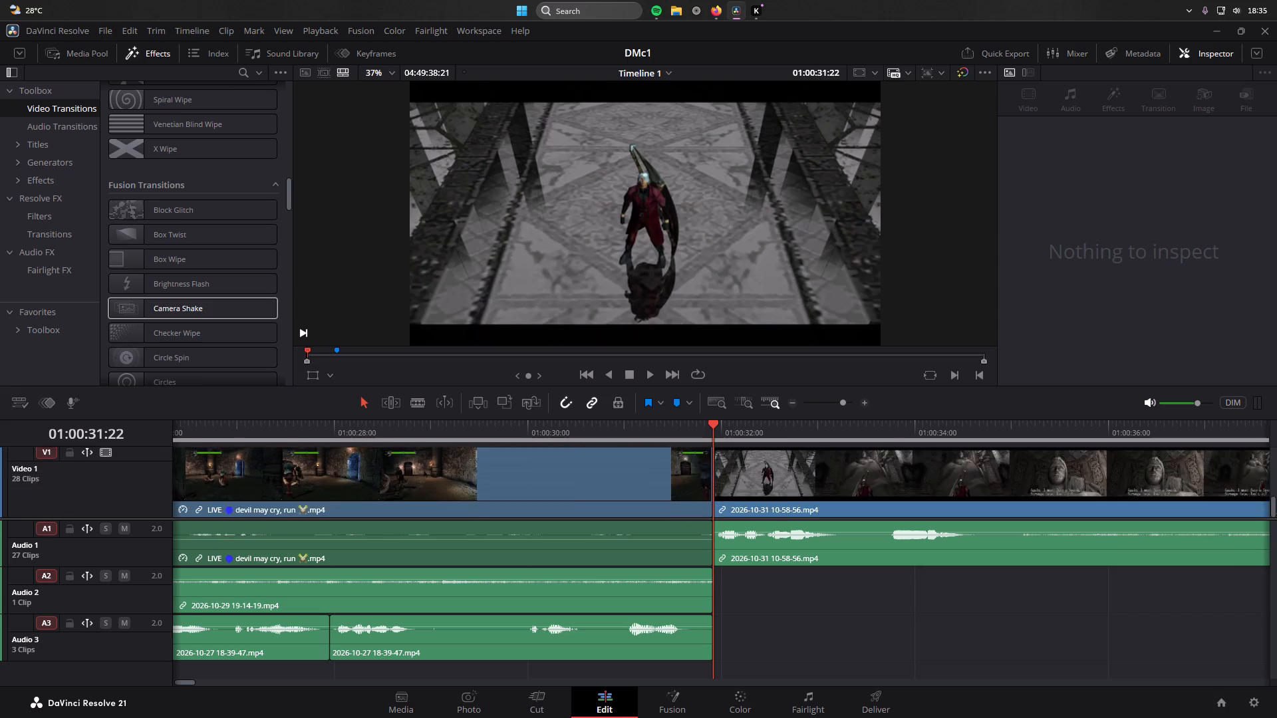
pyautogui.moveTo(1276, 513); pyautogui.dragTo(1276, 528)
pyautogui.press('space')
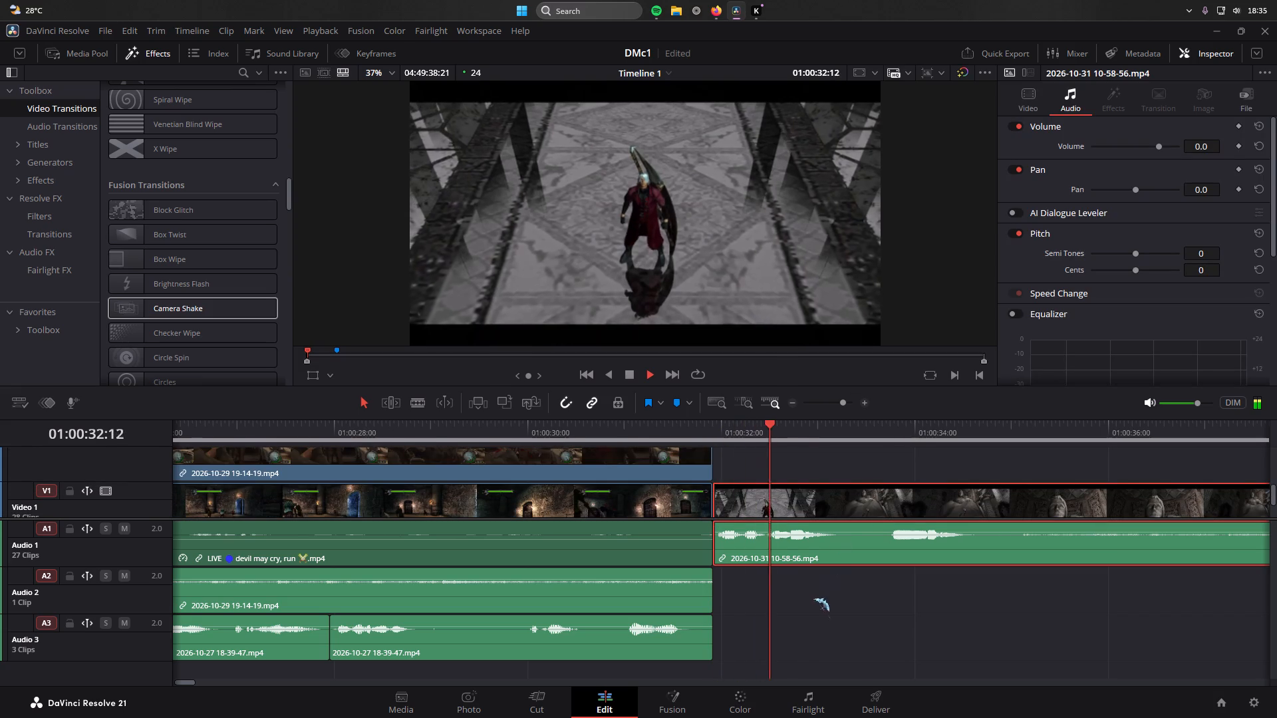
pyautogui.moveTo(823, 451); pyautogui.dragTo(605, 455)
pyautogui.press('space')
pyautogui.press('space')
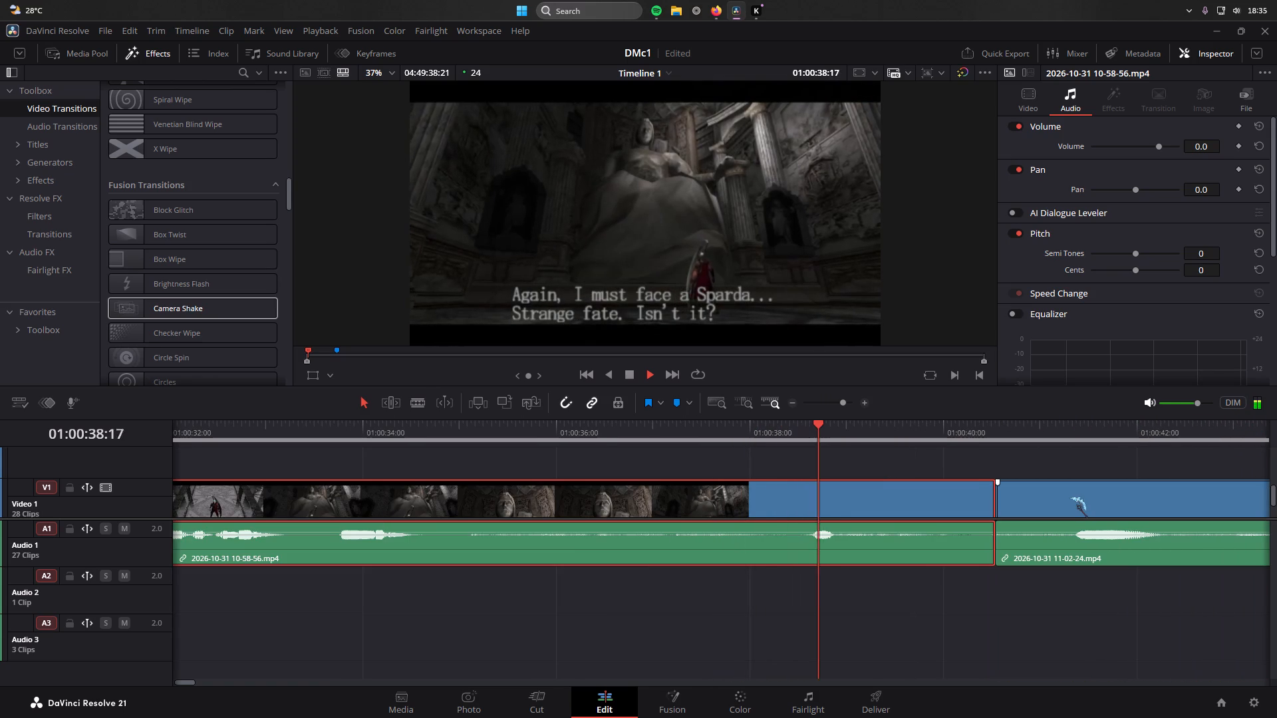
pyautogui.press('space')
pyautogui.press('space')
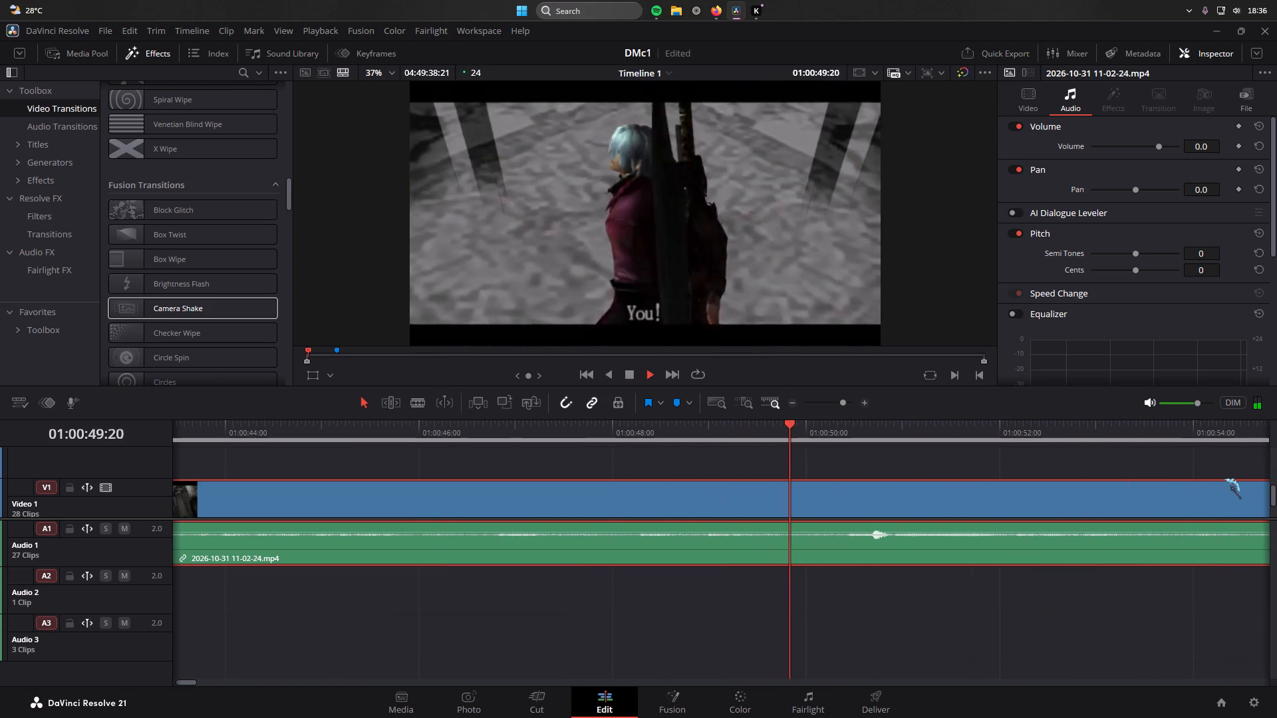
pyautogui.moveTo(871, 437); pyautogui.dragTo(1228, 450)
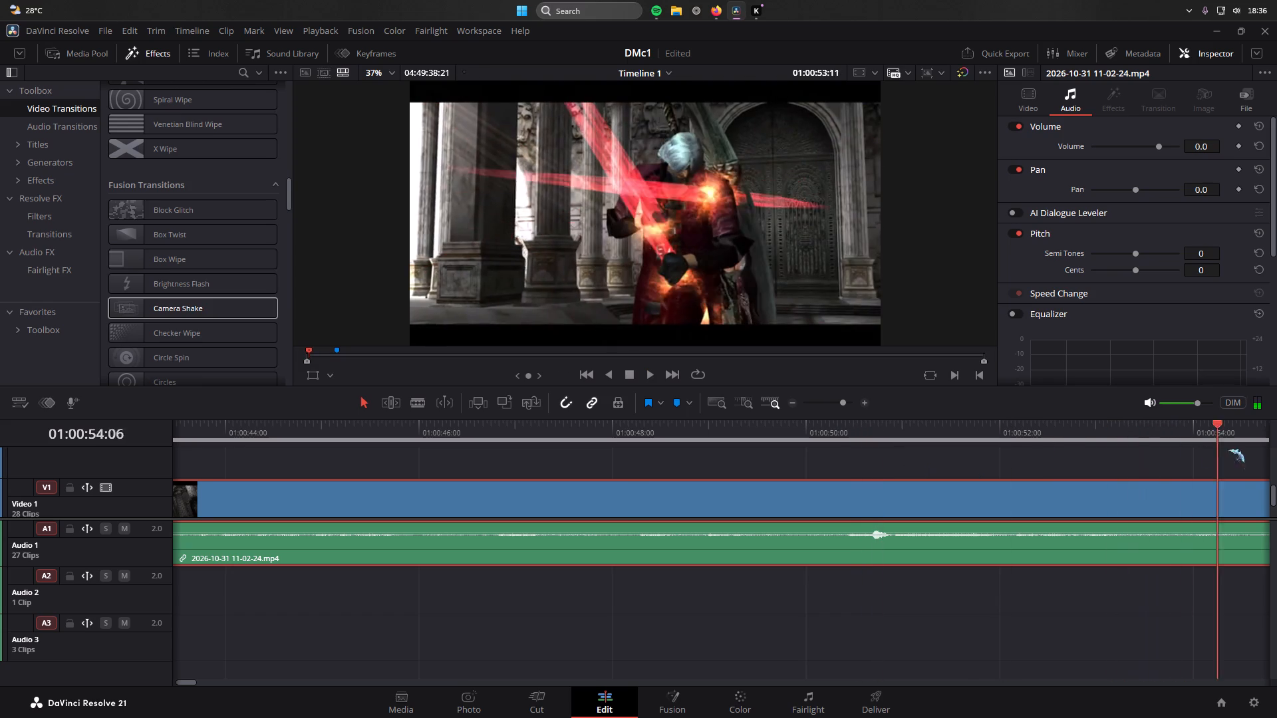
pyautogui.moveTo(1228, 450); pyautogui.dragTo(627, 461)
pyautogui.moveTo(627, 459); pyautogui.dragTo(523, 459)
pyautogui.moveTo(737, 431); pyautogui.dragTo(517, 444)
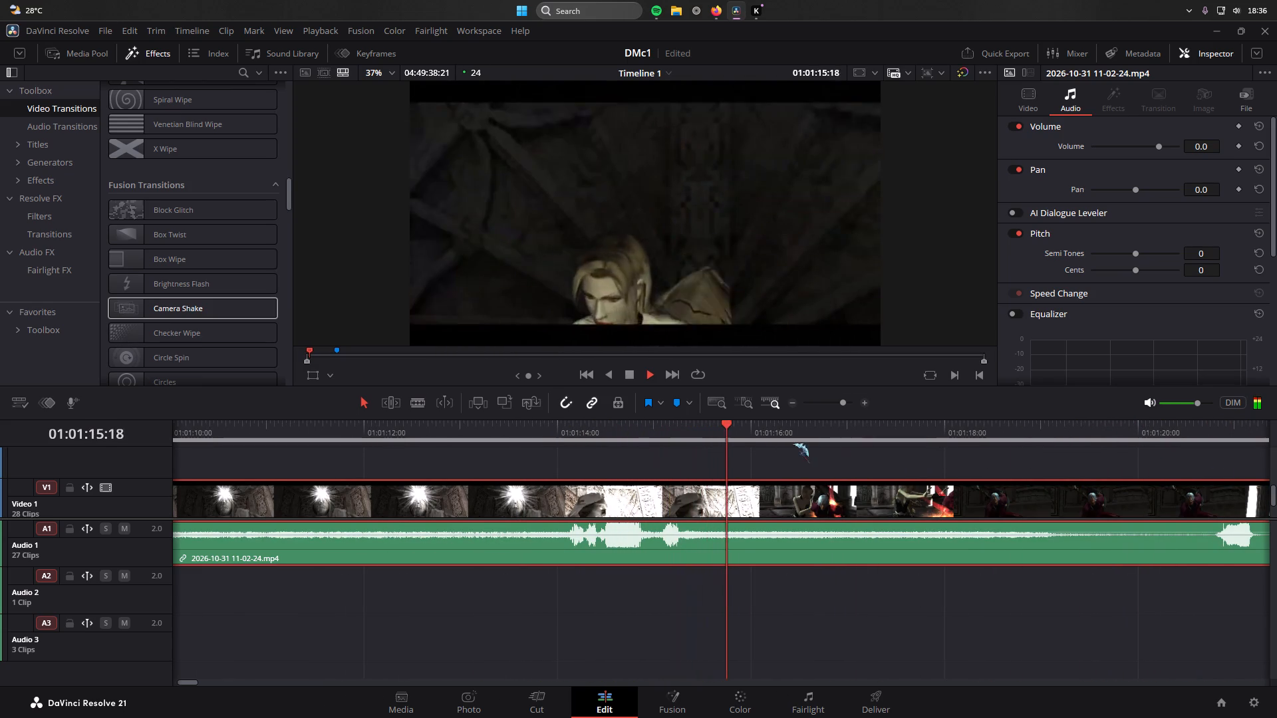
pyautogui.moveTo(746, 440); pyautogui.dragTo(351, 449)
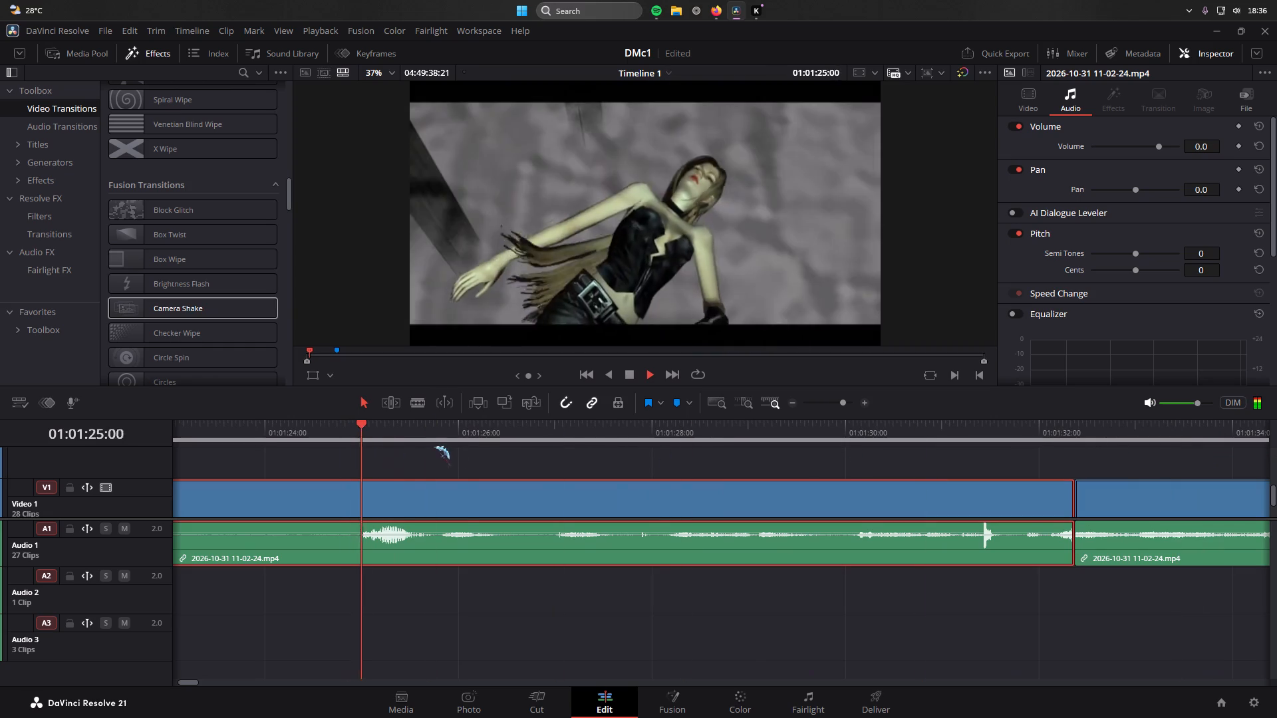
pyautogui.click(983, 455)
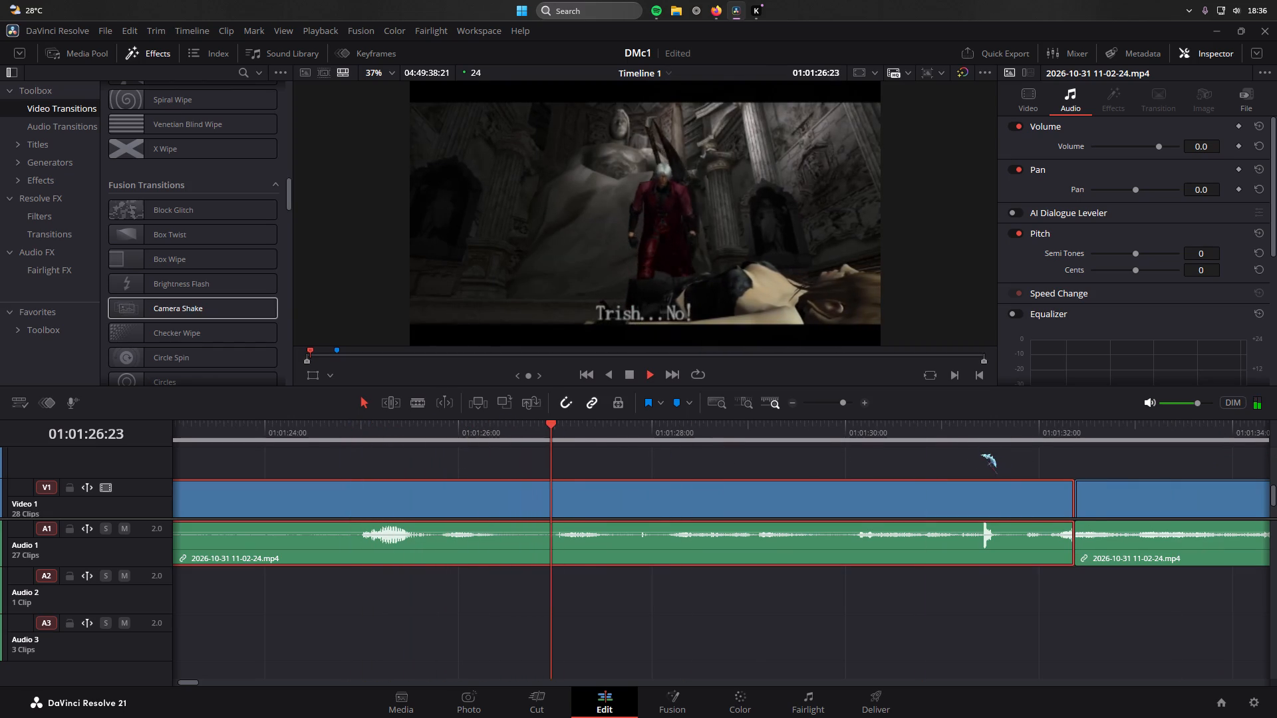
pyautogui.moveTo(781, 433); pyautogui.dragTo(979, 436)
pyautogui.moveTo(1087, 441); pyautogui.dragTo(1193, 439)
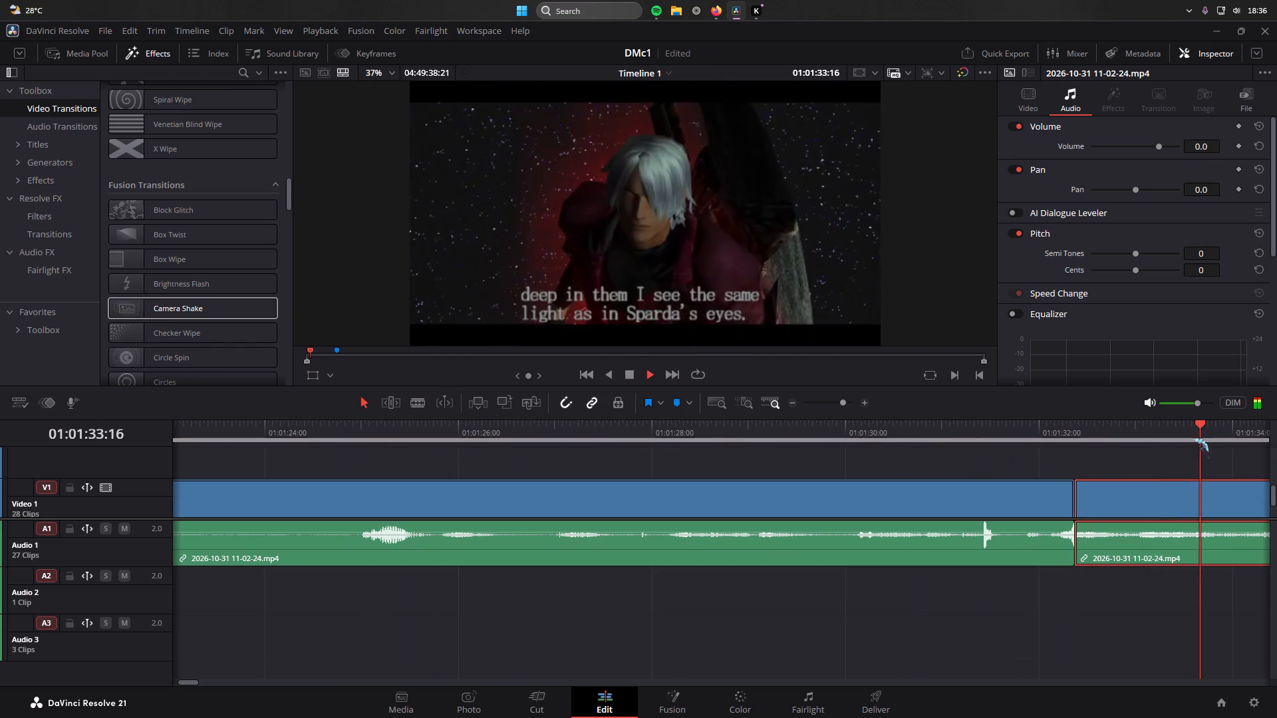
pyautogui.moveTo(1193, 439); pyautogui.dragTo(1268, 439)
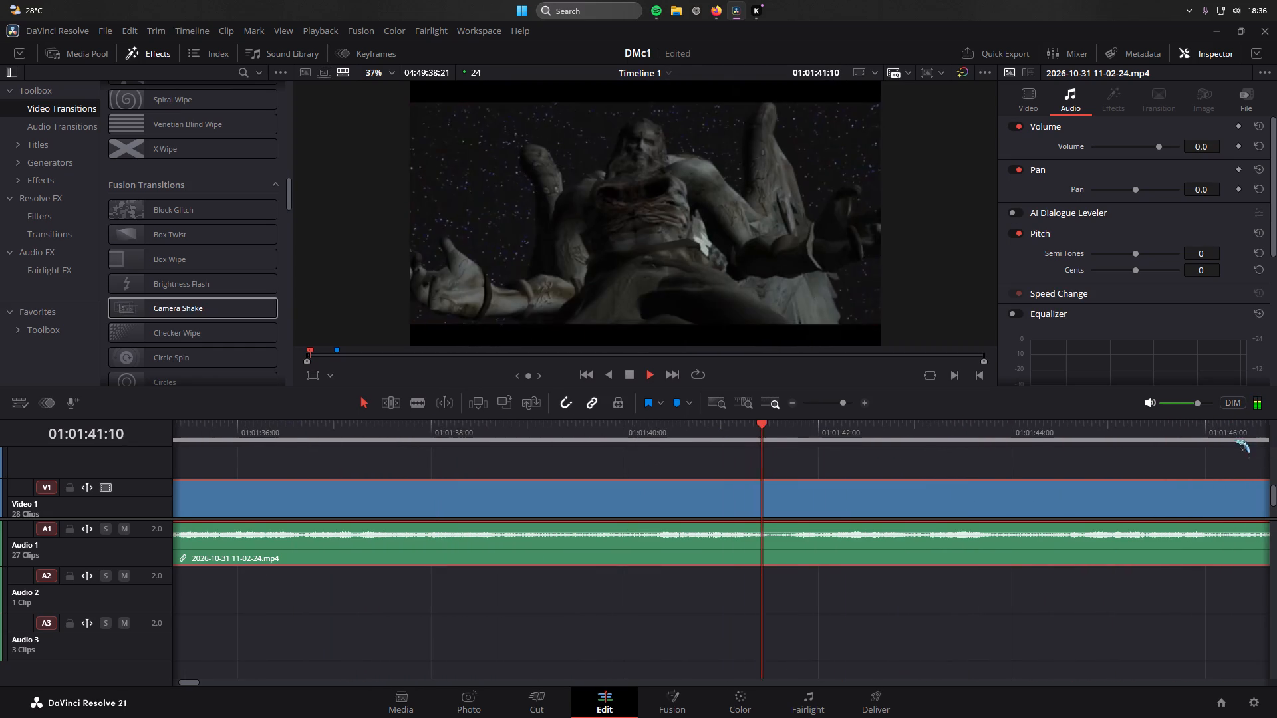
pyautogui.moveTo(1023, 425); pyautogui.dragTo(1038, 425)
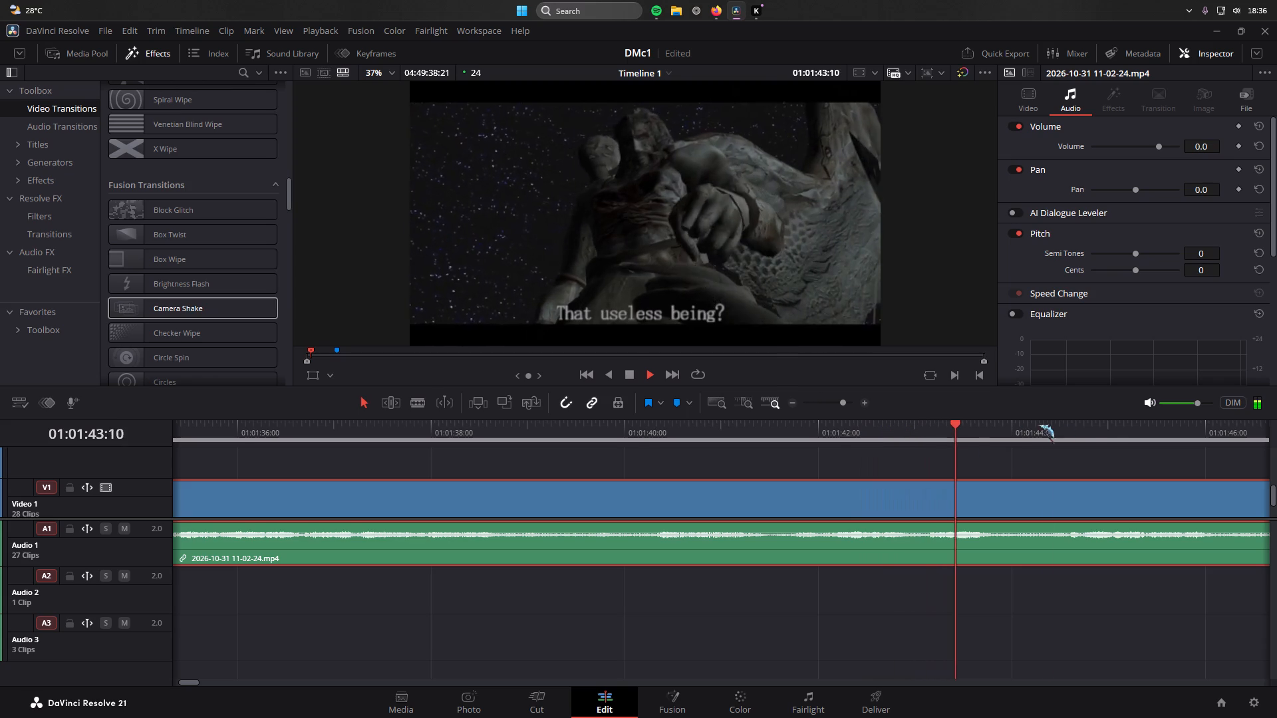
pyautogui.moveTo(1038, 425); pyautogui.dragTo(1052, 426)
pyautogui.click(1098, 427)
pyautogui.click(1145, 426)
pyautogui.click(1186, 426)
pyautogui.click(1228, 425)
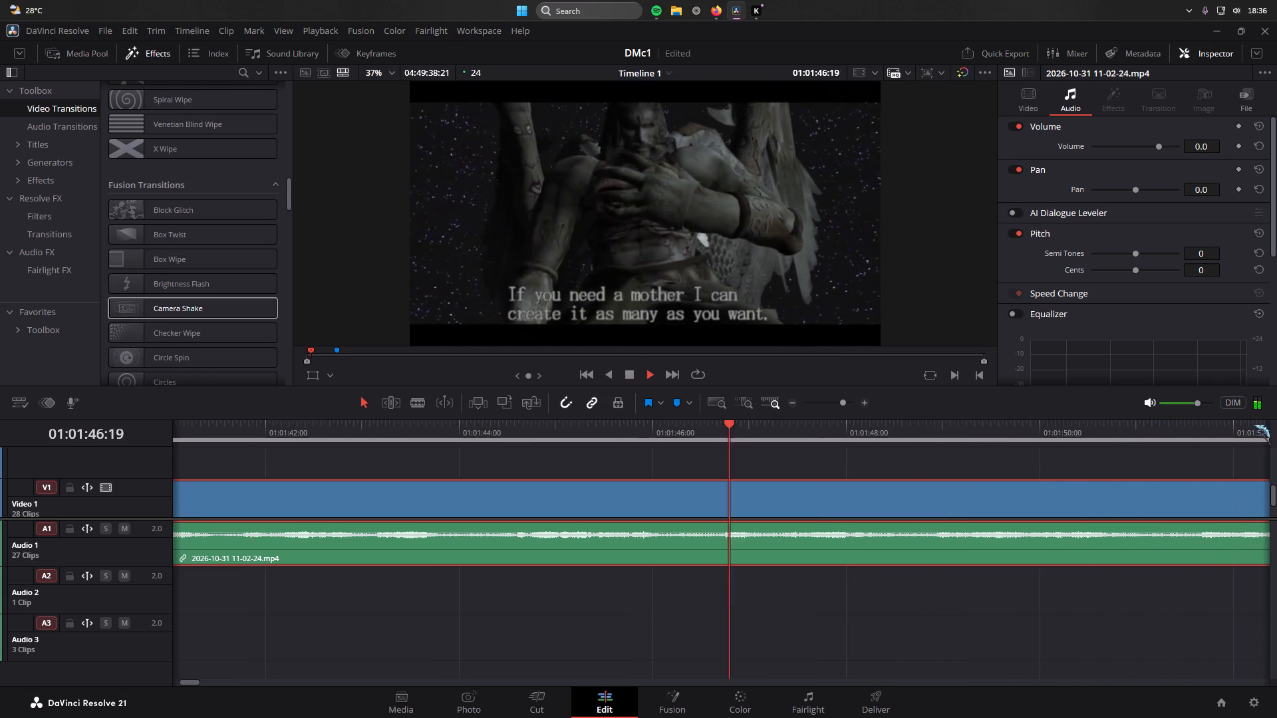
pyautogui.moveTo(1176, 431); pyautogui.dragTo(1218, 435)
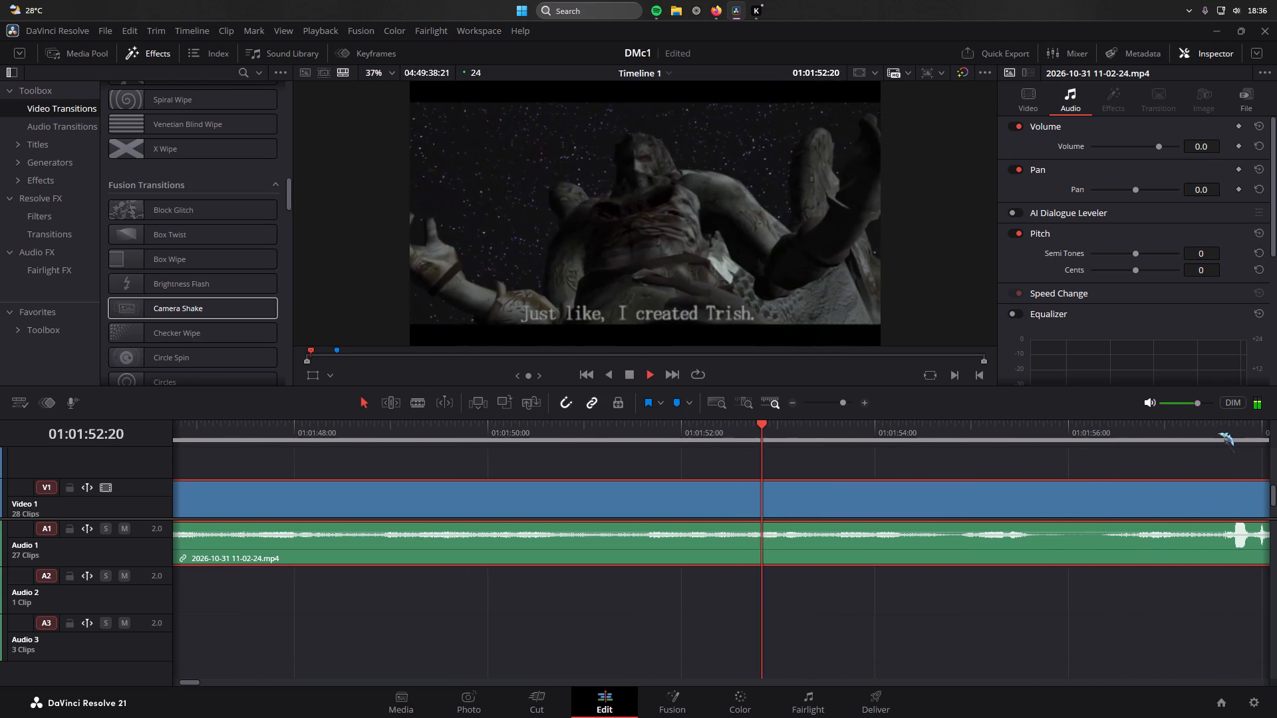
pyautogui.click(1218, 433)
pyautogui.moveTo(823, 447); pyautogui.dragTo(631, 447)
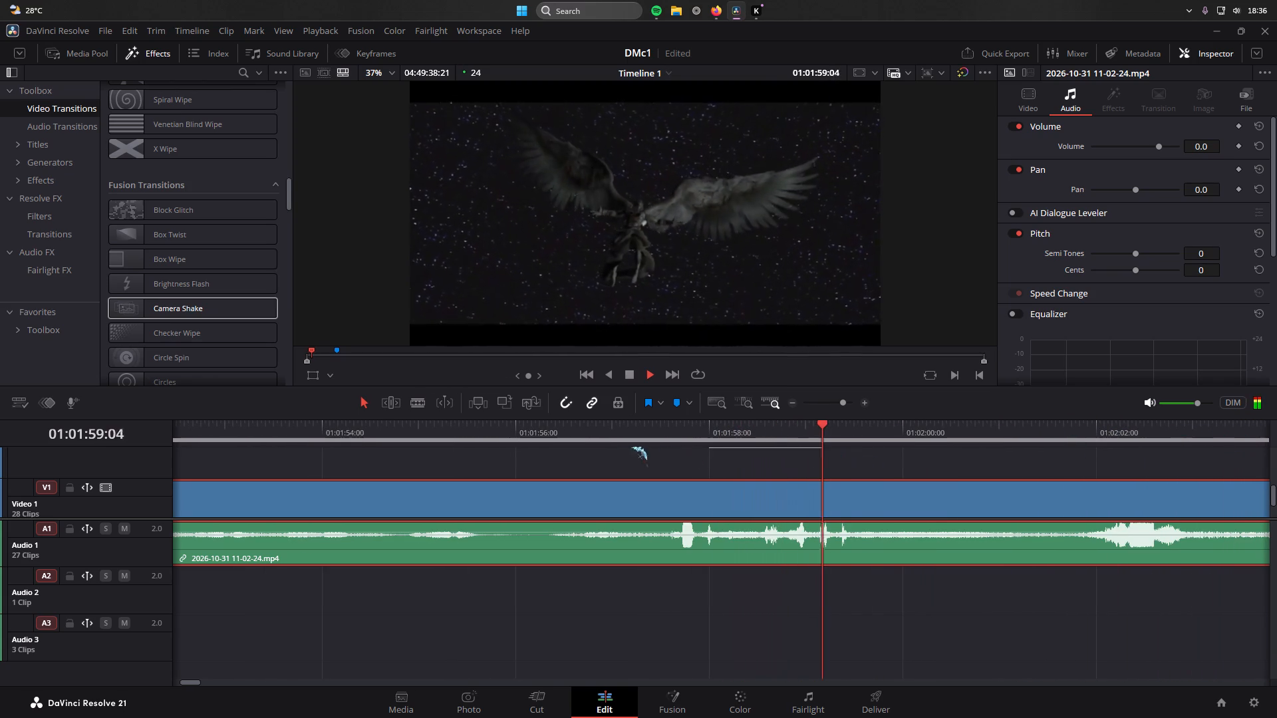
pyautogui.moveTo(631, 447); pyautogui.dragTo(616, 447)
pyautogui.moveTo(871, 437); pyautogui.dragTo(426, 437)
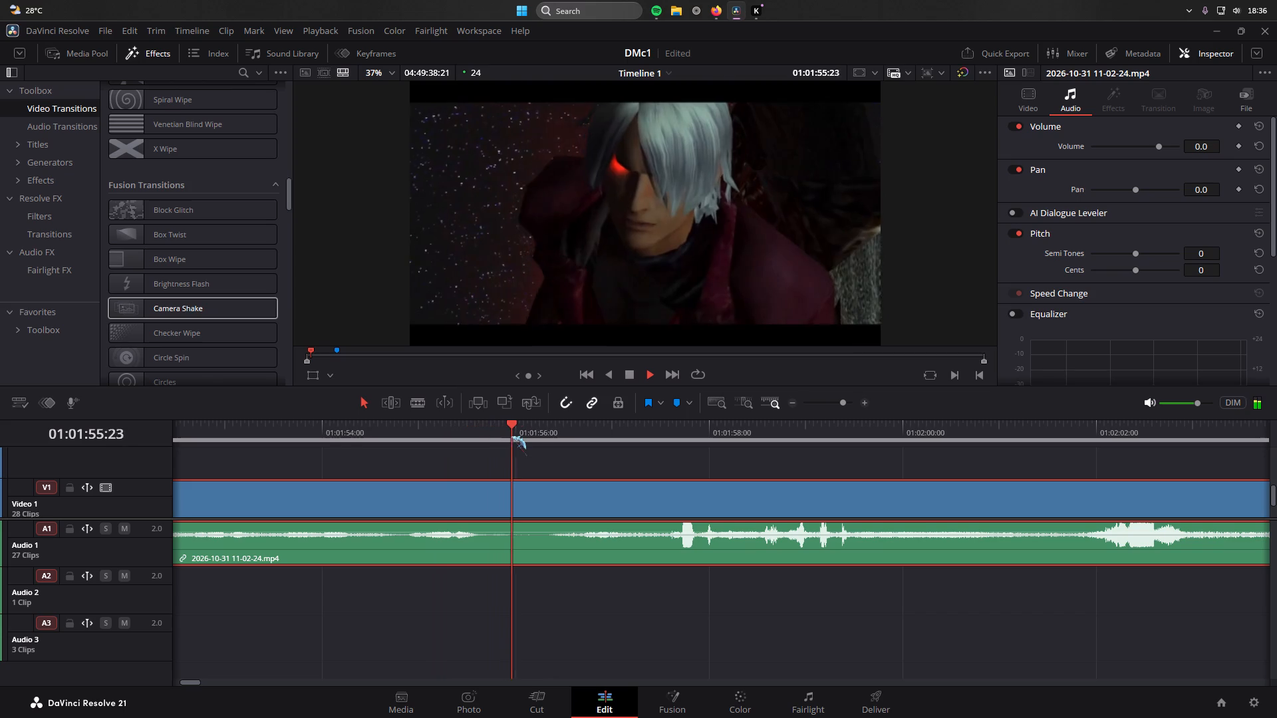
pyautogui.press('space')
# Return to the start of the timeline and review the title screen clip through to the first gameplay section.
pyautogui.moveTo(595, 430); pyautogui.dragTo(92, 434)
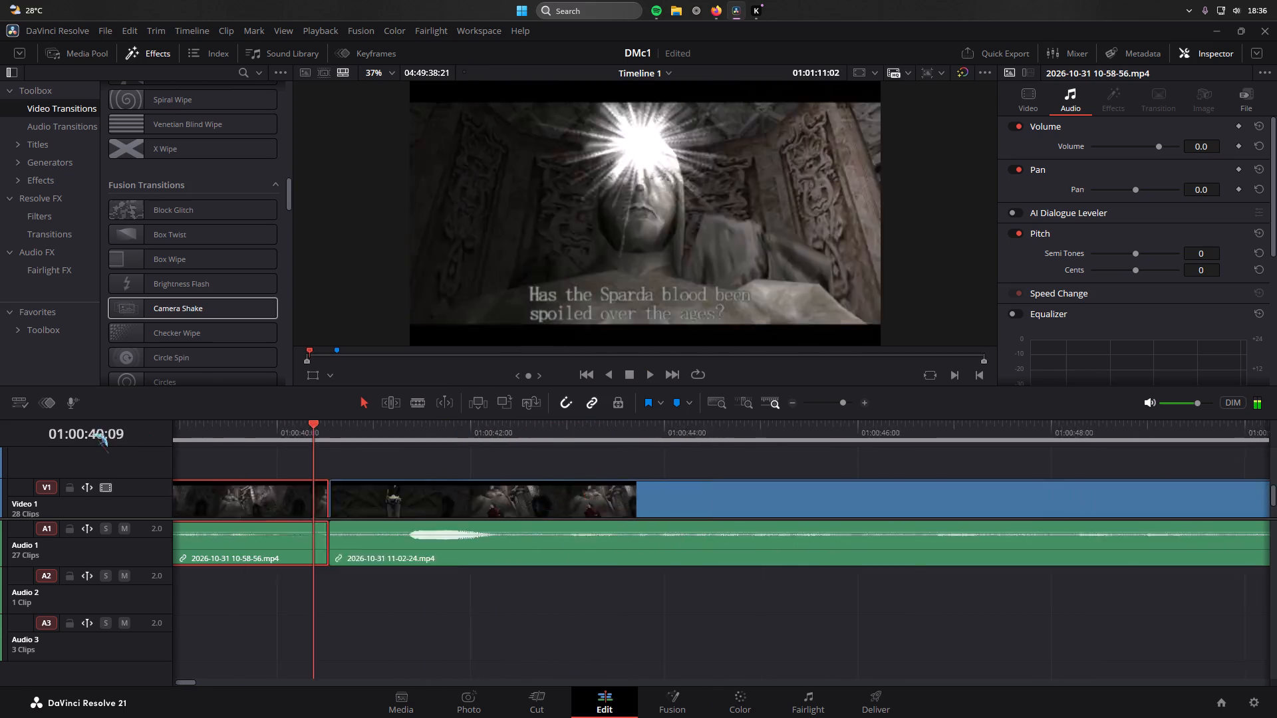
pyautogui.moveTo(92, 434); pyautogui.dragTo(100, 433)
pyautogui.moveTo(826, 430); pyautogui.dragTo(406, 440)
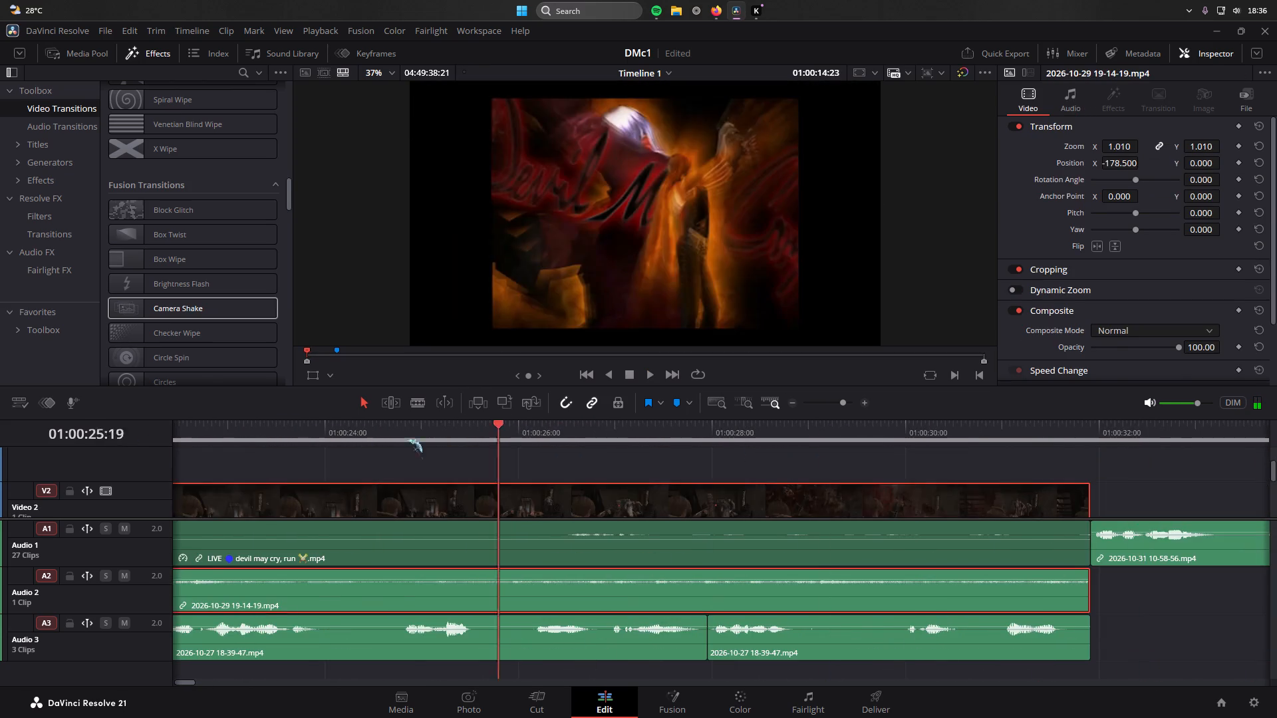
pyautogui.moveTo(406, 440); pyautogui.dragTo(184, 432)
pyautogui.moveTo(206, 433); pyautogui.dragTo(103, 441)
pyautogui.press('space')
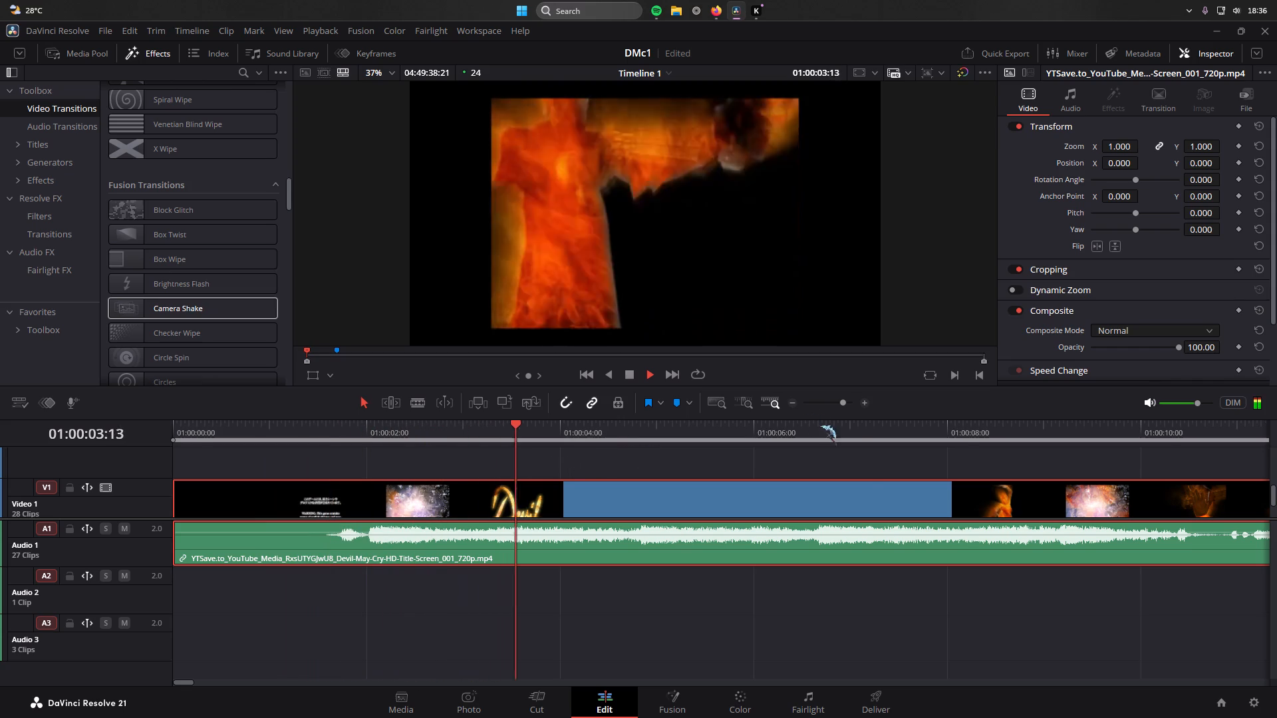
pyautogui.click(872, 423)
pyautogui.click(992, 432)
pyautogui.click(1073, 427)
pyautogui.click(1160, 431)
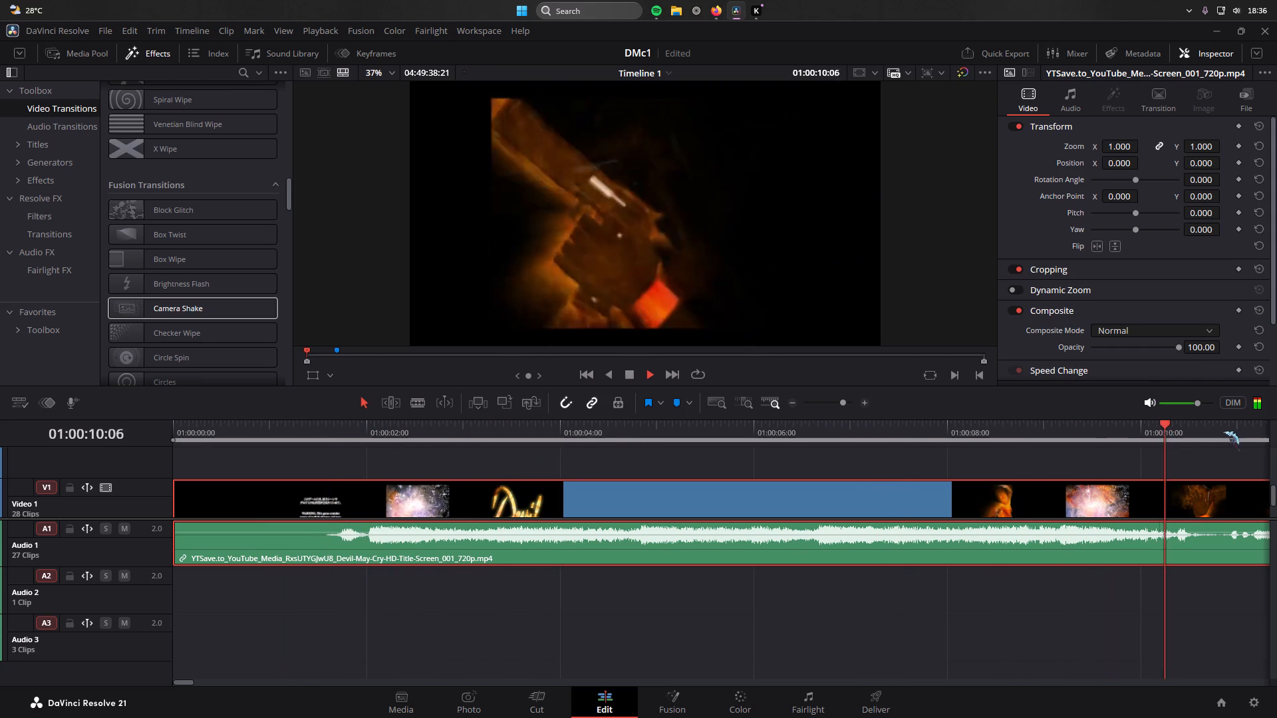
pyautogui.click(1232, 431)
pyautogui.moveTo(1228, 428); pyautogui.dragTo(1268, 432)
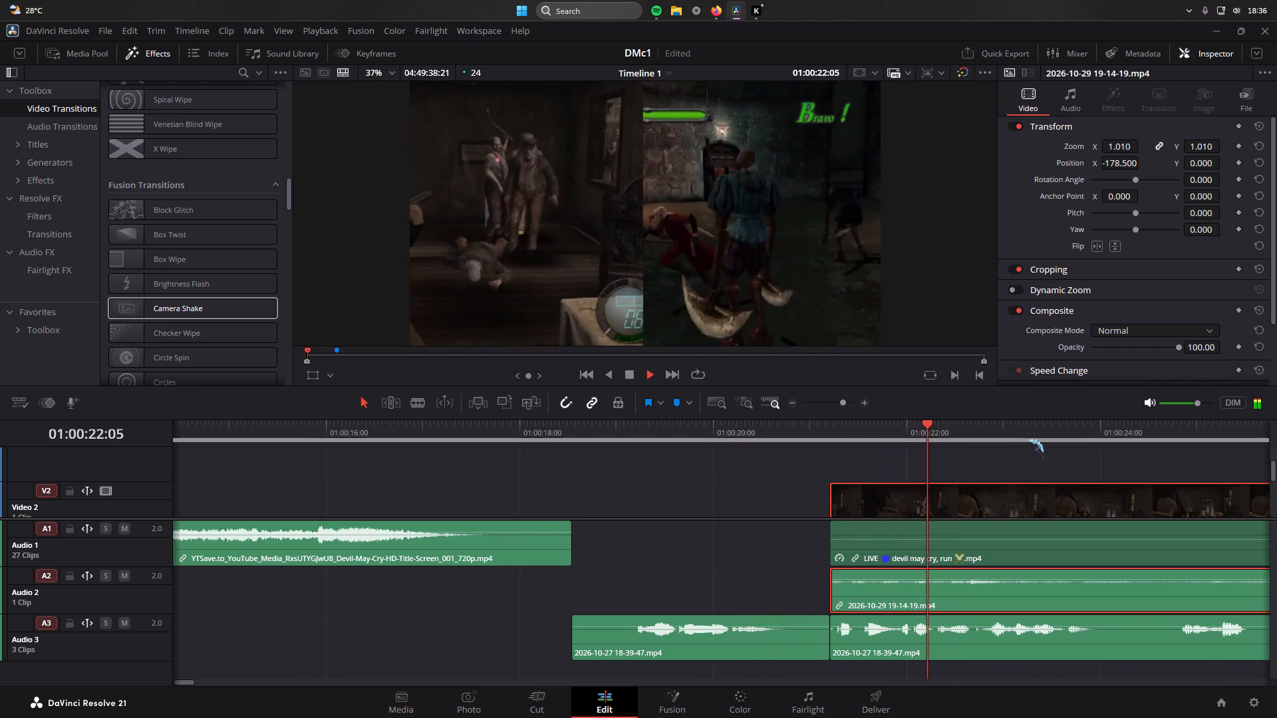
# Replay the still image and gameplay opening, including the Camera Shake transition between the title screen and the still image.
pyautogui.moveTo(1027, 440); pyautogui.dragTo(712, 442)
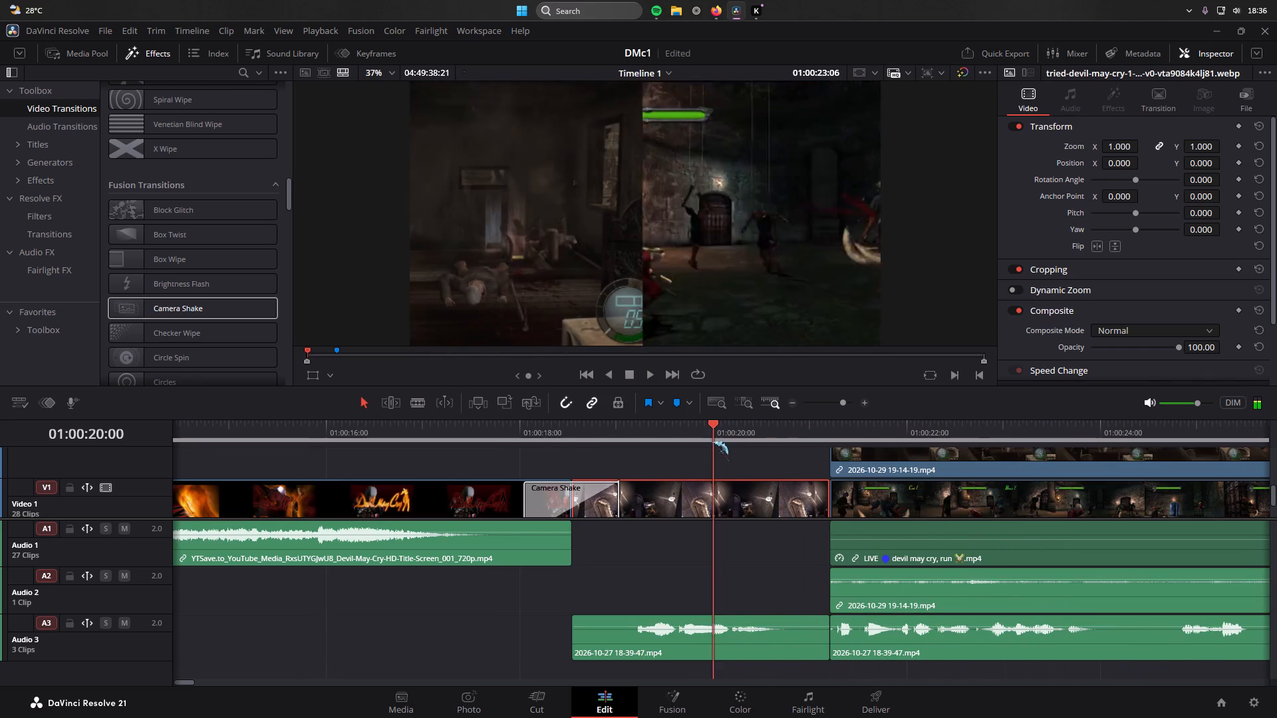
pyautogui.moveTo(712, 442); pyautogui.dragTo(712, 442)
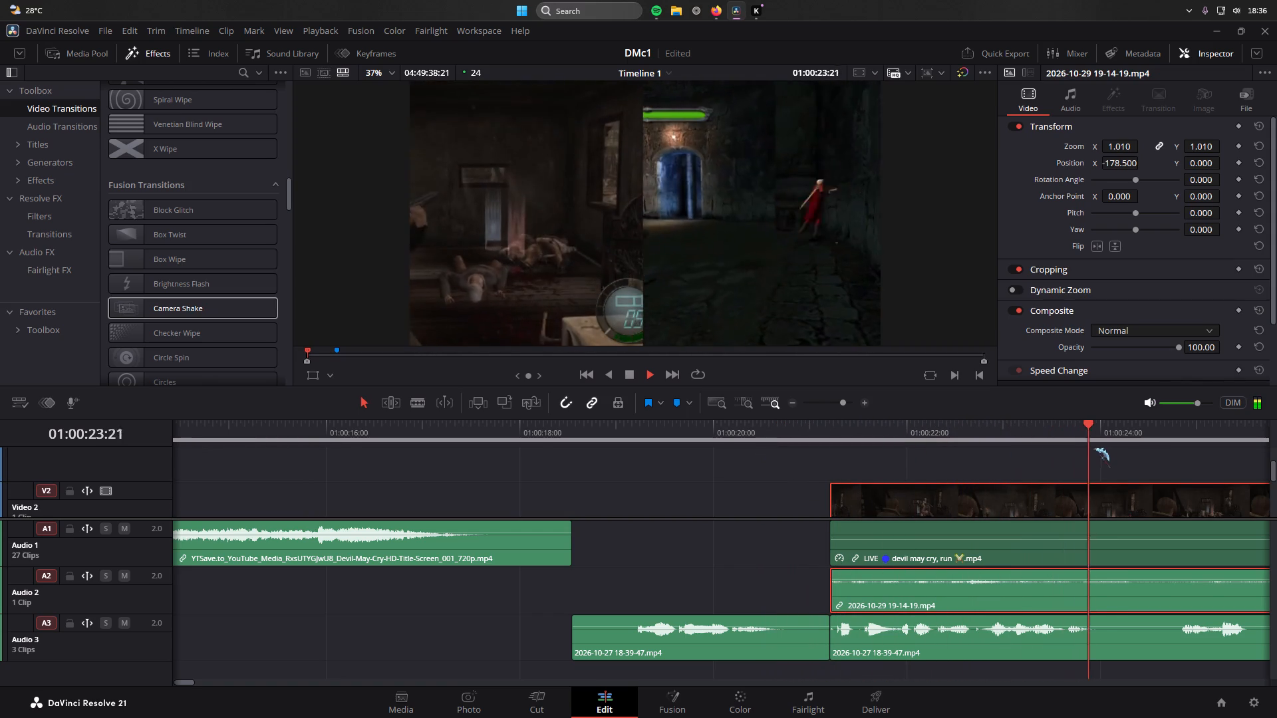
pyautogui.moveTo(1091, 441); pyautogui.dragTo(740, 443)
pyautogui.press('space')
pyautogui.moveTo(782, 427); pyautogui.dragTo(687, 431)
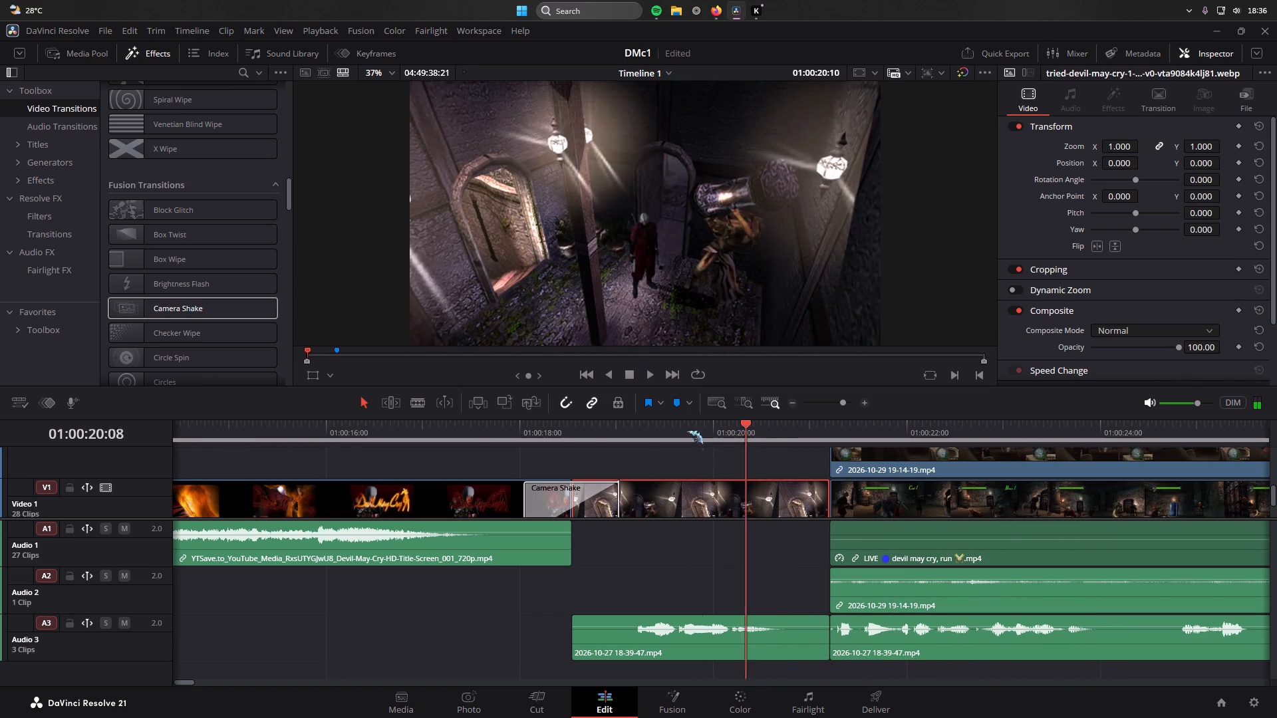
pyautogui.moveTo(687, 431); pyautogui.dragTo(462, 441)
pyautogui.press('space')
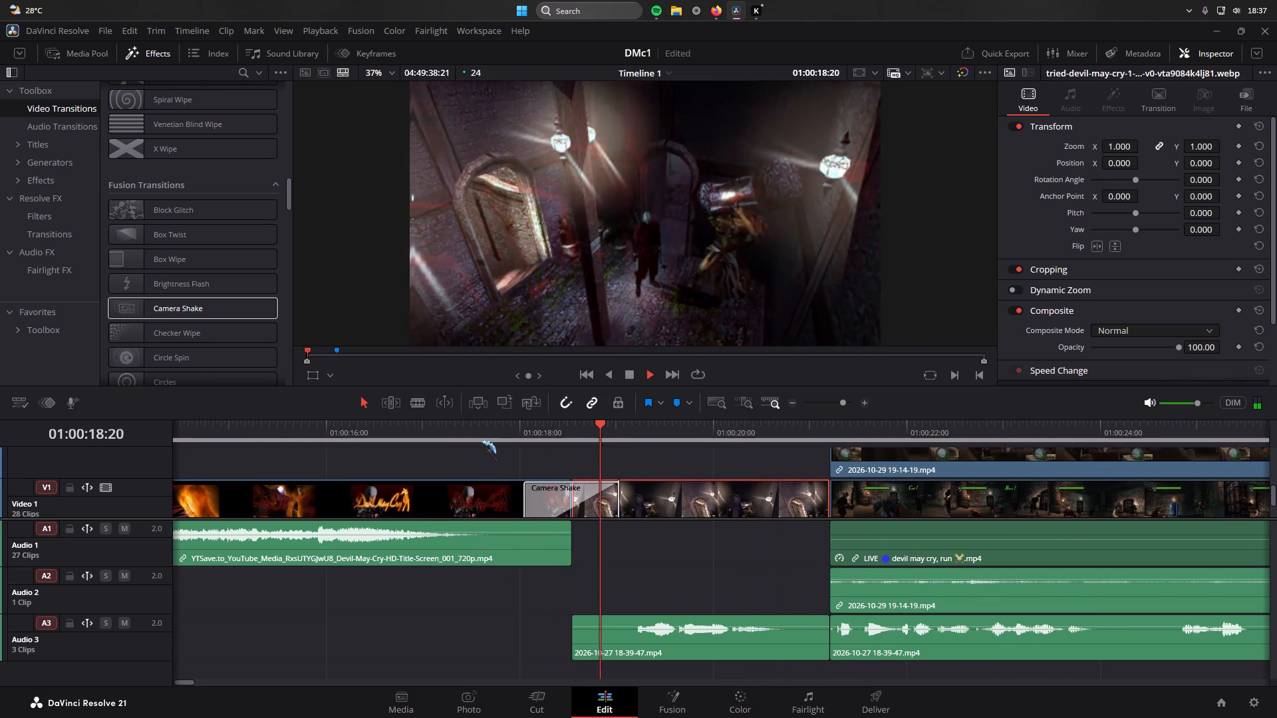
pyautogui.press('space')
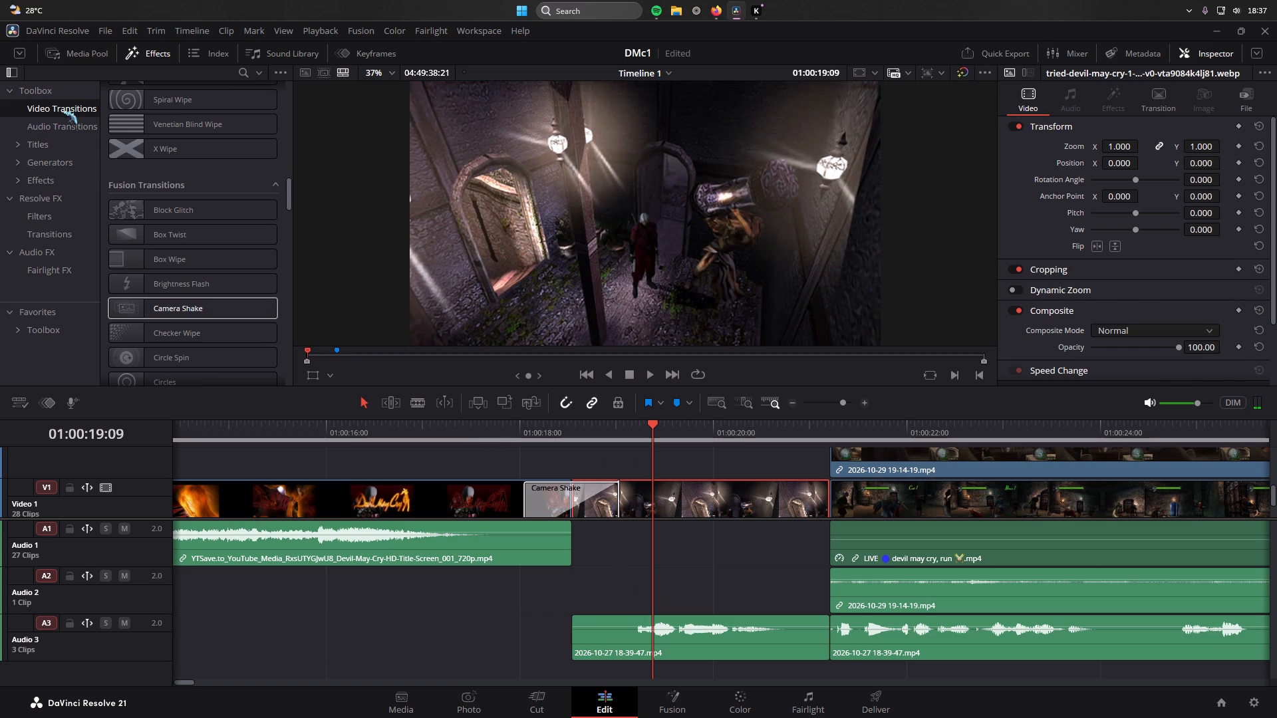
# Replace the Camera Shake transition between the title screen and the still image with Blur Dissolve and preview it.
pyautogui.scroll(2, 169, 110)
pyautogui.scroll(15, 195, 208)
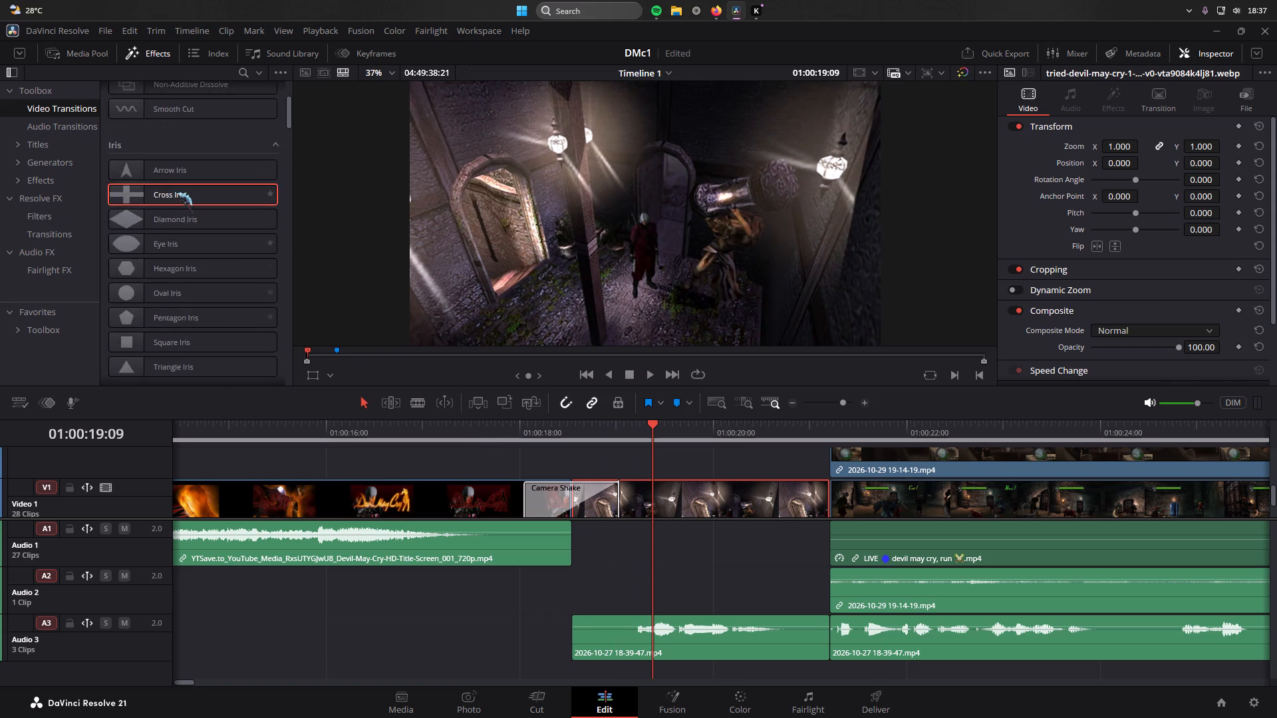
pyautogui.scroll(11, 176, 193)
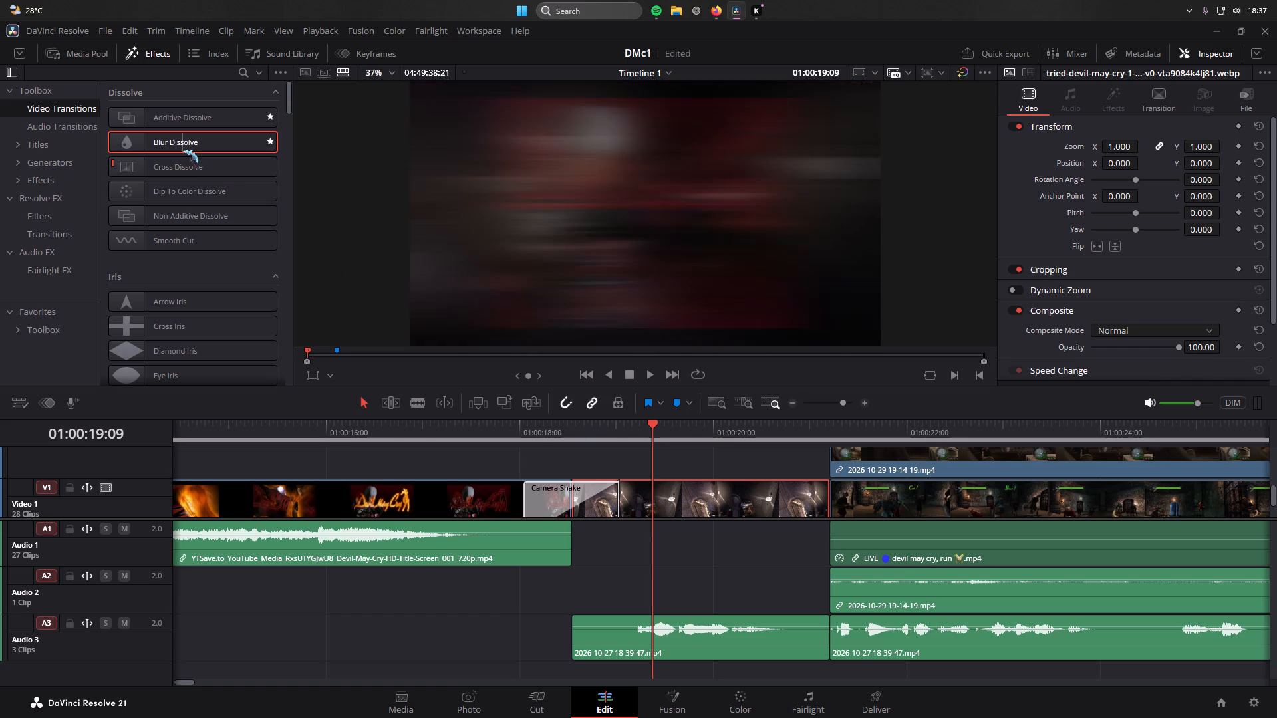
pyautogui.click(555, 498)
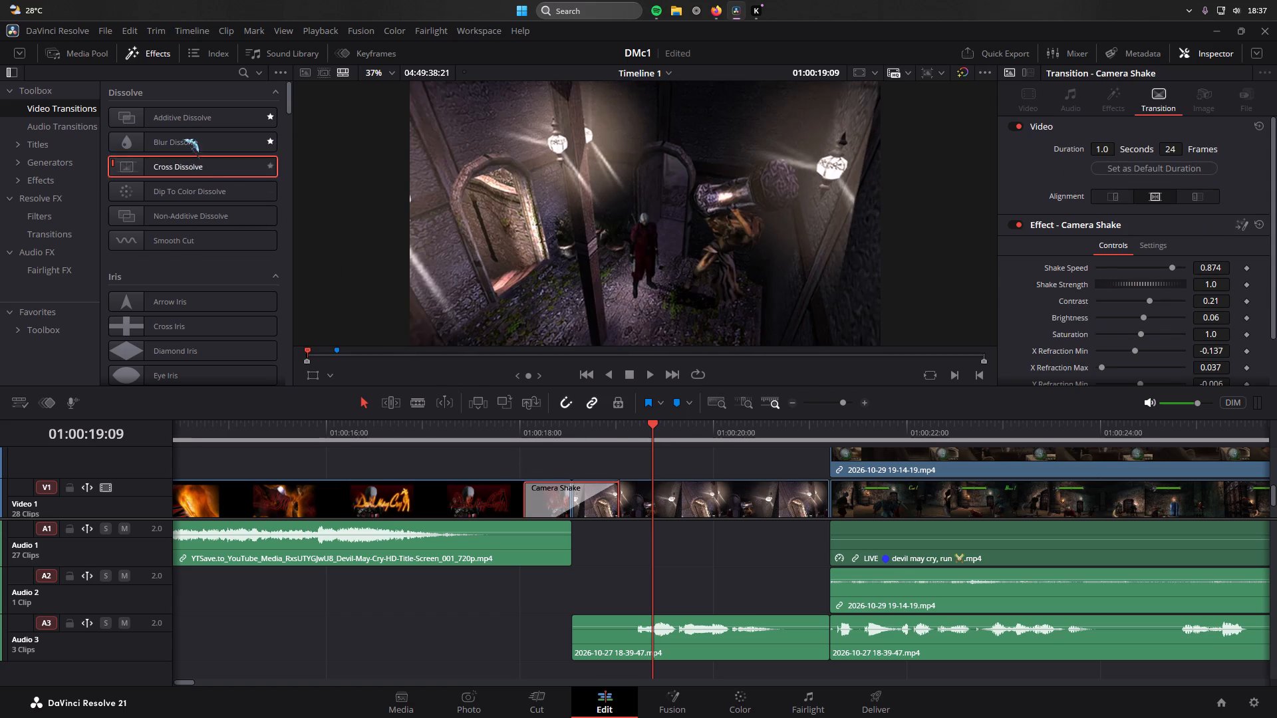
pyautogui.click(183, 140)
pyautogui.moveTo(206, 147); pyautogui.dragTo(579, 509)
pyautogui.moveTo(659, 453); pyautogui.dragTo(514, 439)
pyautogui.moveTo(658, 437); pyautogui.dragTo(490, 430)
pyautogui.press('space')
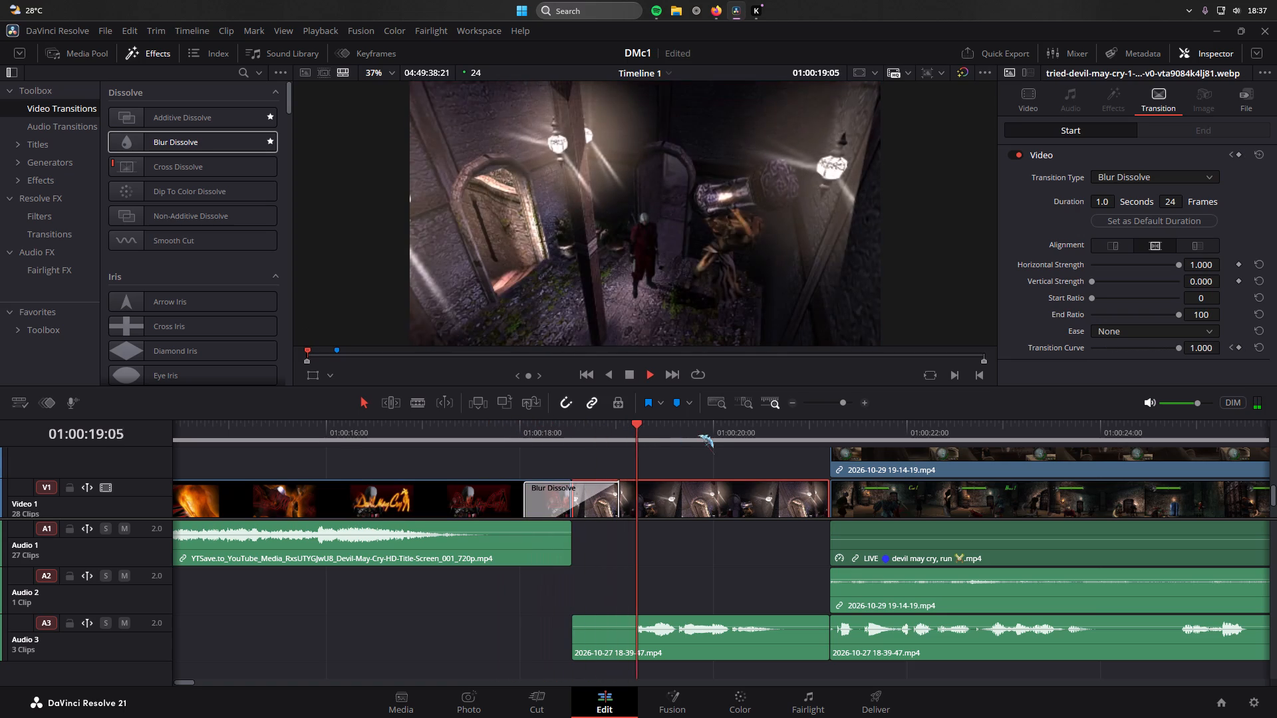
pyautogui.press('space')
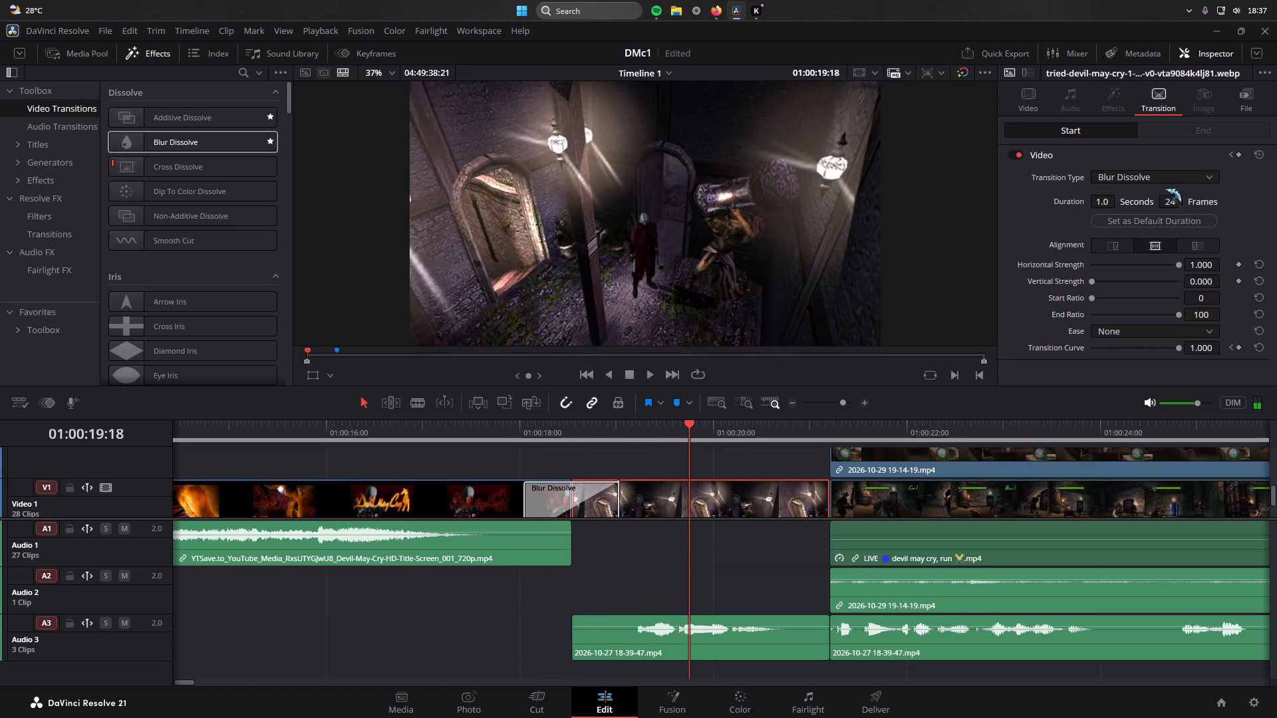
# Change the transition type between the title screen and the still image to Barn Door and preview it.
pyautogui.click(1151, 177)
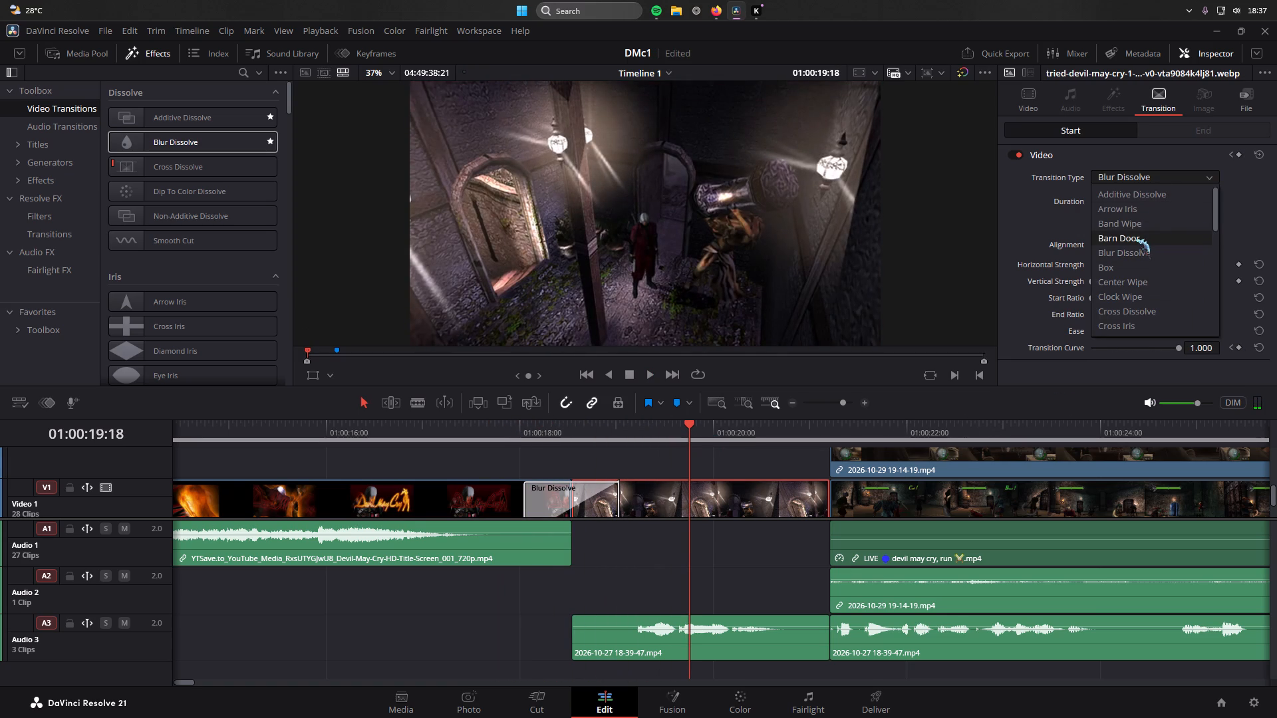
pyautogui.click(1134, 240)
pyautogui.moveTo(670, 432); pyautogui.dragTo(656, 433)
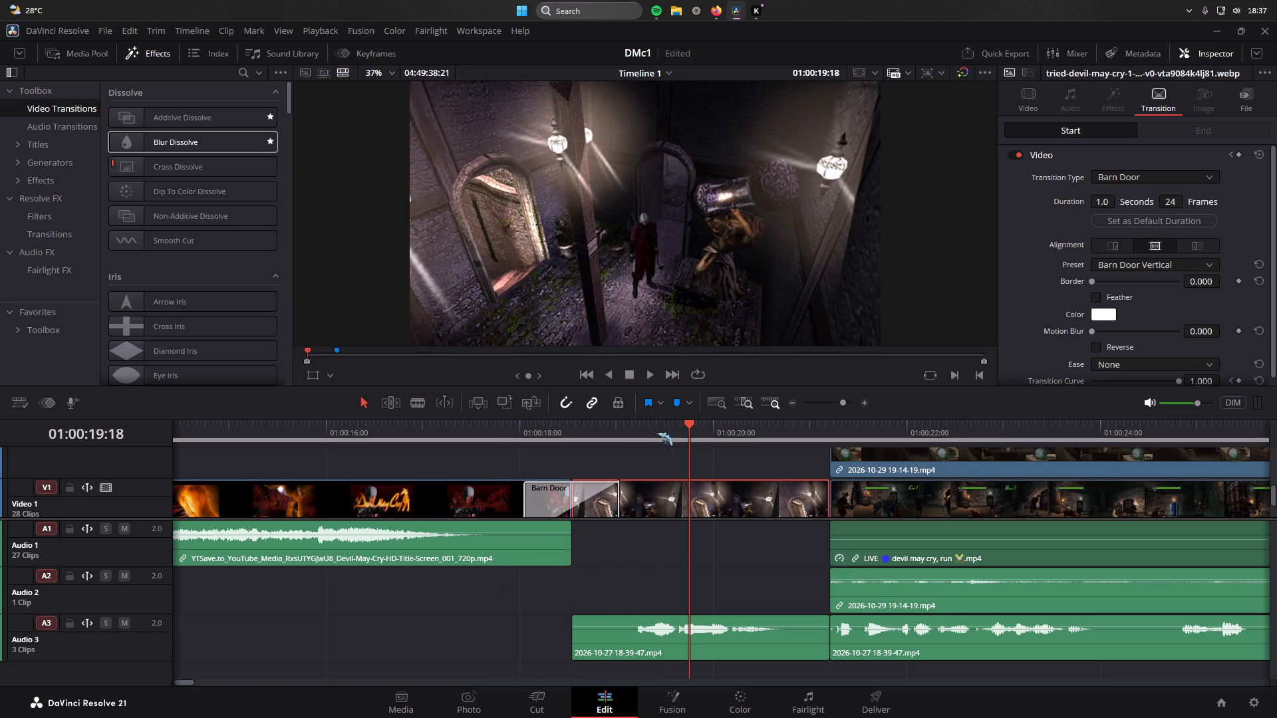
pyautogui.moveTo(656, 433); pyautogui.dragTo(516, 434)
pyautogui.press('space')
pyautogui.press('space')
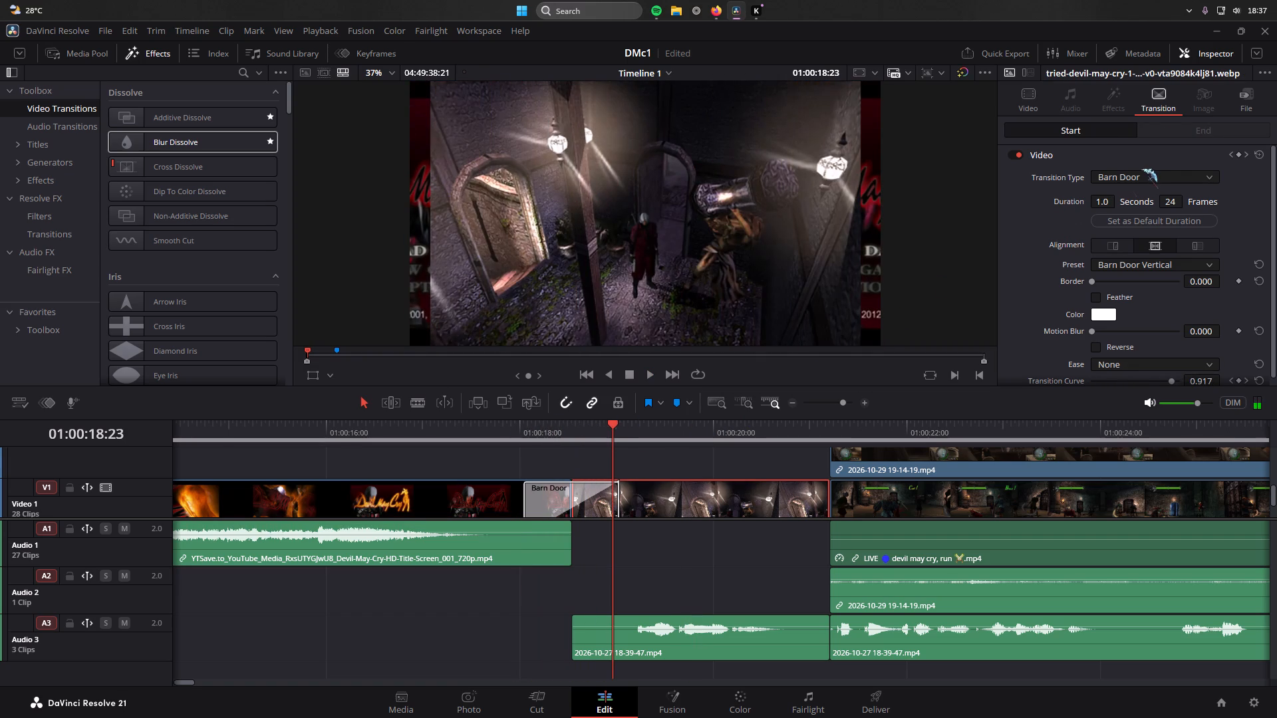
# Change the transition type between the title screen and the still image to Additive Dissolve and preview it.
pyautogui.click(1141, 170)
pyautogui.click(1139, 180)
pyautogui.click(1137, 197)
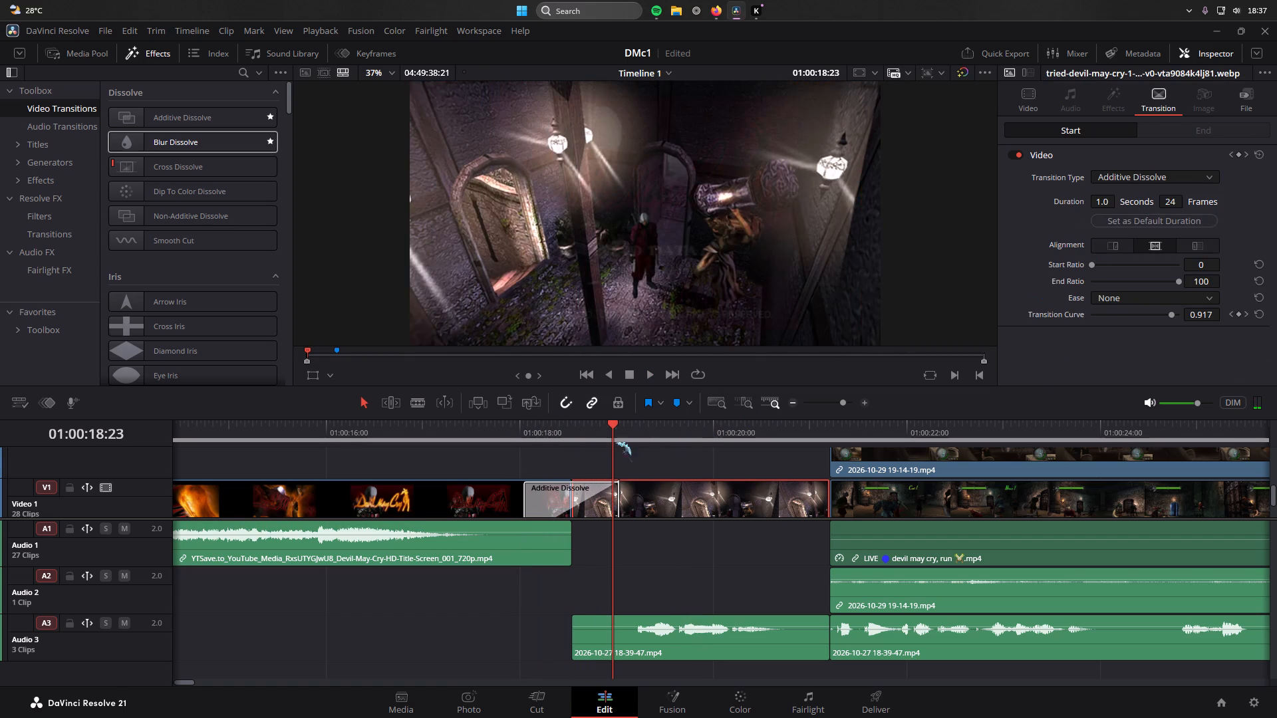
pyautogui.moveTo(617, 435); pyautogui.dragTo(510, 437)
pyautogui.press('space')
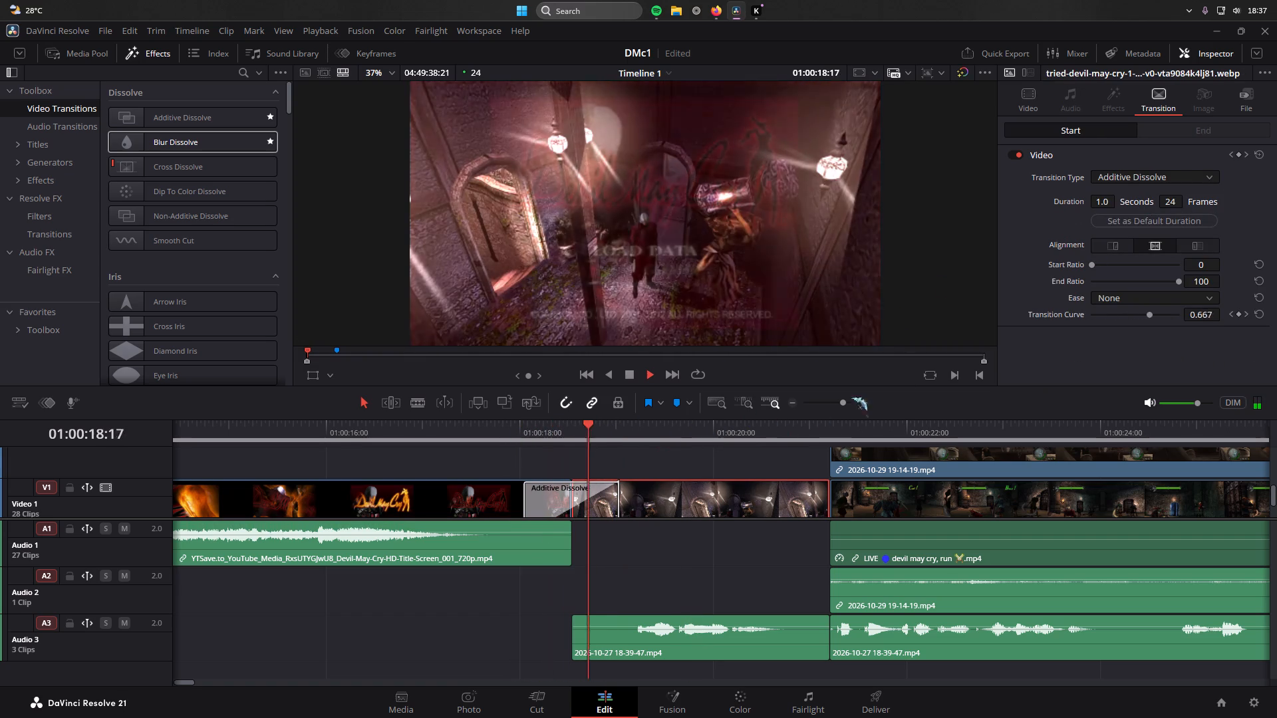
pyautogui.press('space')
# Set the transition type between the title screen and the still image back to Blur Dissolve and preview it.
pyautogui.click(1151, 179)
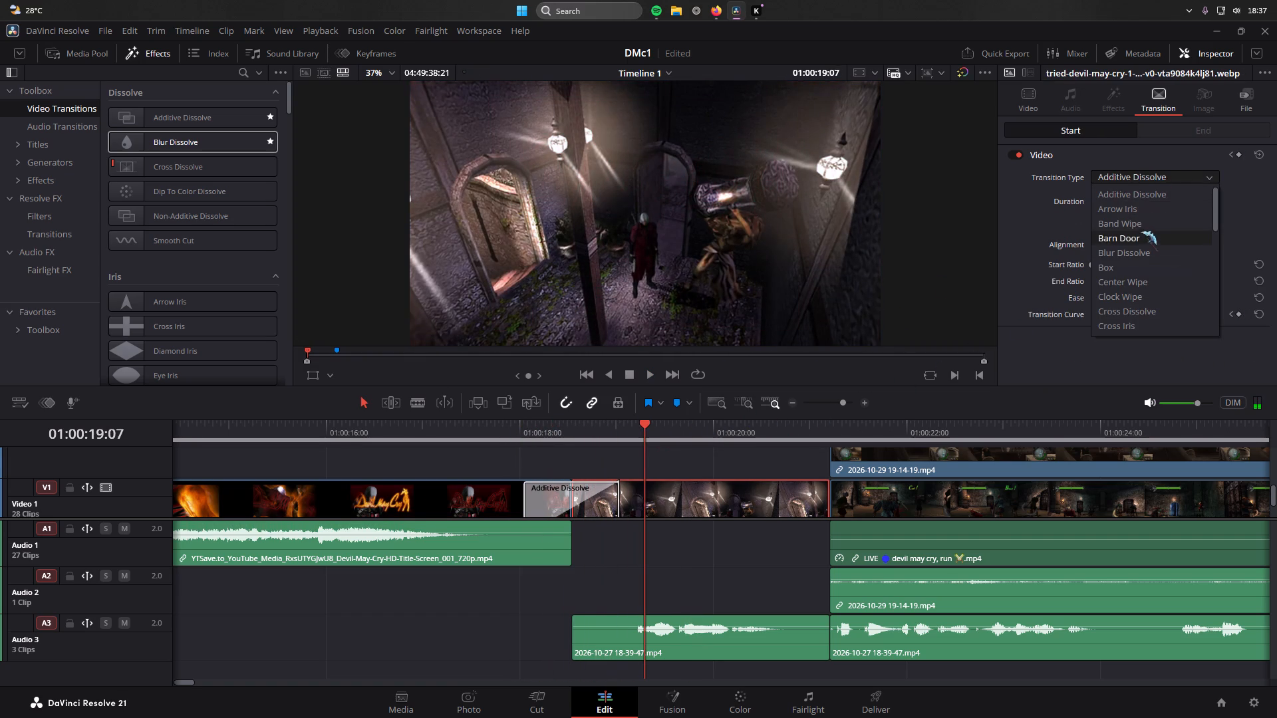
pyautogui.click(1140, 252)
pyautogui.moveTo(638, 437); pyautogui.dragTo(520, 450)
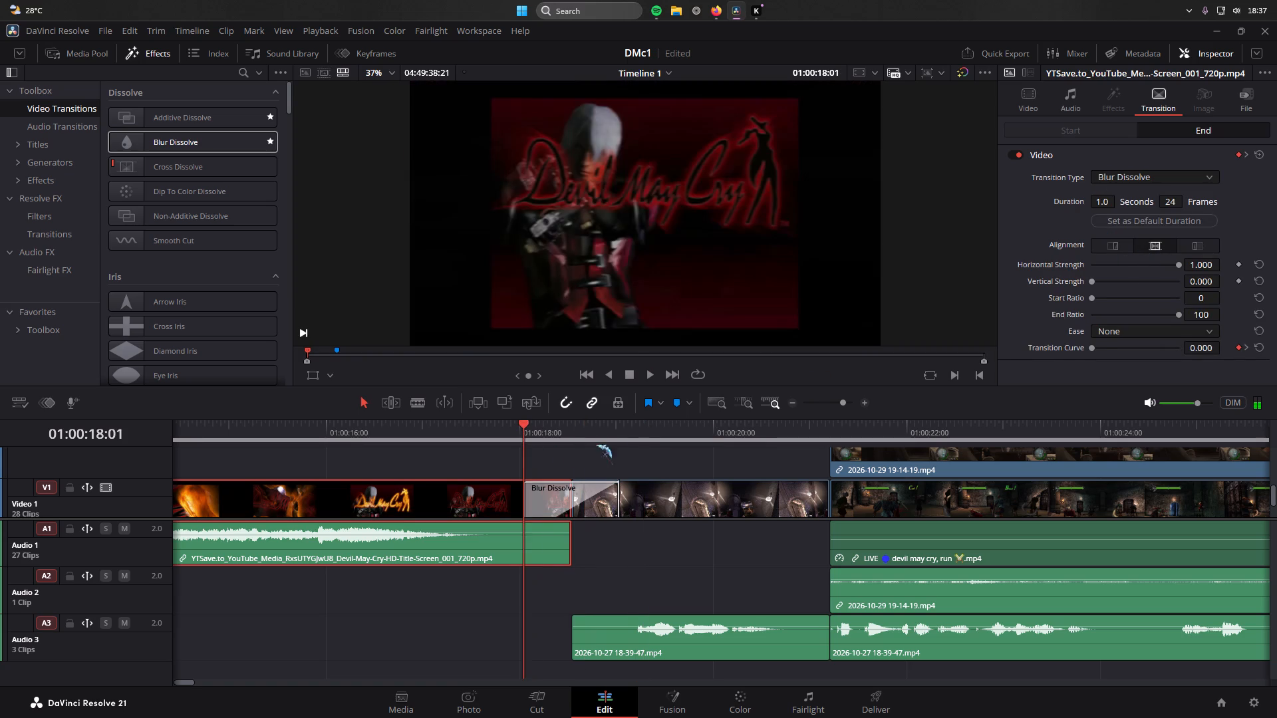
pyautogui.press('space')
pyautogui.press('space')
# Look through the available transition types and replay the Blur Dissolve between the title screen and the still image.
pyautogui.click(1161, 177)
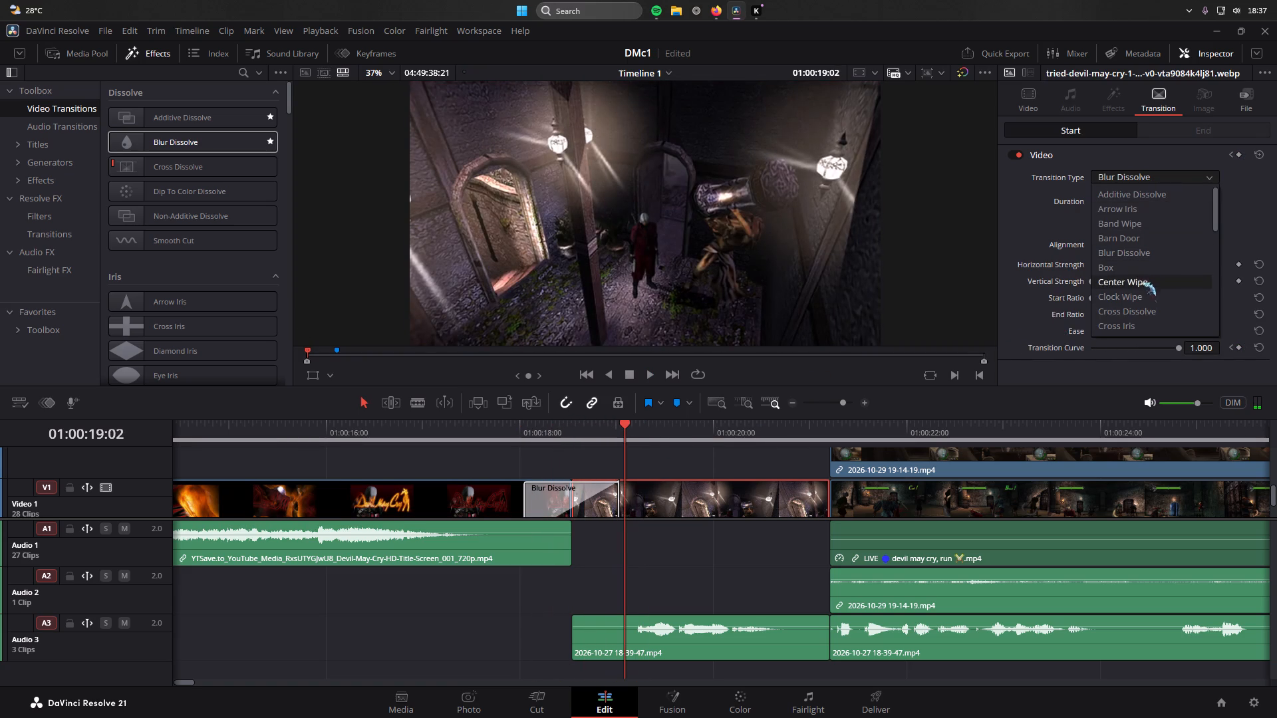
pyautogui.scroll(-2, 1135, 308)
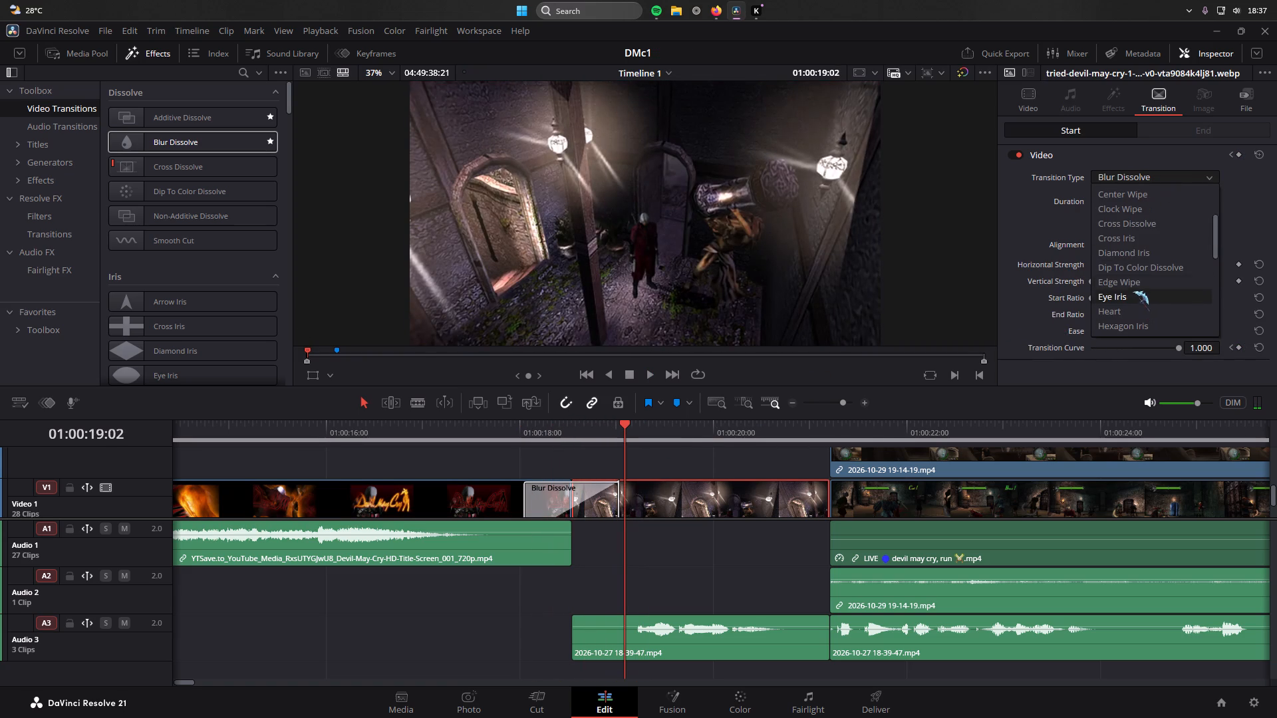
pyautogui.scroll(-5, 1137, 263)
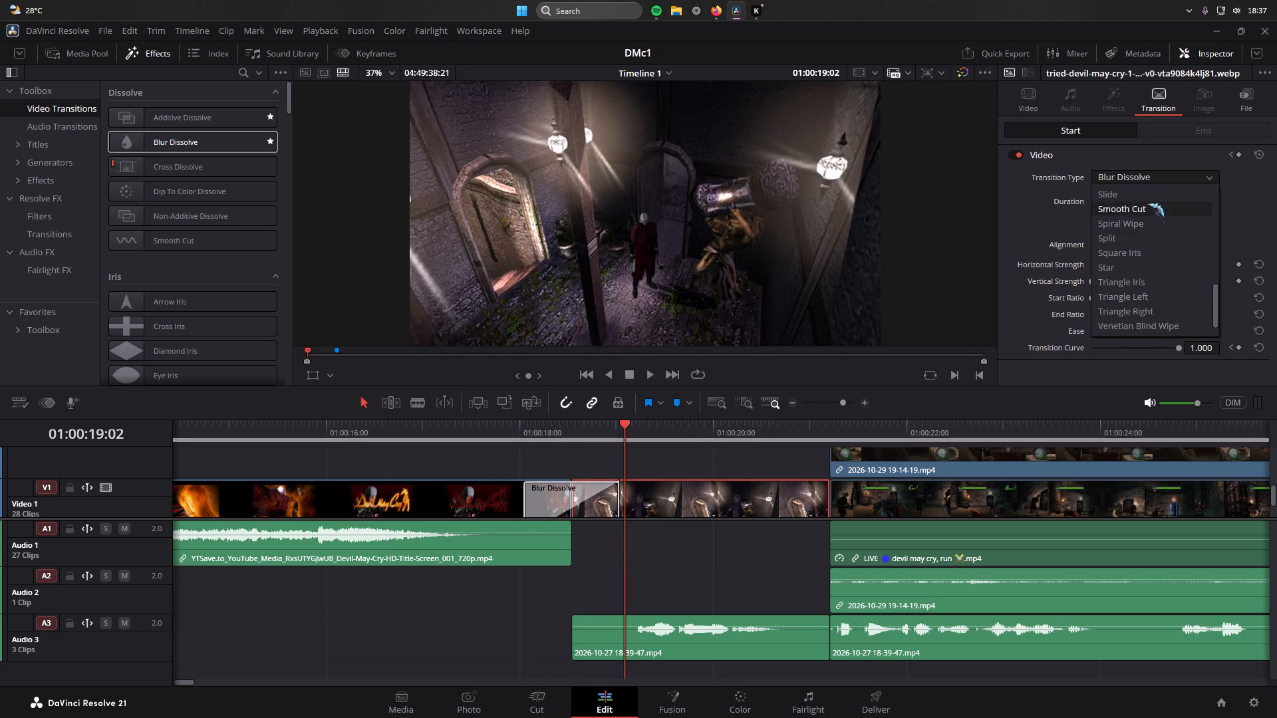
pyautogui.click(1164, 179)
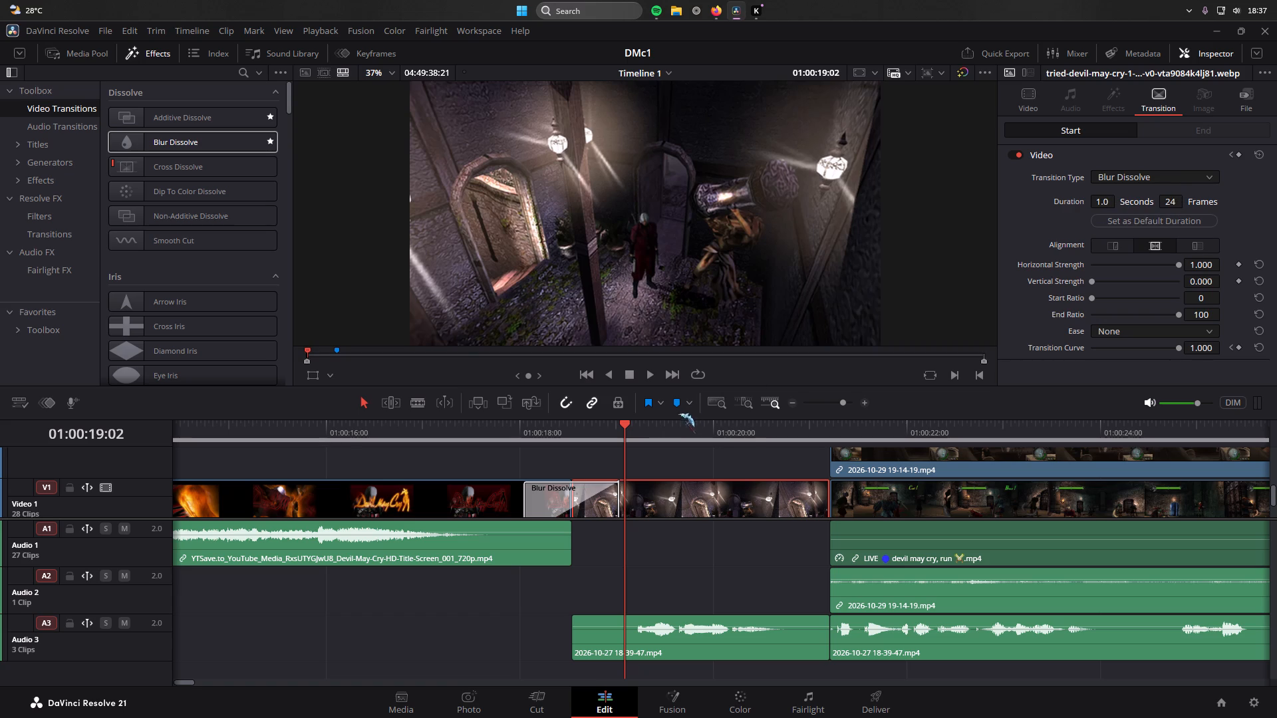
pyautogui.moveTo(631, 426); pyautogui.dragTo(486, 429)
pyautogui.press('space')
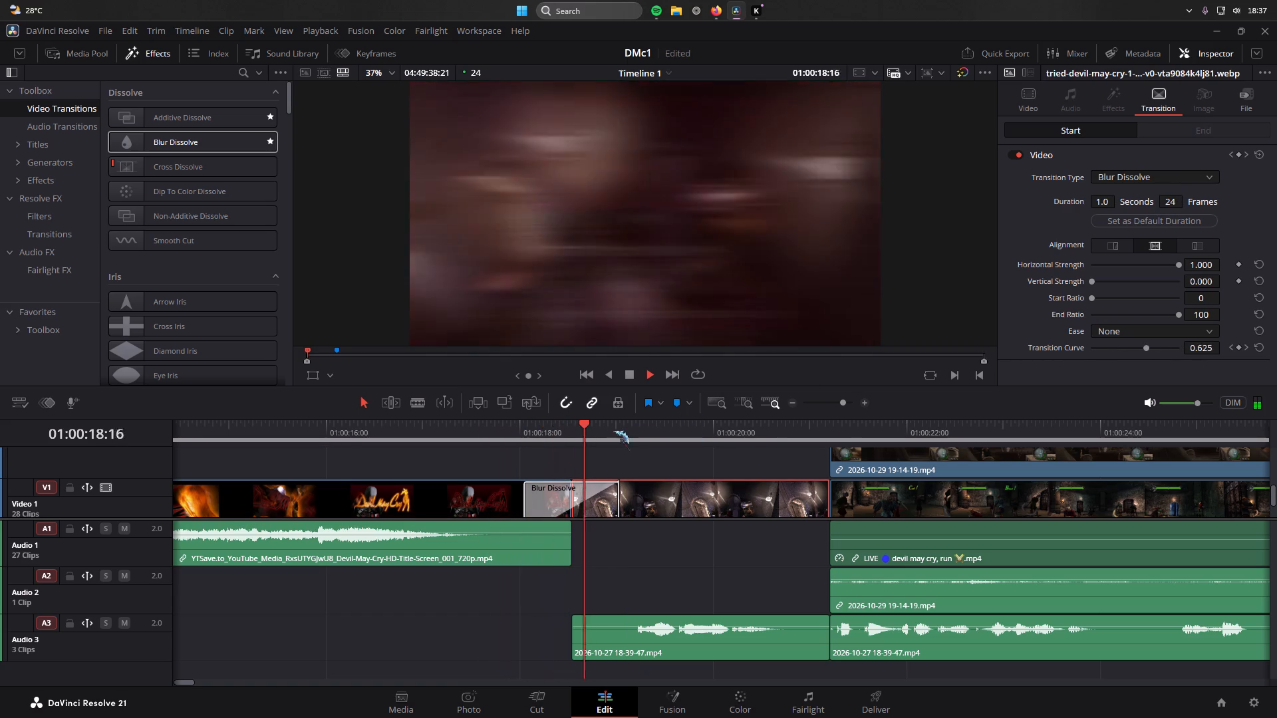
pyautogui.press('space')
pyautogui.press('space')
pyautogui.press('space')
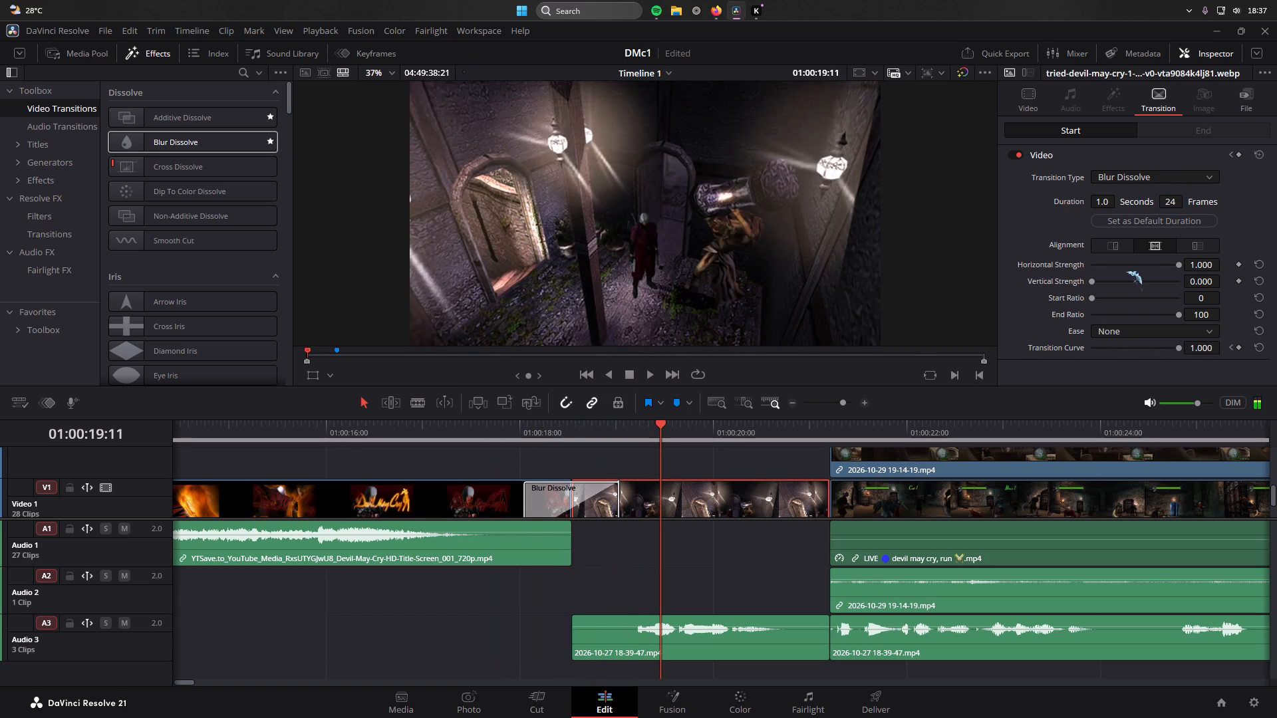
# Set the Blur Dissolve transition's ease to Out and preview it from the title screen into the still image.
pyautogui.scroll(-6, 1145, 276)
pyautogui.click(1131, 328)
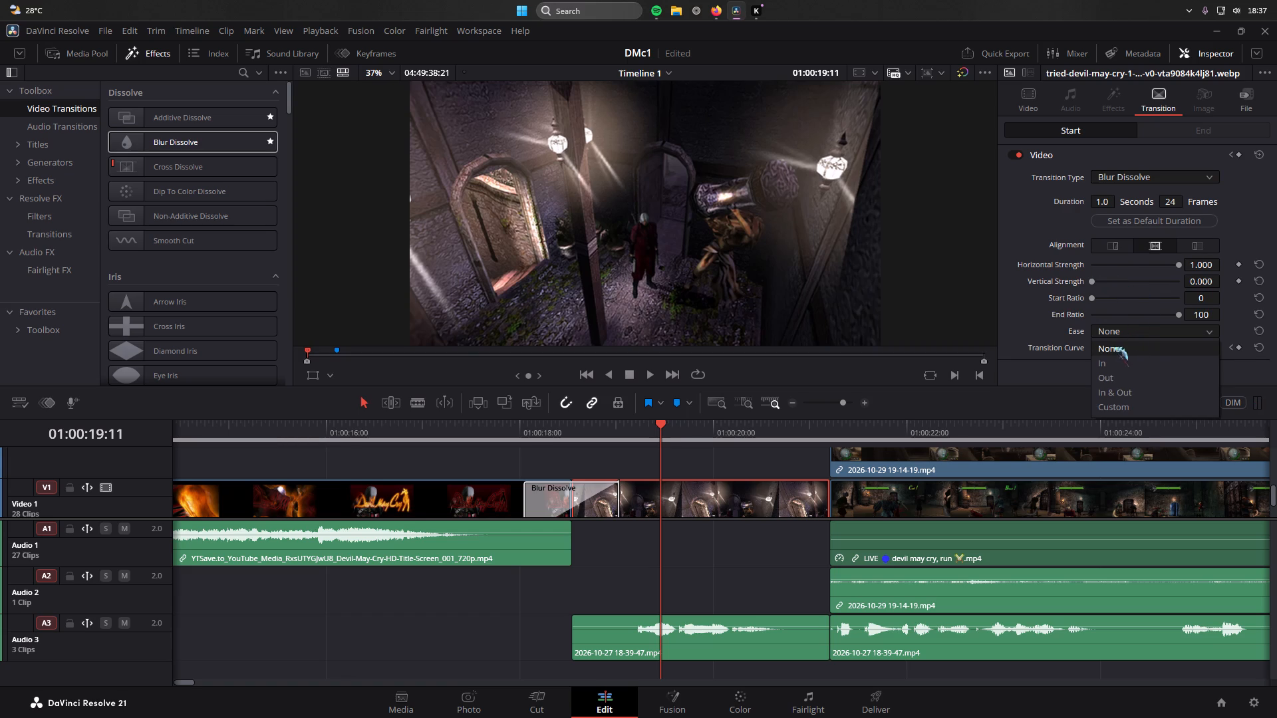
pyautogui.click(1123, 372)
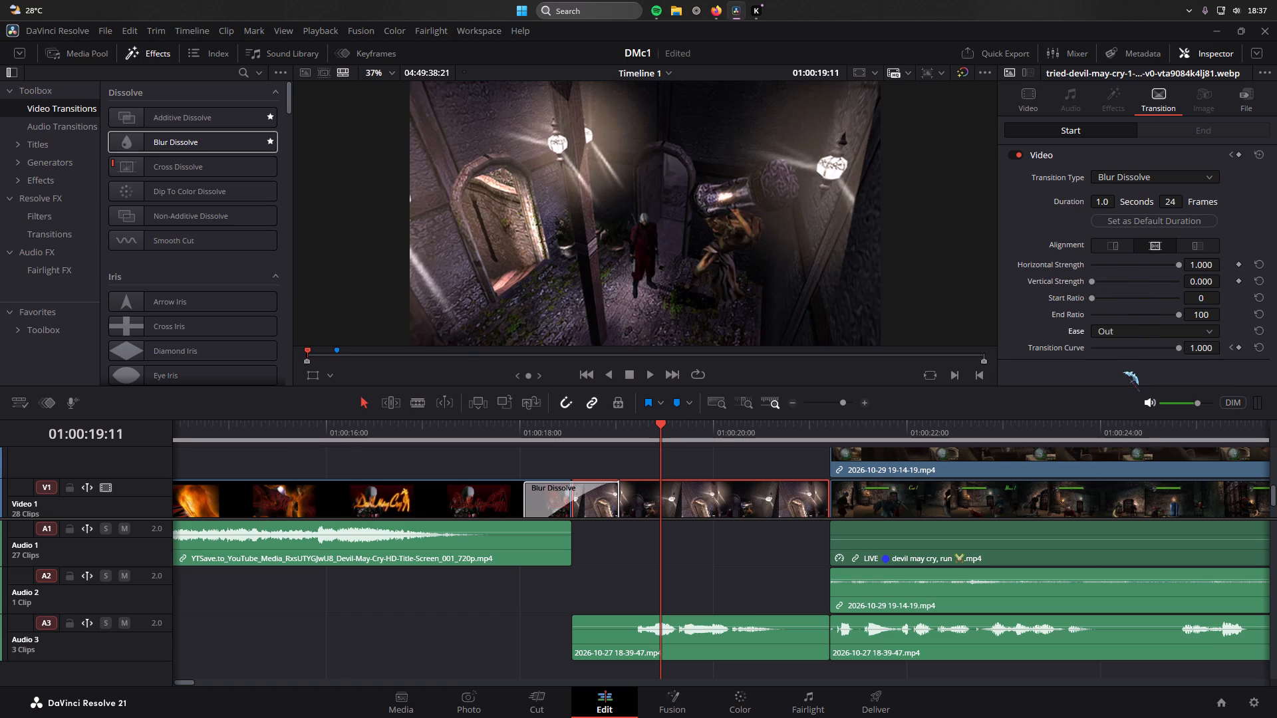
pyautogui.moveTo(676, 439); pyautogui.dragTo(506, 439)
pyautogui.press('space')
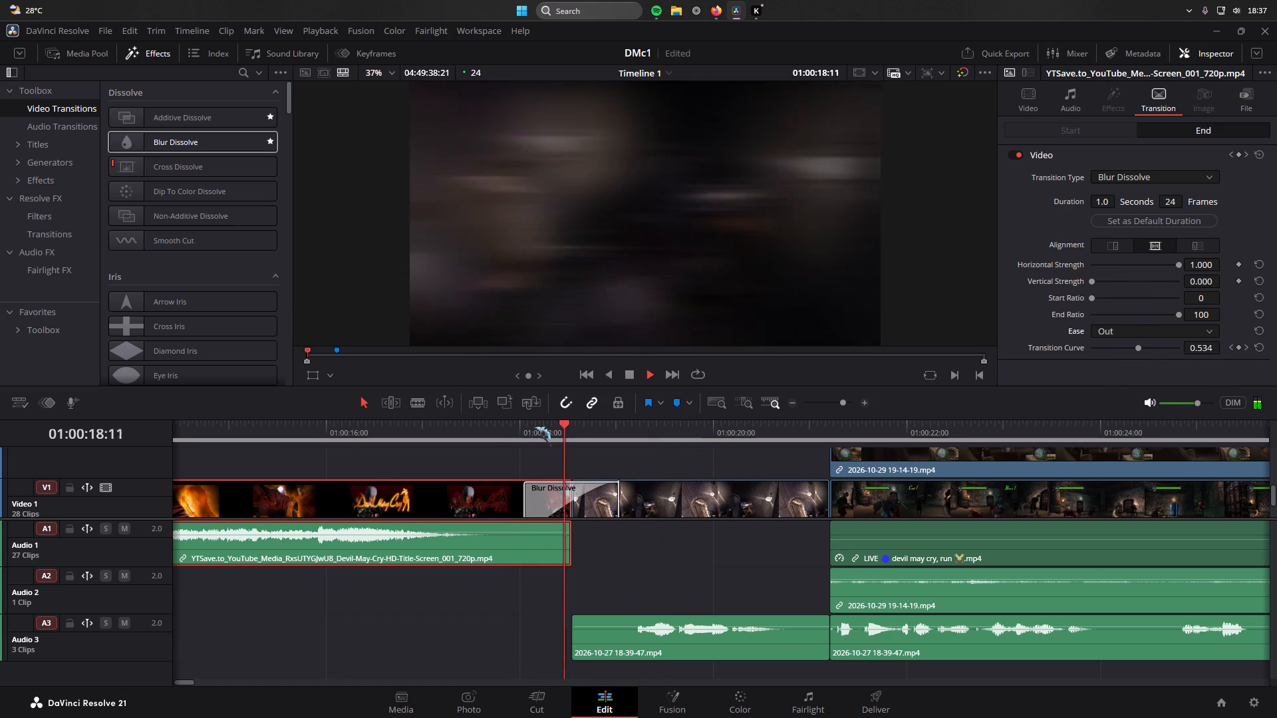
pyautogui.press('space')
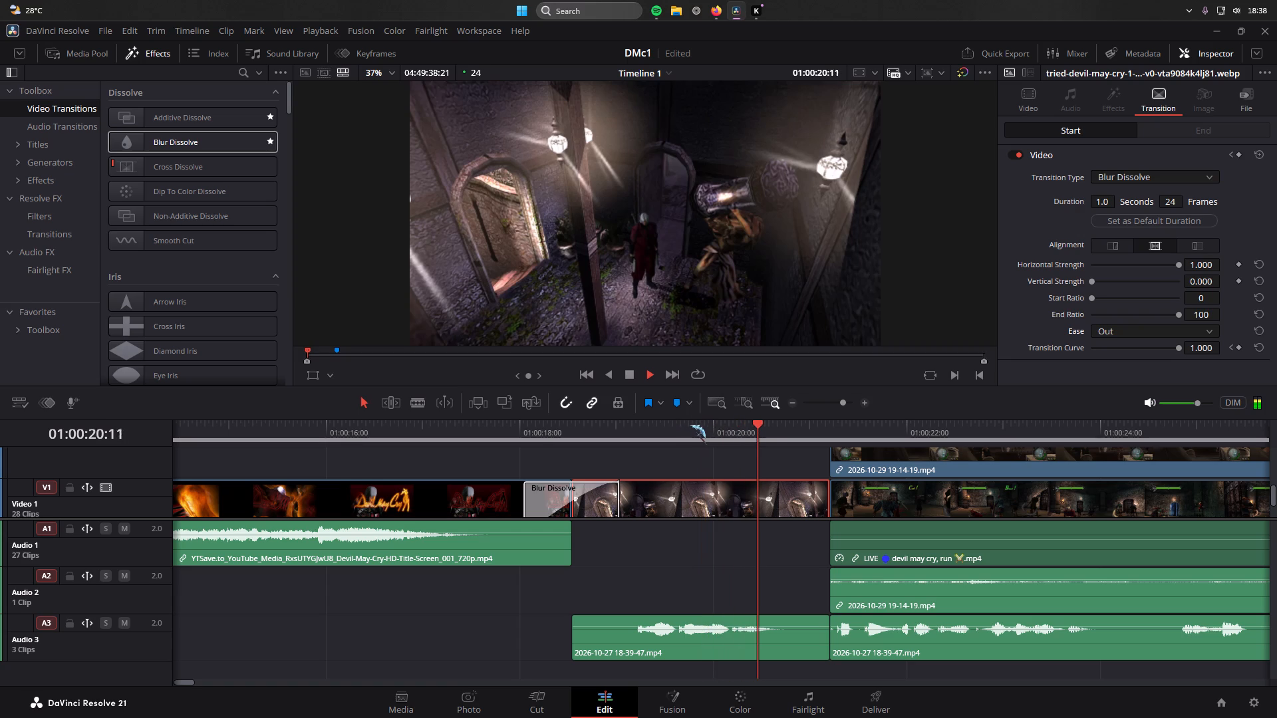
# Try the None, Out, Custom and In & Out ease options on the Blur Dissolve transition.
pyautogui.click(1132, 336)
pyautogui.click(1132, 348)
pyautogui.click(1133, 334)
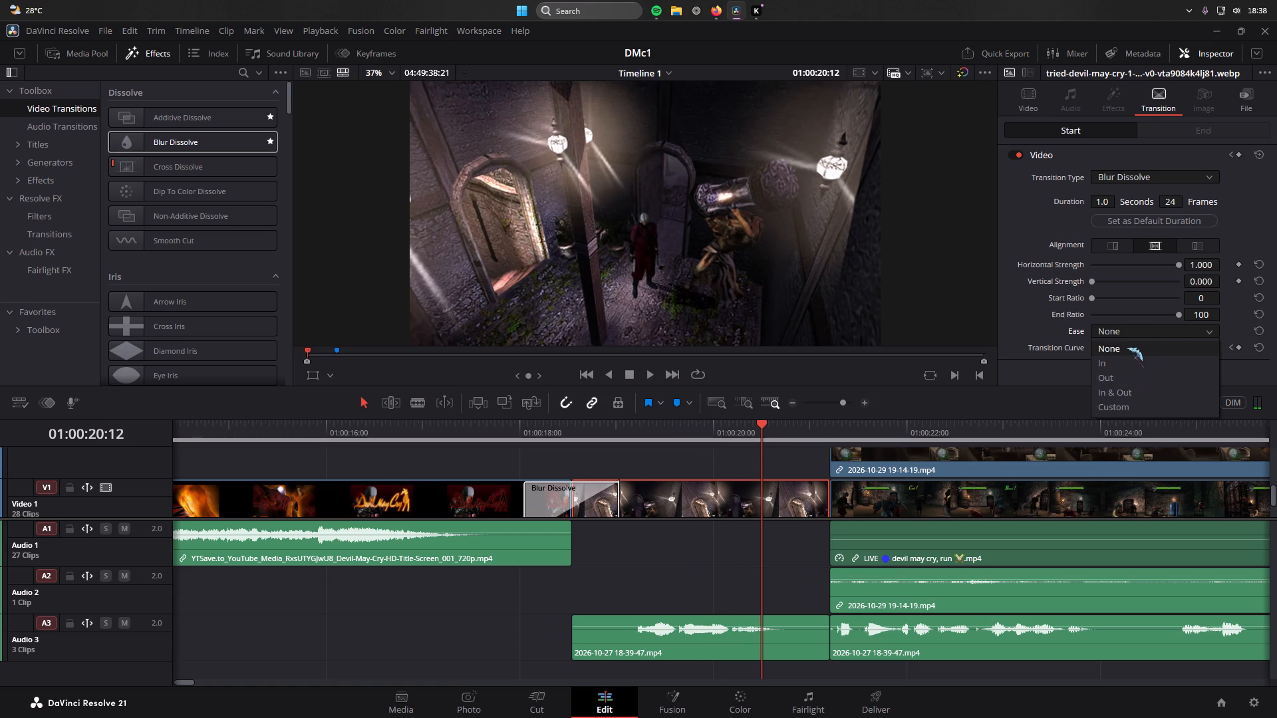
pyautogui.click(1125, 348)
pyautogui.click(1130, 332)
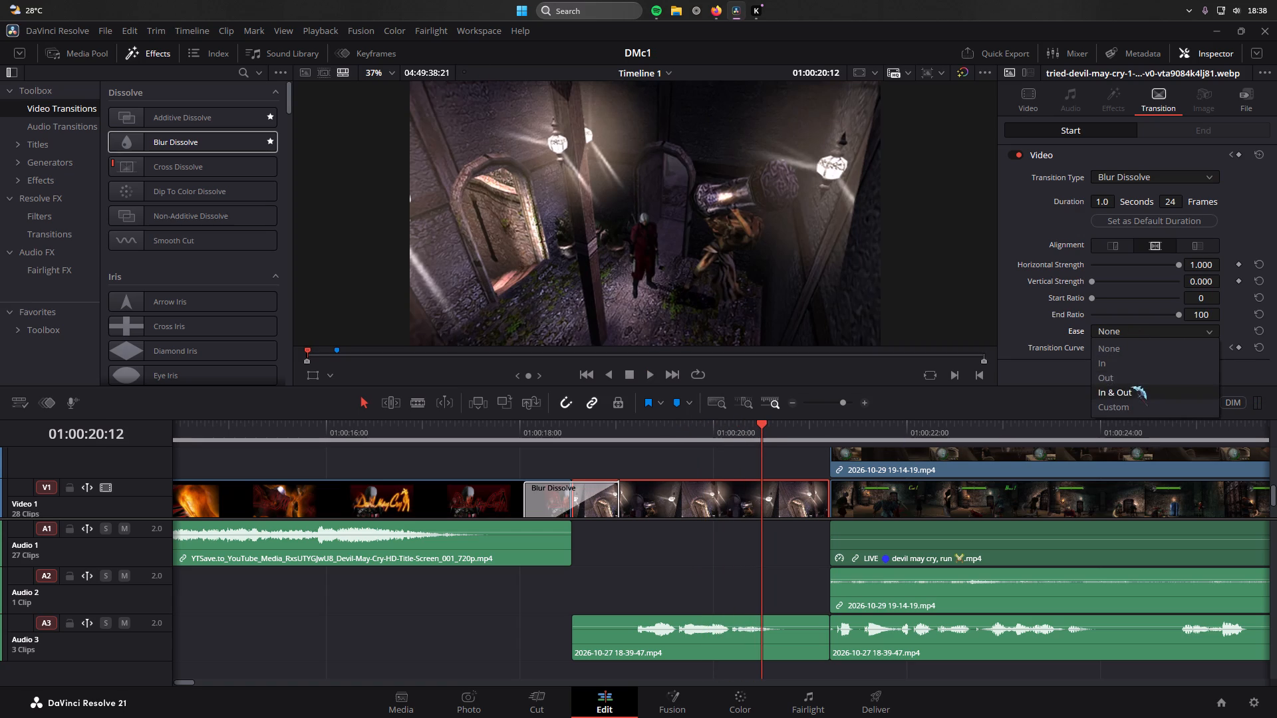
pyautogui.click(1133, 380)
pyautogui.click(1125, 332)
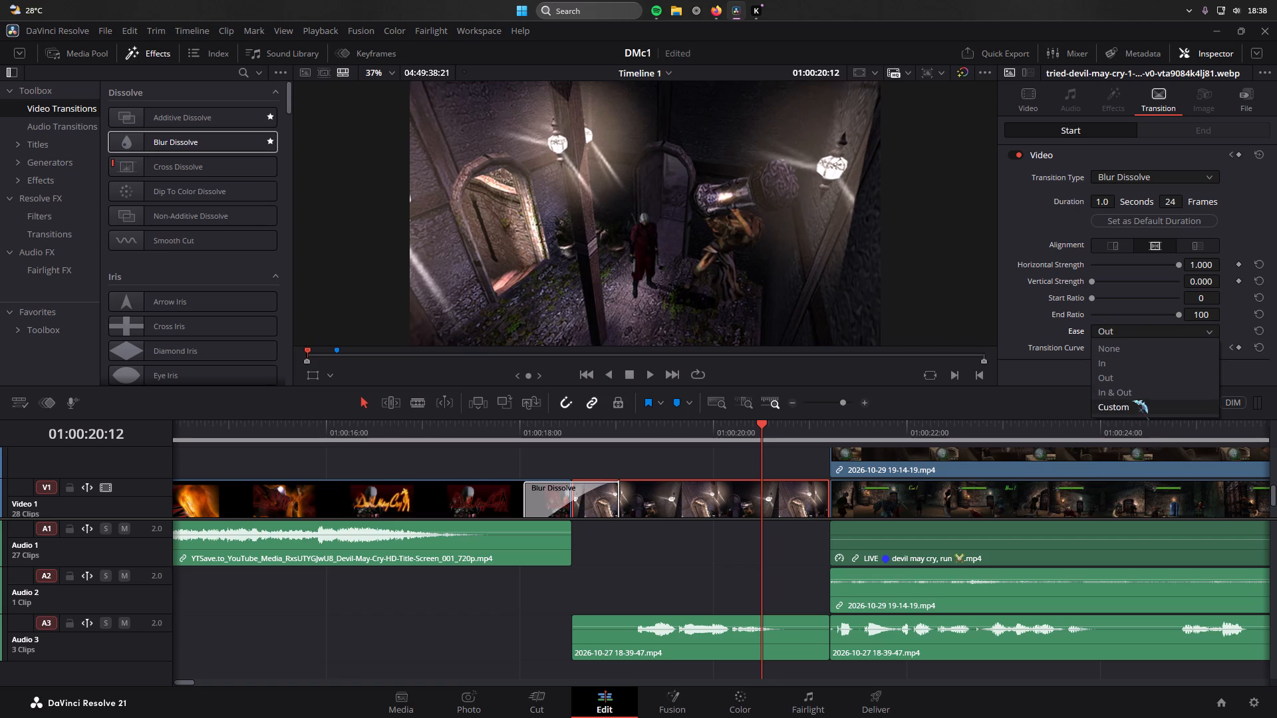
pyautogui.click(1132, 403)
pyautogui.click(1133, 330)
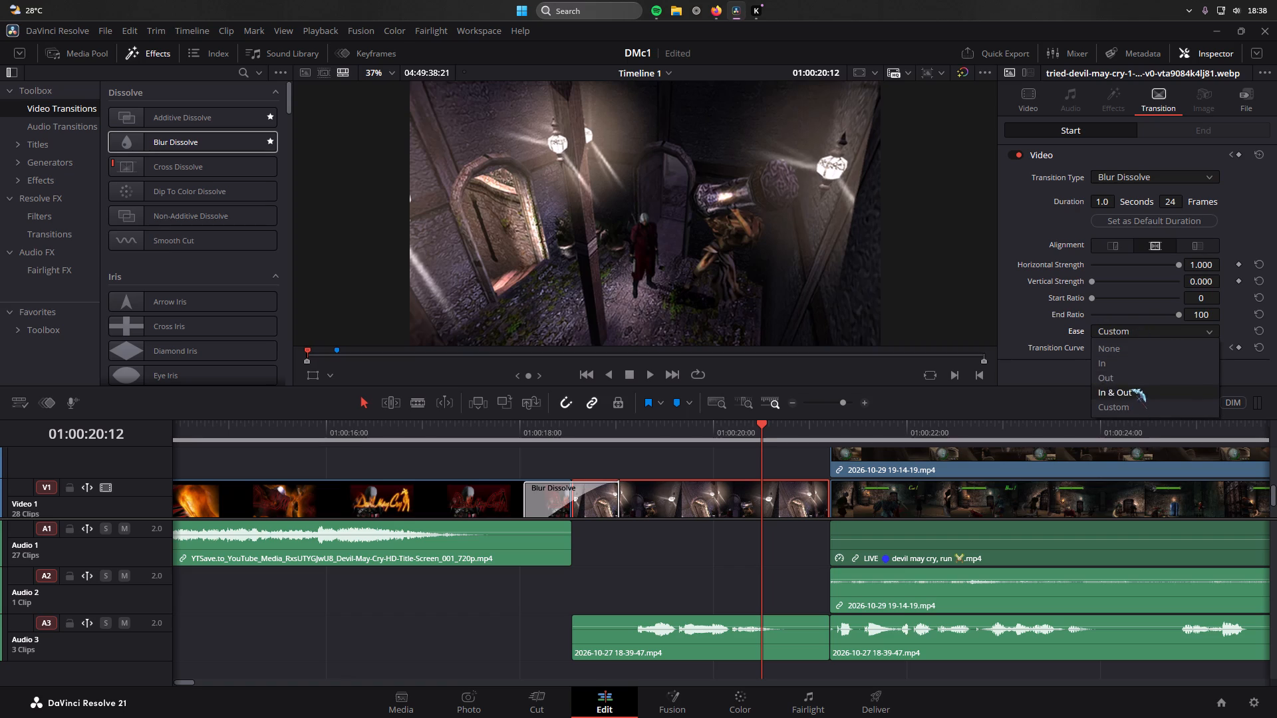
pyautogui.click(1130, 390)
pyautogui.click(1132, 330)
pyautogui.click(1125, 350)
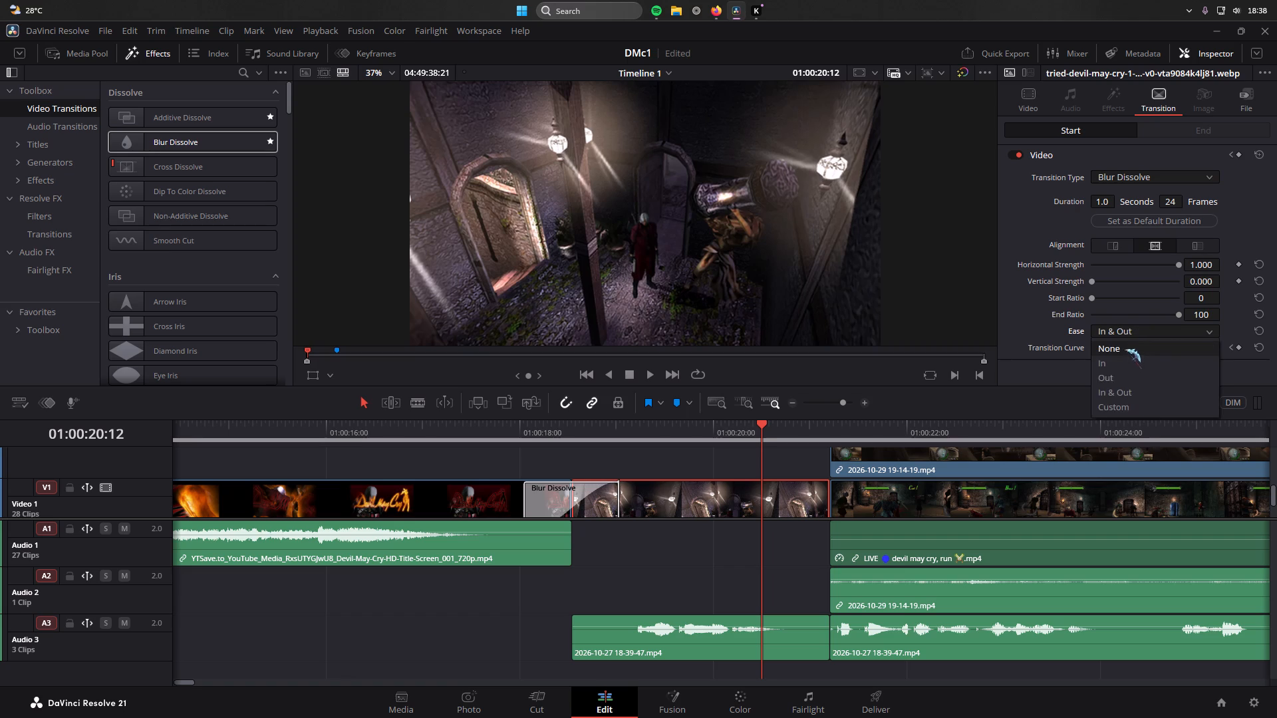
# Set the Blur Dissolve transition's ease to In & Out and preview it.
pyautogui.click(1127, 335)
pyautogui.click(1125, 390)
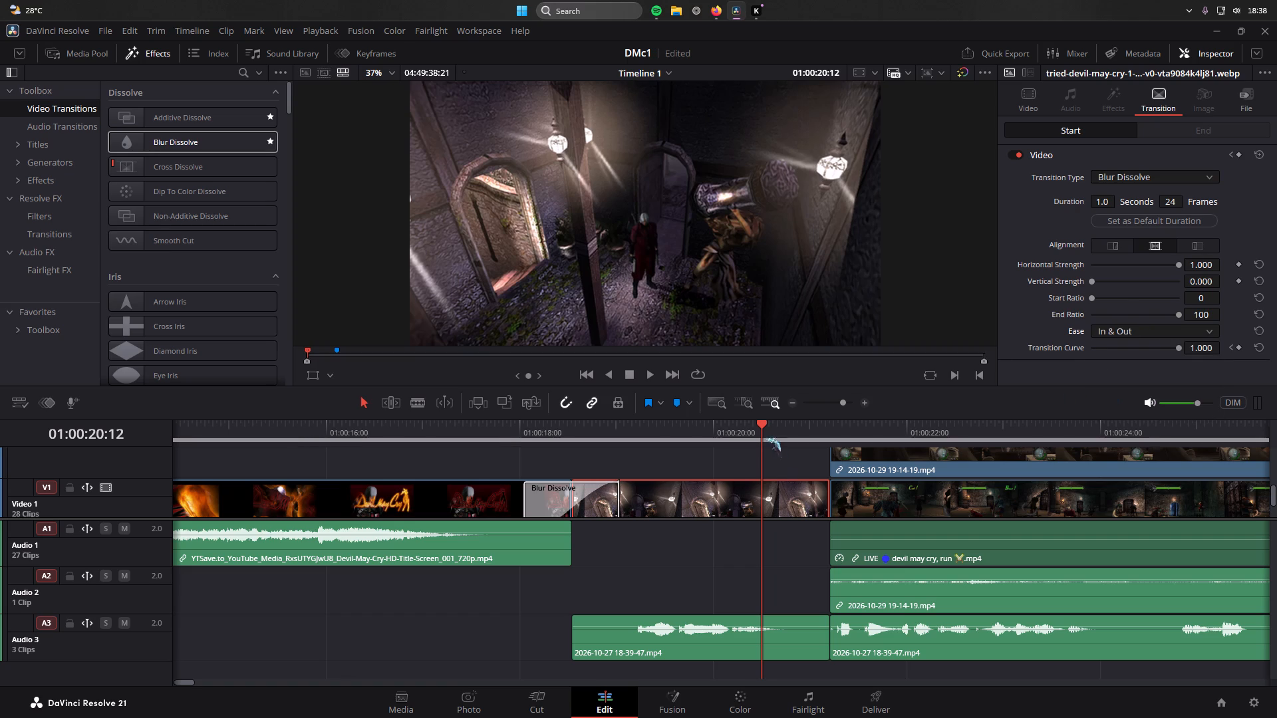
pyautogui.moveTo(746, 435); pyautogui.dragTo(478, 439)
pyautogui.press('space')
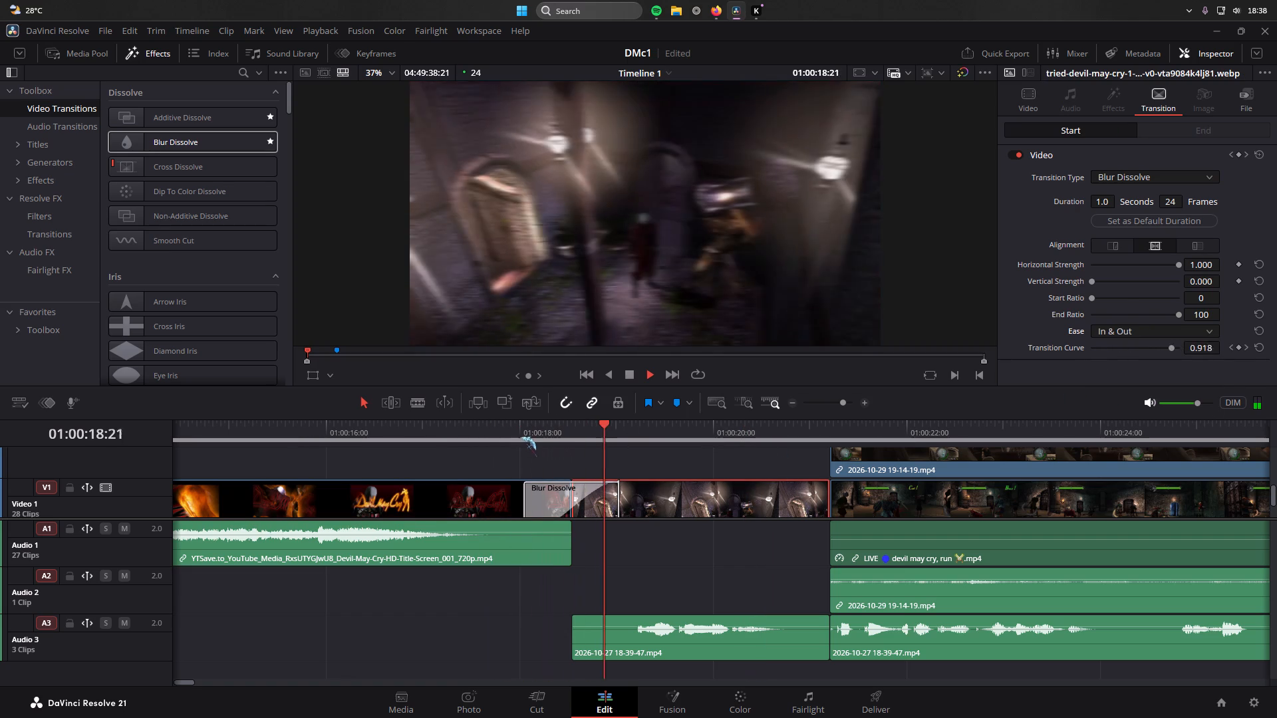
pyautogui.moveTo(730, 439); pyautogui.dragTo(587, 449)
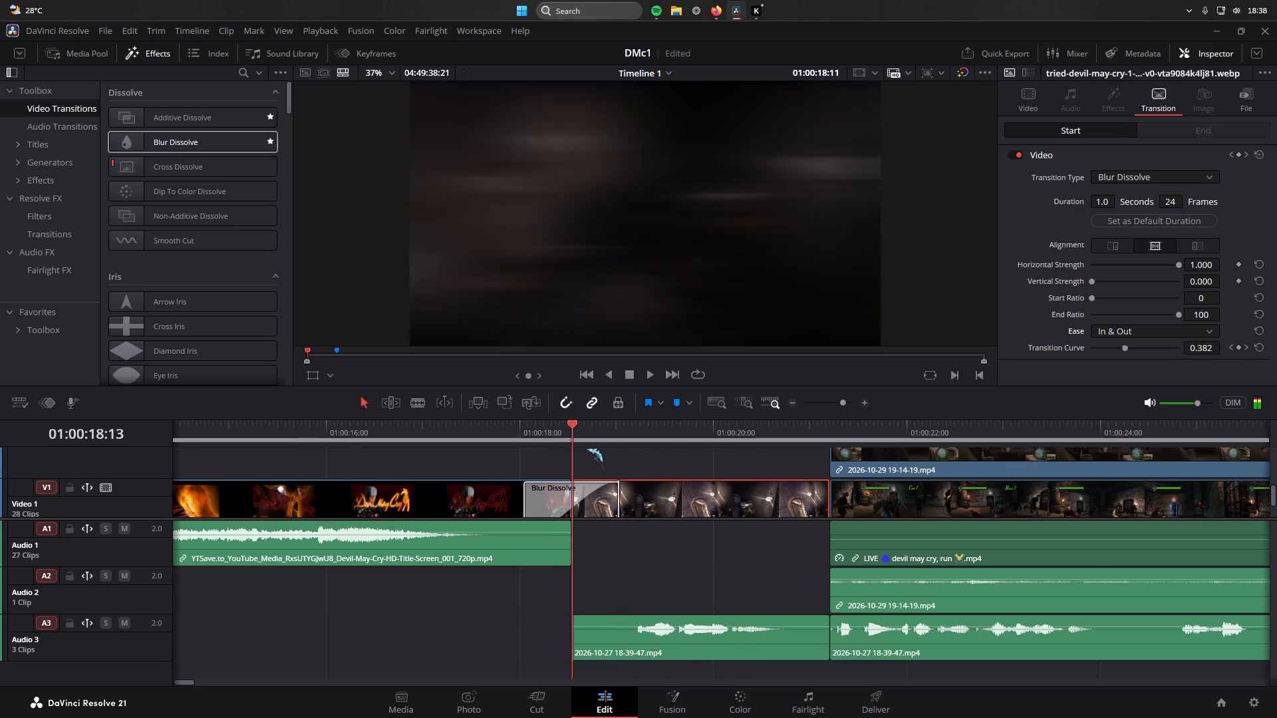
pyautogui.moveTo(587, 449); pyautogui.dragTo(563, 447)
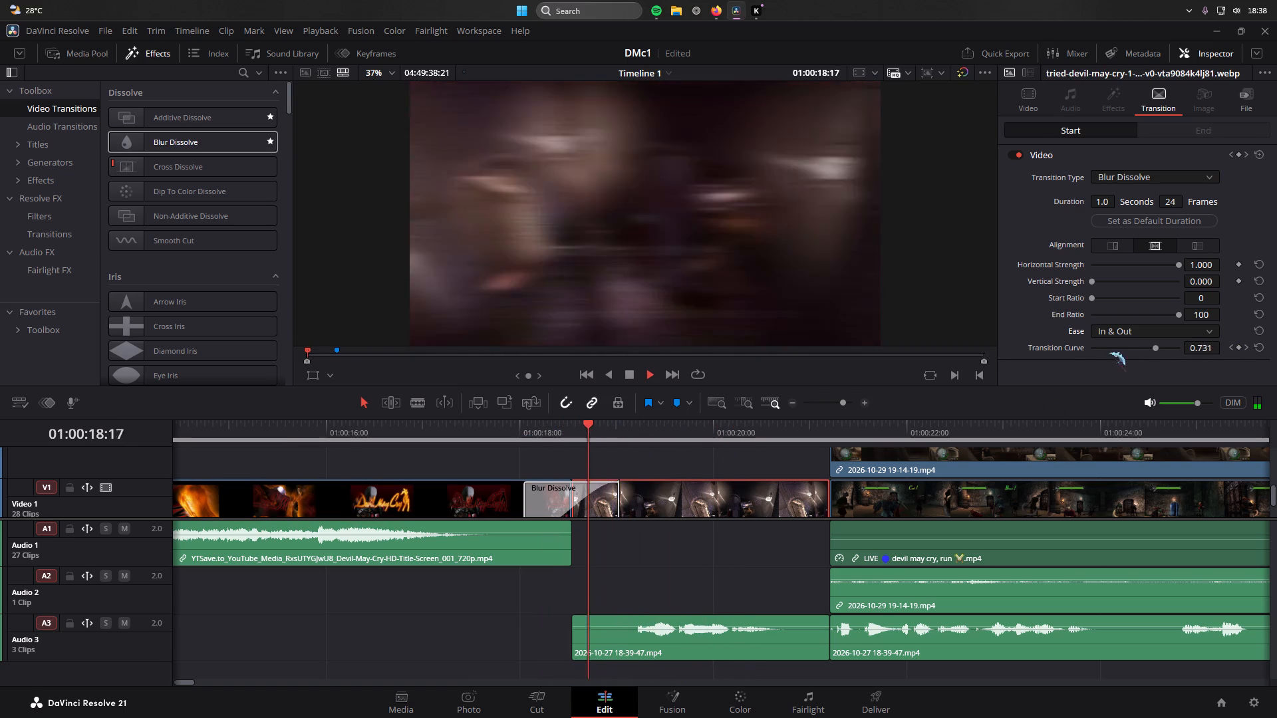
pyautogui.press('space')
# Switch the Blur Dissolve transition's ease to None and on to Out.
pyautogui.click(1135, 331)
pyautogui.click(1132, 346)
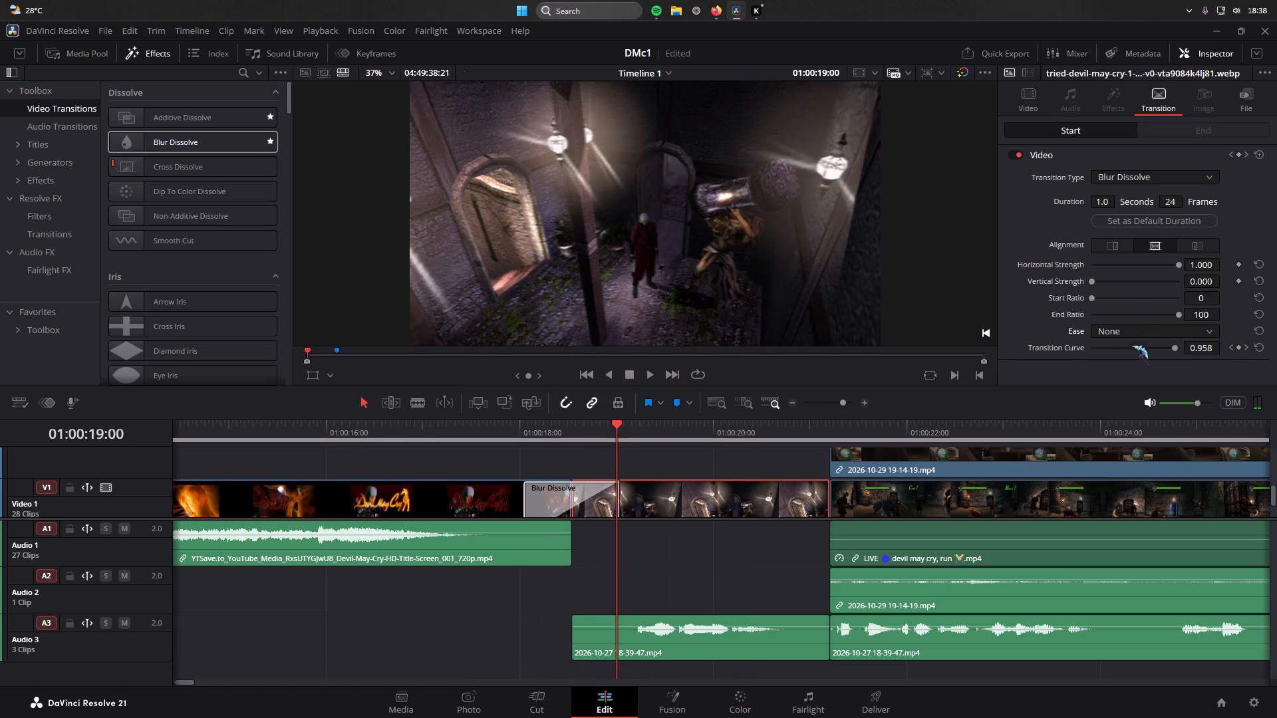
pyautogui.scroll(-4, 1137, 344)
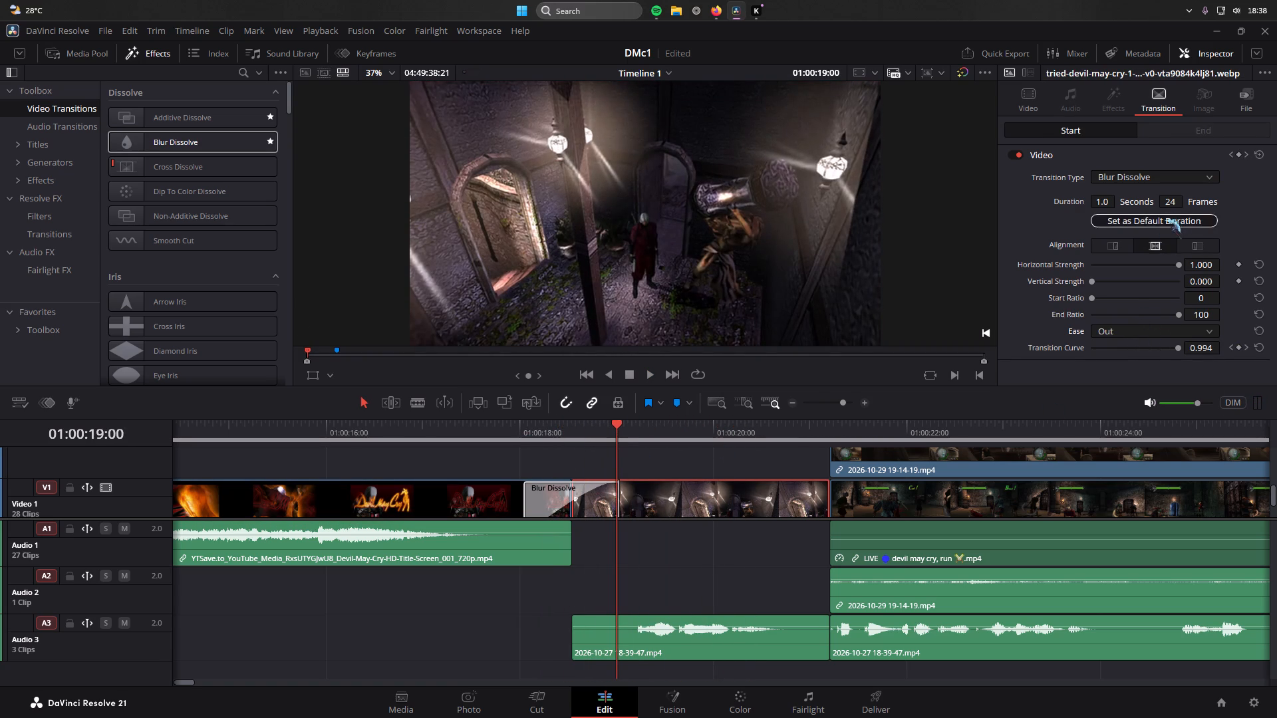
# Save the transition's 24-frame duration as the default duration.
pyautogui.click(1165, 220)
pyautogui.scroll(-3, 1205, 245)
# Preview the Blur Dissolve with its Out ease from the title screen into the still image.
pyautogui.press('space')
pyautogui.moveTo(619, 433); pyautogui.dragTo(585, 441)
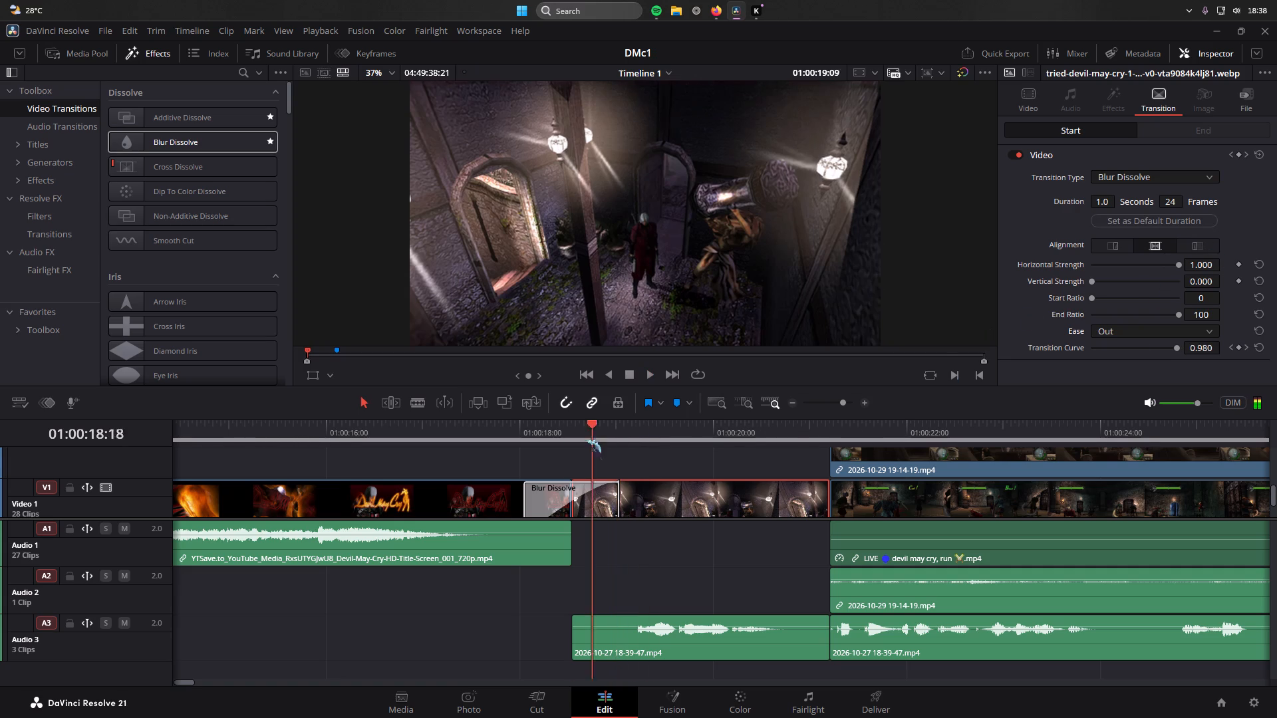
pyautogui.moveTo(585, 441); pyautogui.dragTo(535, 442)
pyautogui.scroll(-2, 1135, 289)
pyautogui.scroll(4, 1238, 293)
pyautogui.scroll(-2, 1232, 196)
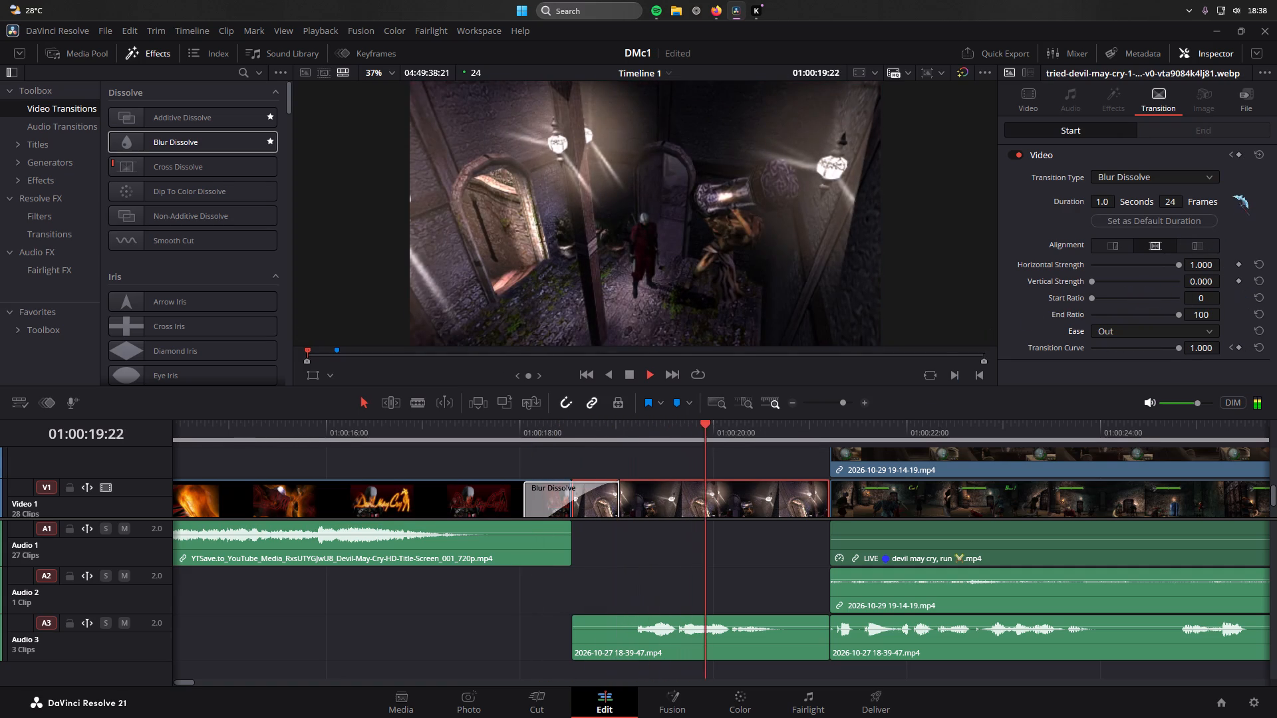
pyautogui.click(1213, 134)
pyautogui.press('space')
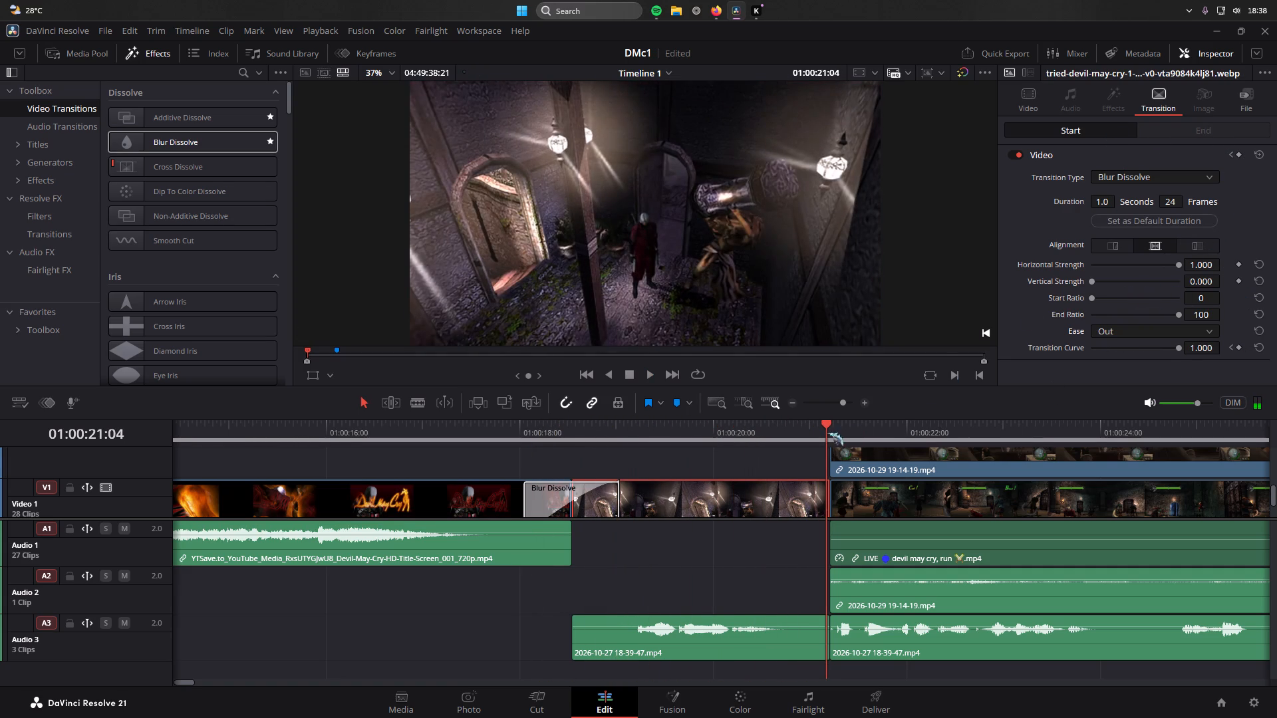
pyautogui.click(678, 487)
pyautogui.moveTo(814, 423); pyautogui.dragTo(472, 441)
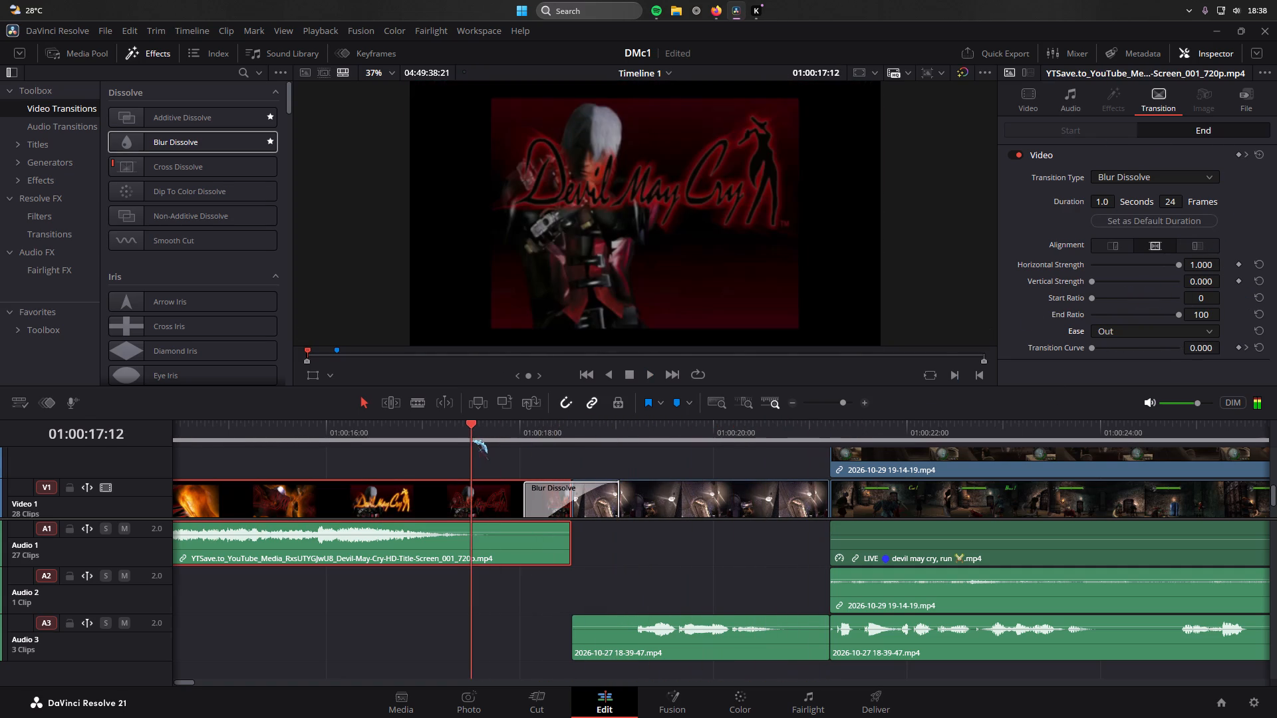
pyautogui.moveTo(472, 441); pyautogui.dragTo(480, 441)
pyautogui.press('space')
pyautogui.press('space')
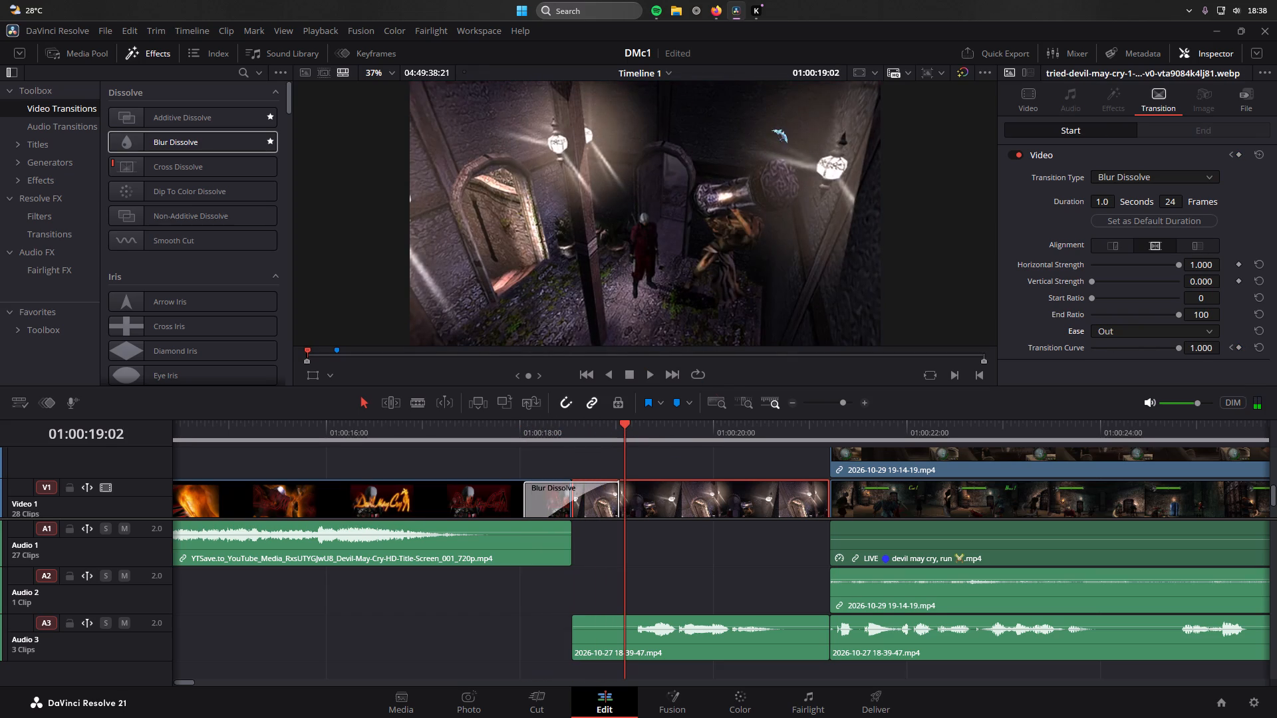
# Switch to Firefox, browse the saved bookmarks in a new tab and open the Eyecandy visual technique library.
pyautogui.click(726, 98)
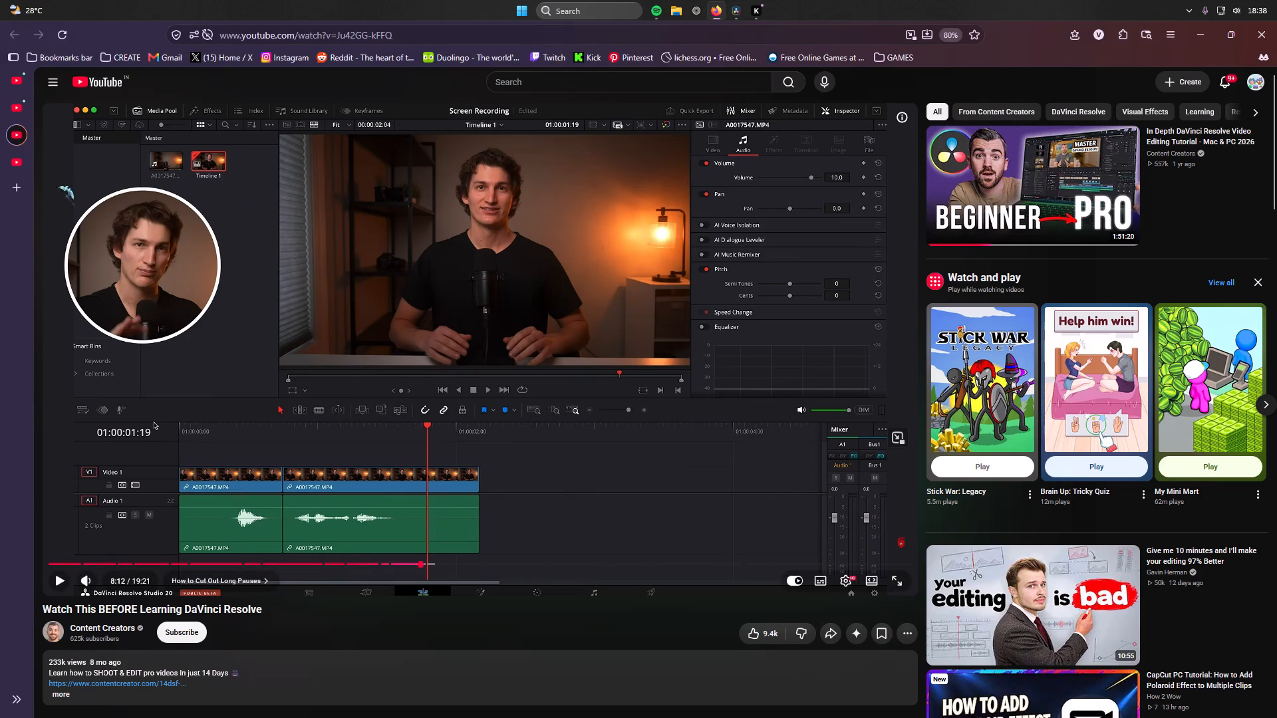
pyautogui.click(23, 197)
pyautogui.click(559, 161)
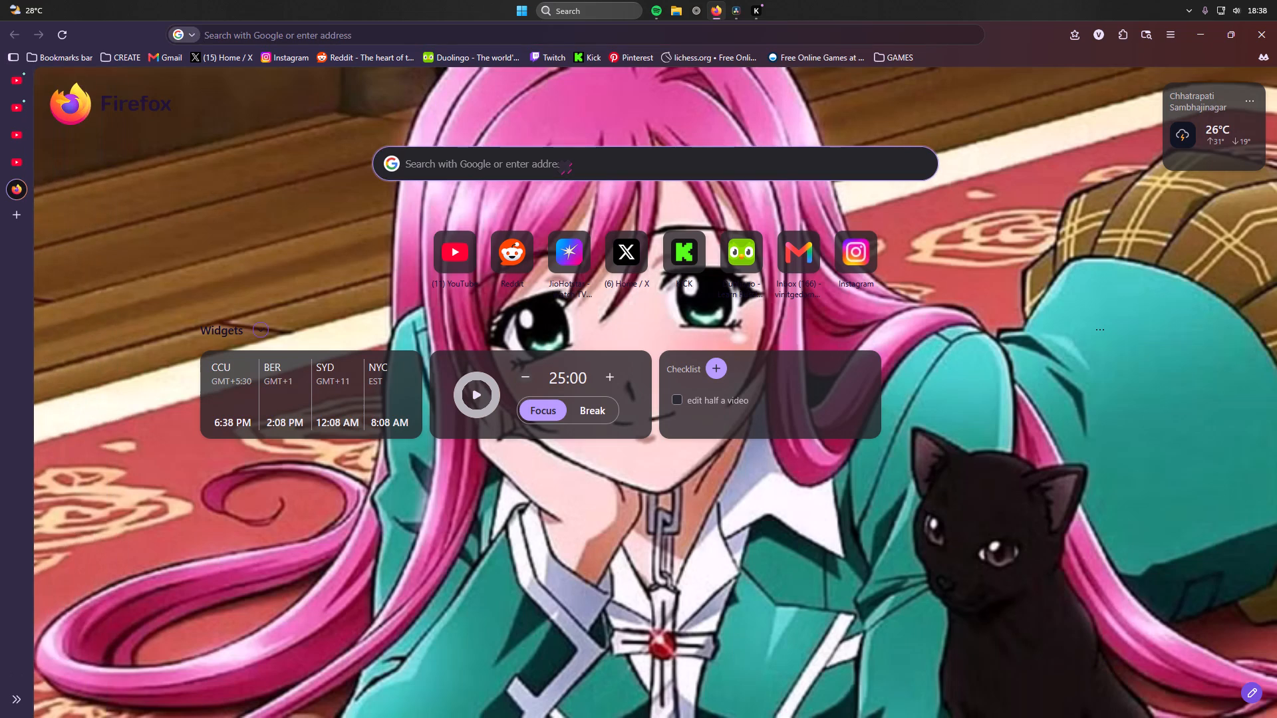
pyautogui.click(73, 54)
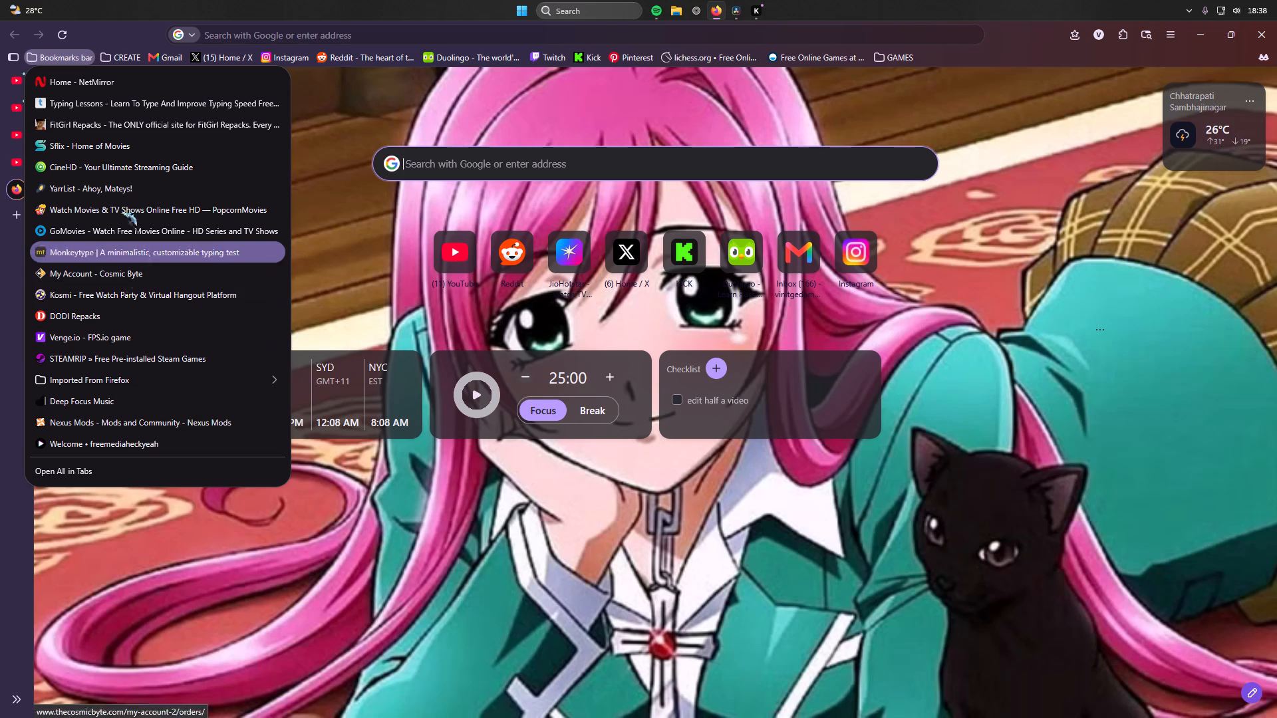
pyautogui.click(114, 54)
pyautogui.click(117, 54)
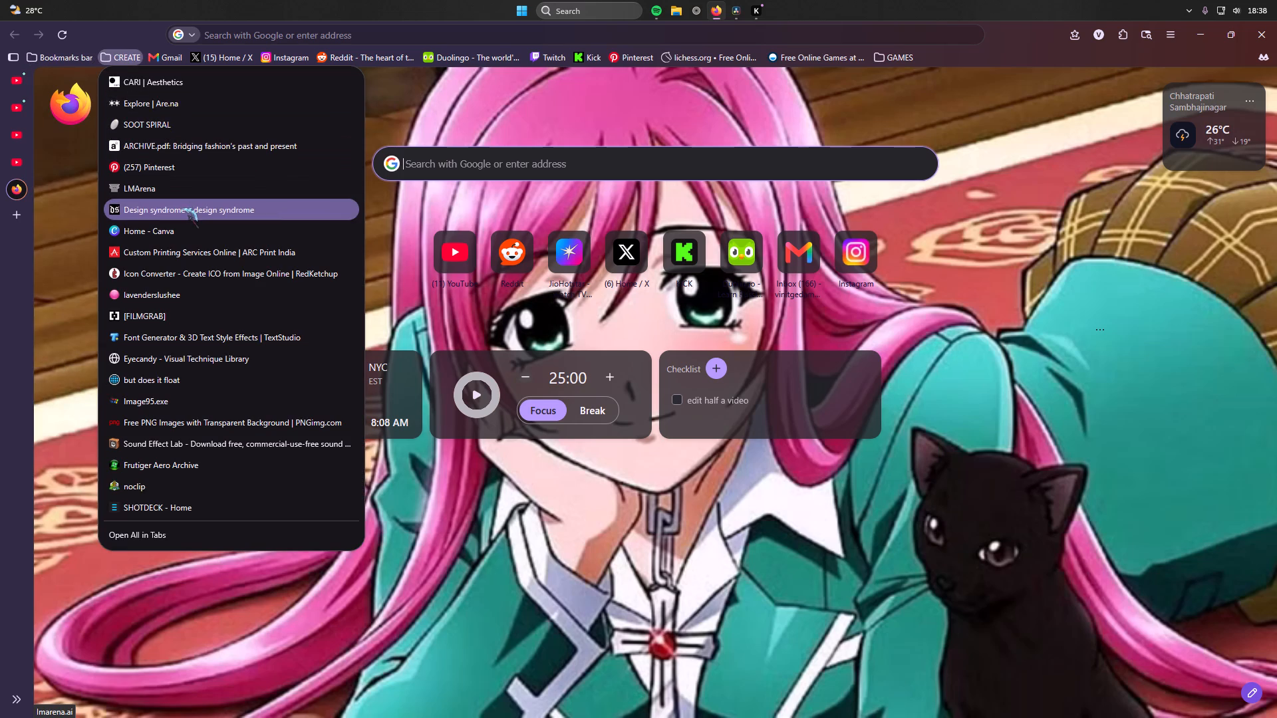
pyautogui.click(228, 360)
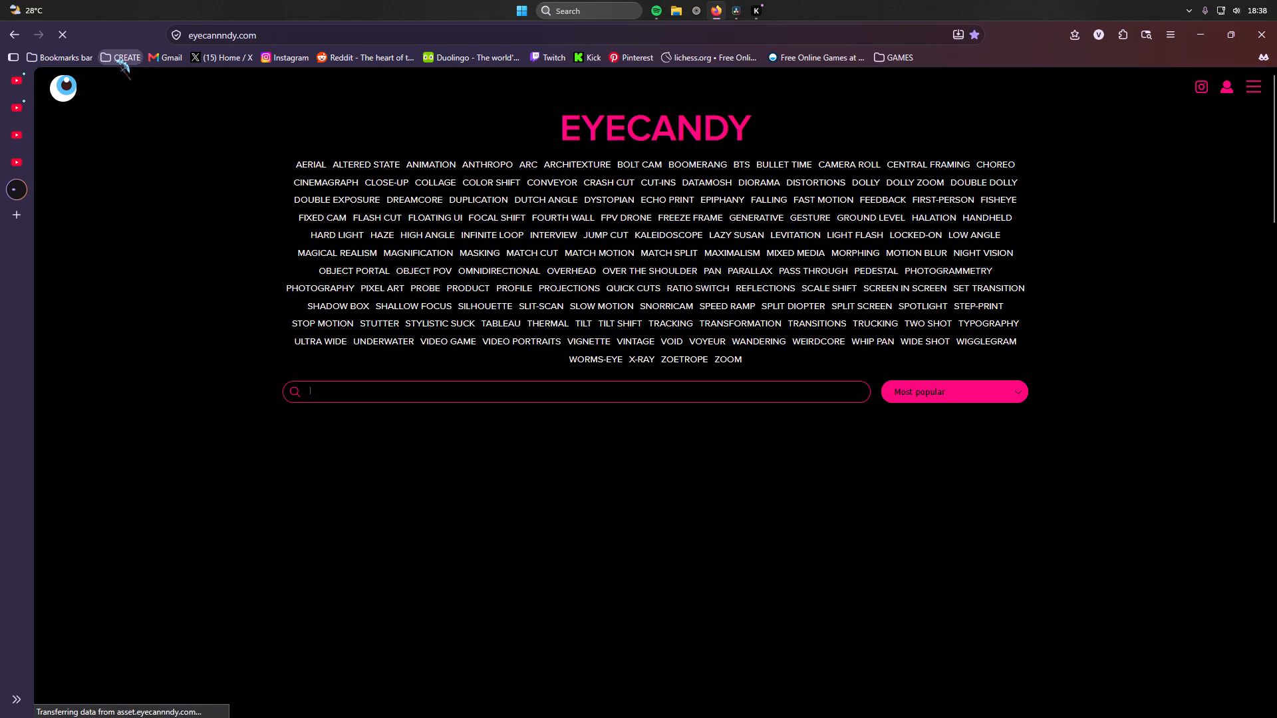
# Open the bookmarked Sound Effect Lab site and translate the page from Japanese to English.
pyautogui.click(120, 56)
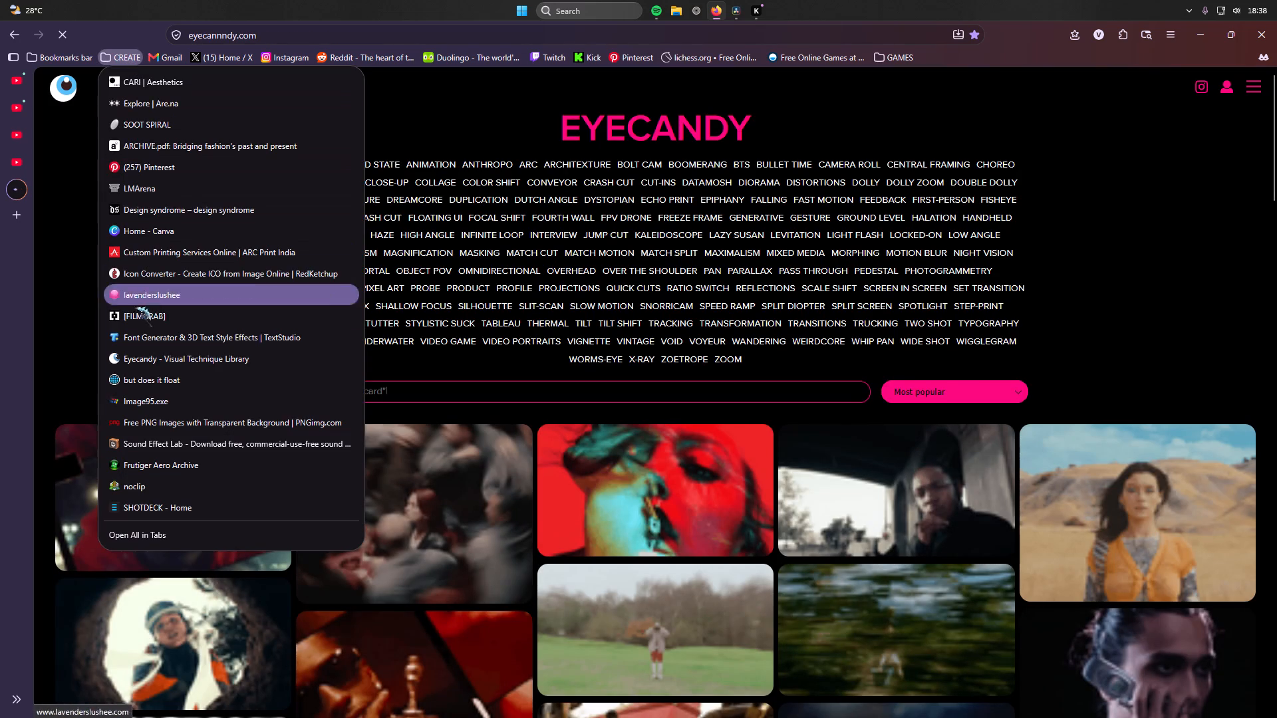
pyautogui.click(172, 453)
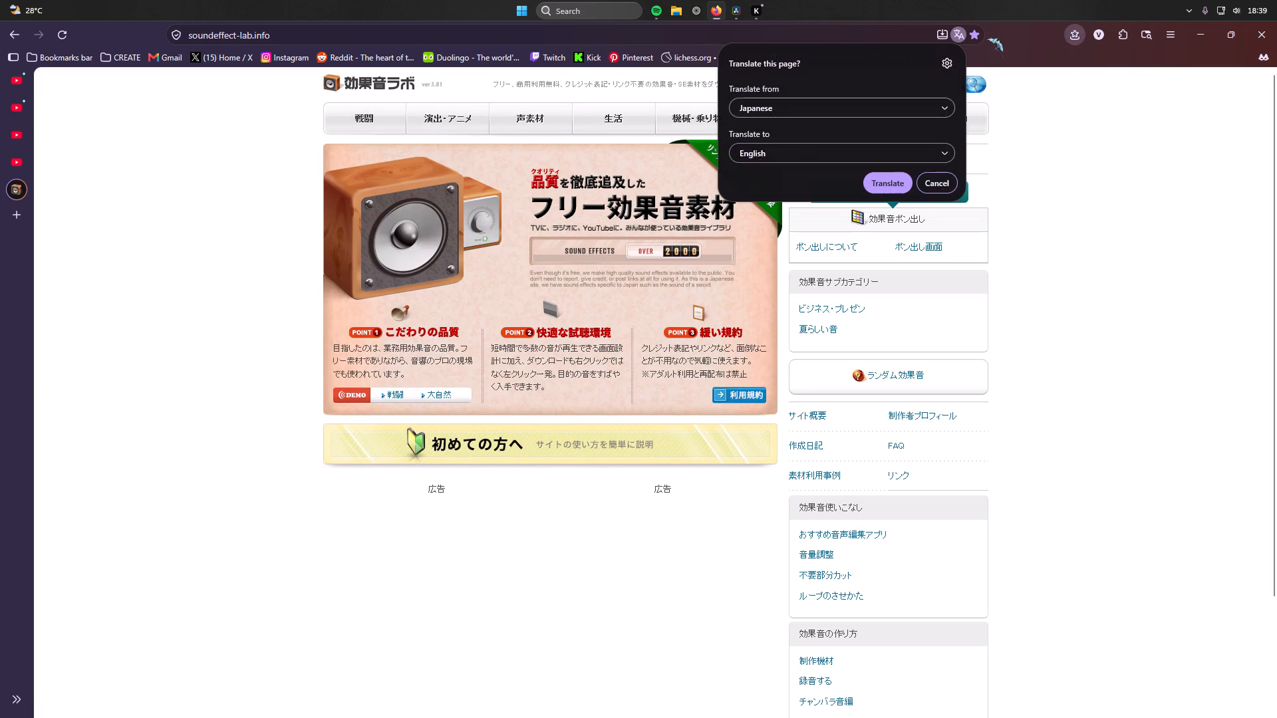
pyautogui.click(829, 112)
pyautogui.click(1043, 126)
pyautogui.click(893, 183)
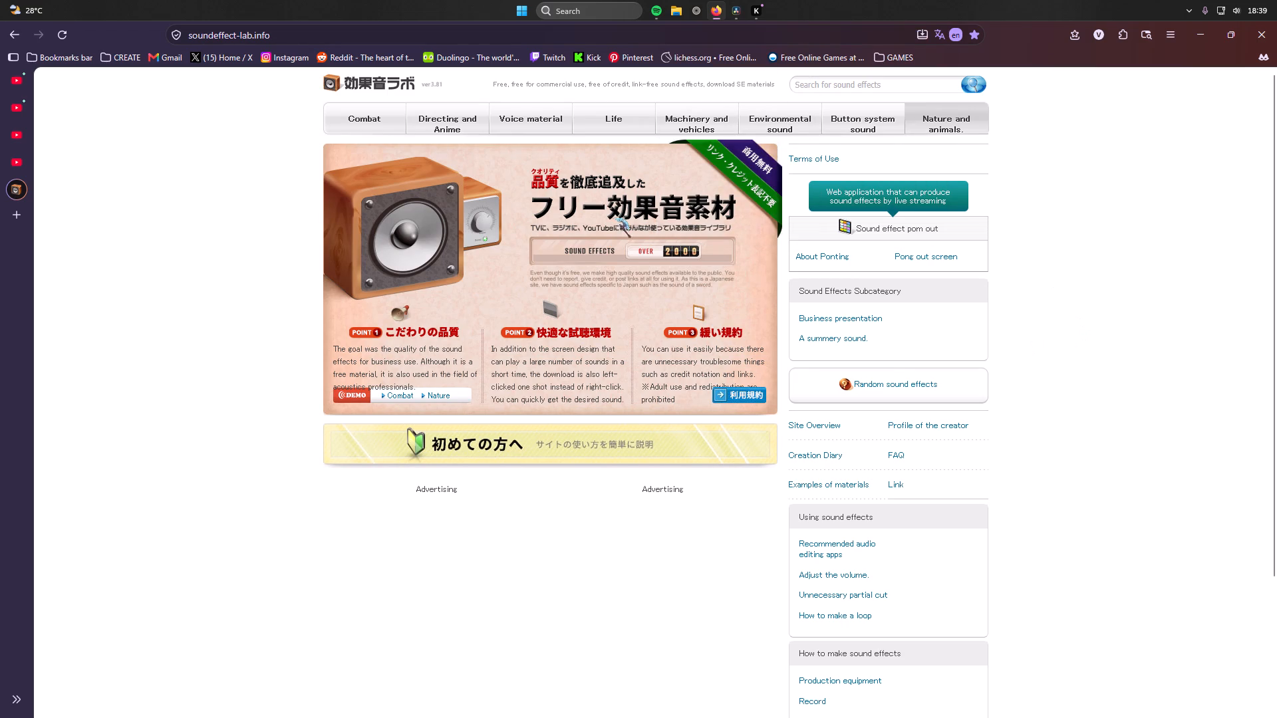
# Look over the Sound Effect Lab home page and open the Combat sound effects category.
pyautogui.click(647, 251)
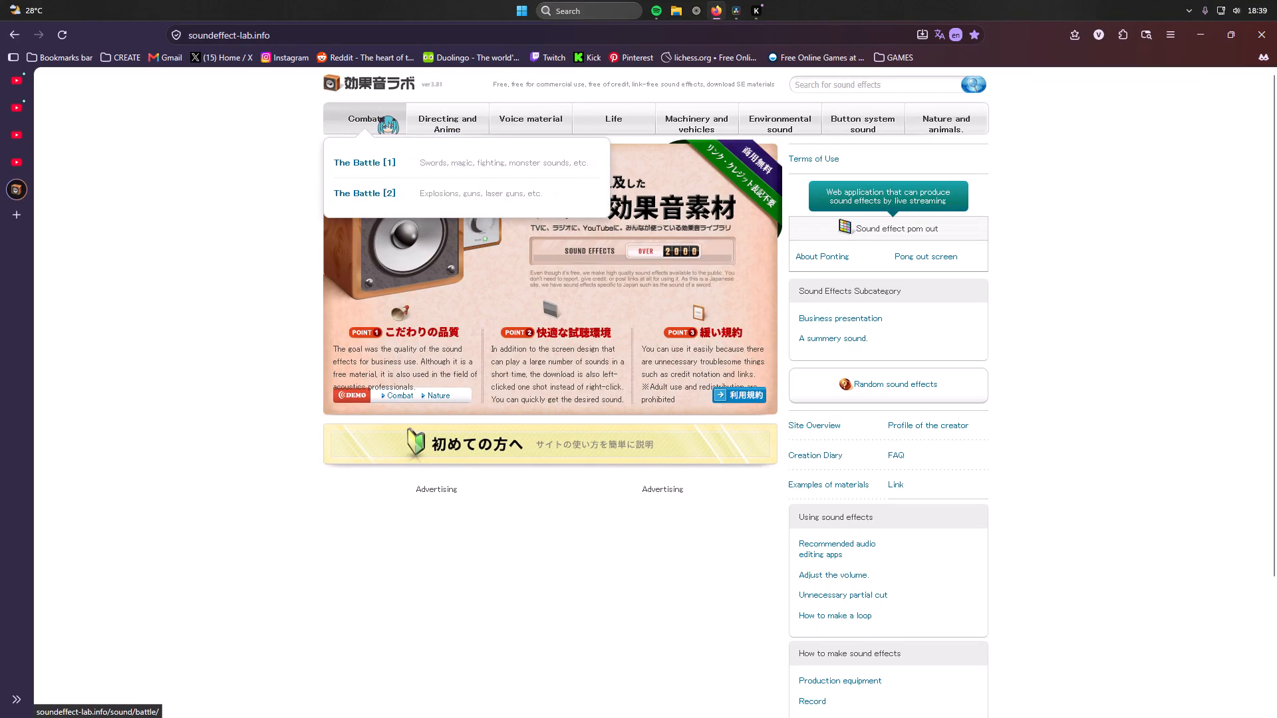
pyautogui.scroll(-3, 937, 370)
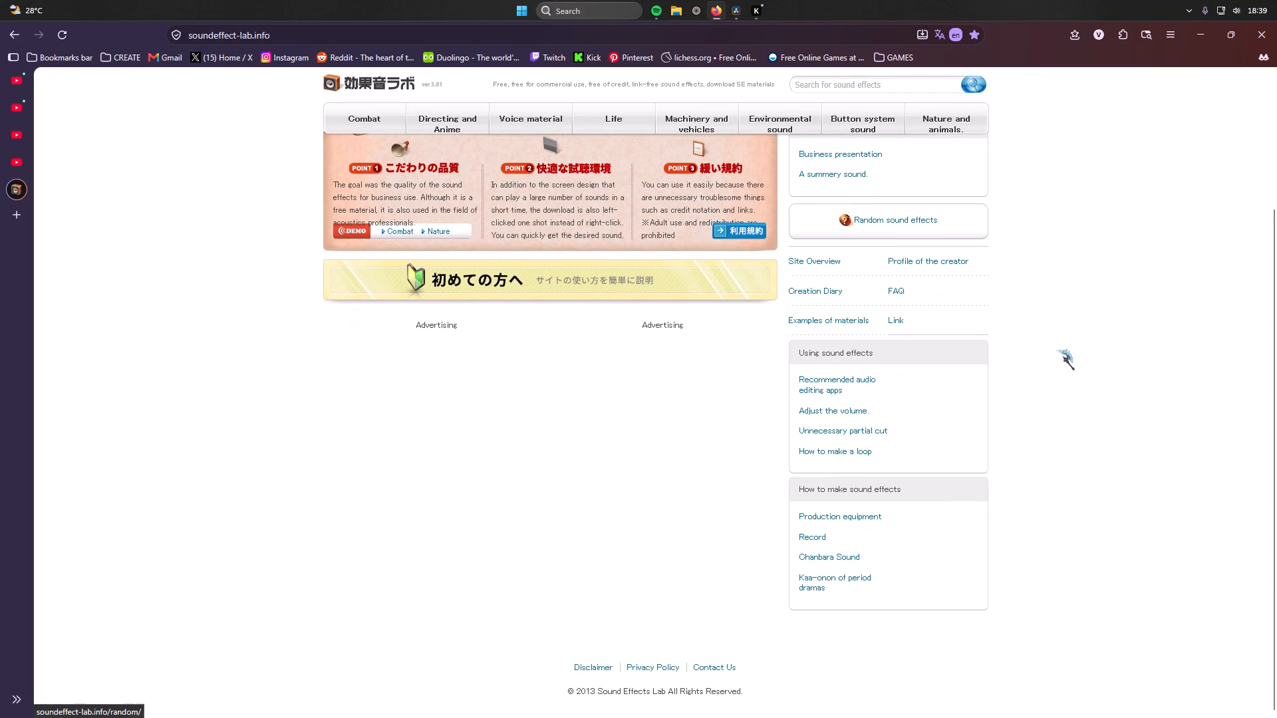
pyautogui.scroll(-5, 1057, 348)
pyautogui.scroll(6, 841, 368)
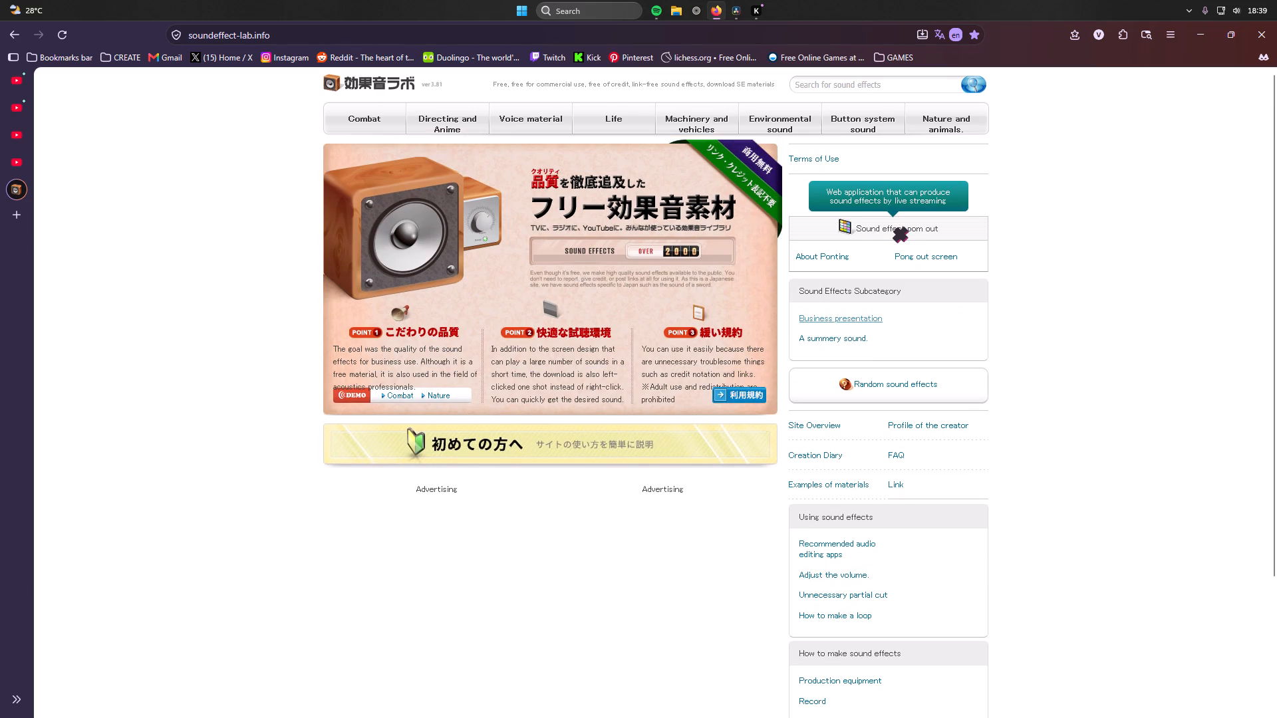
pyautogui.click(897, 226)
pyautogui.click(894, 200)
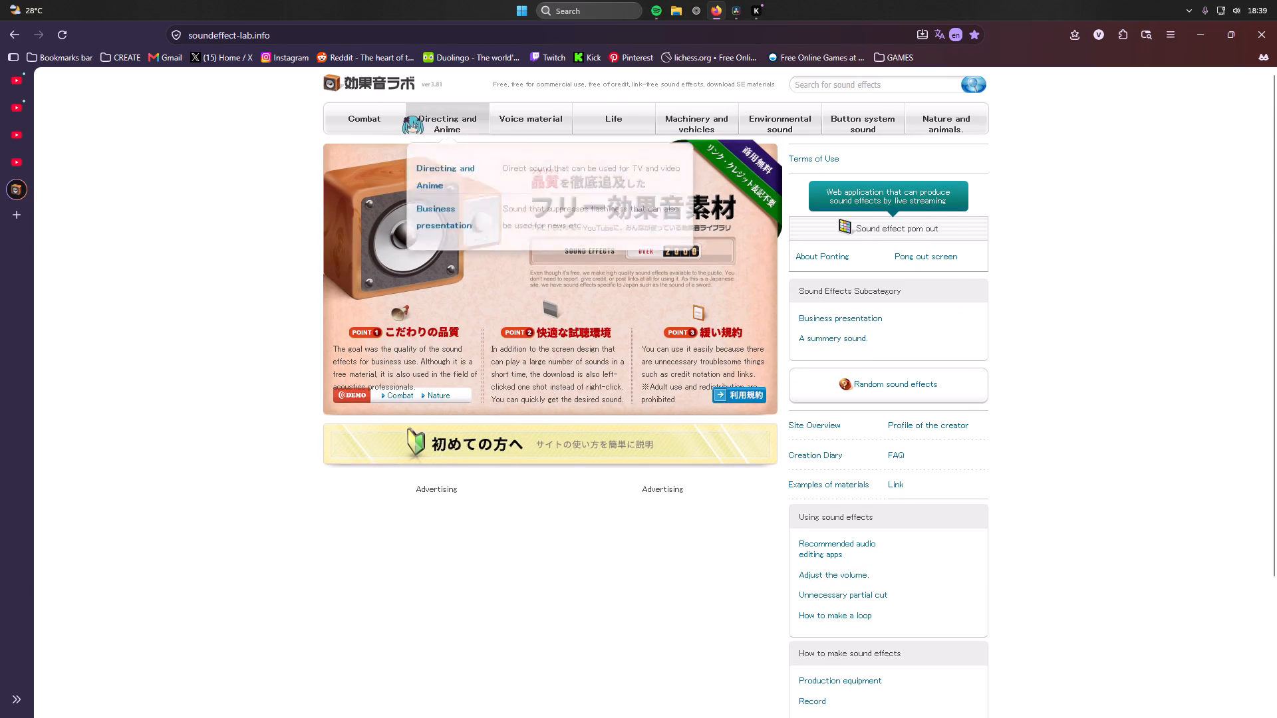
pyautogui.click(400, 118)
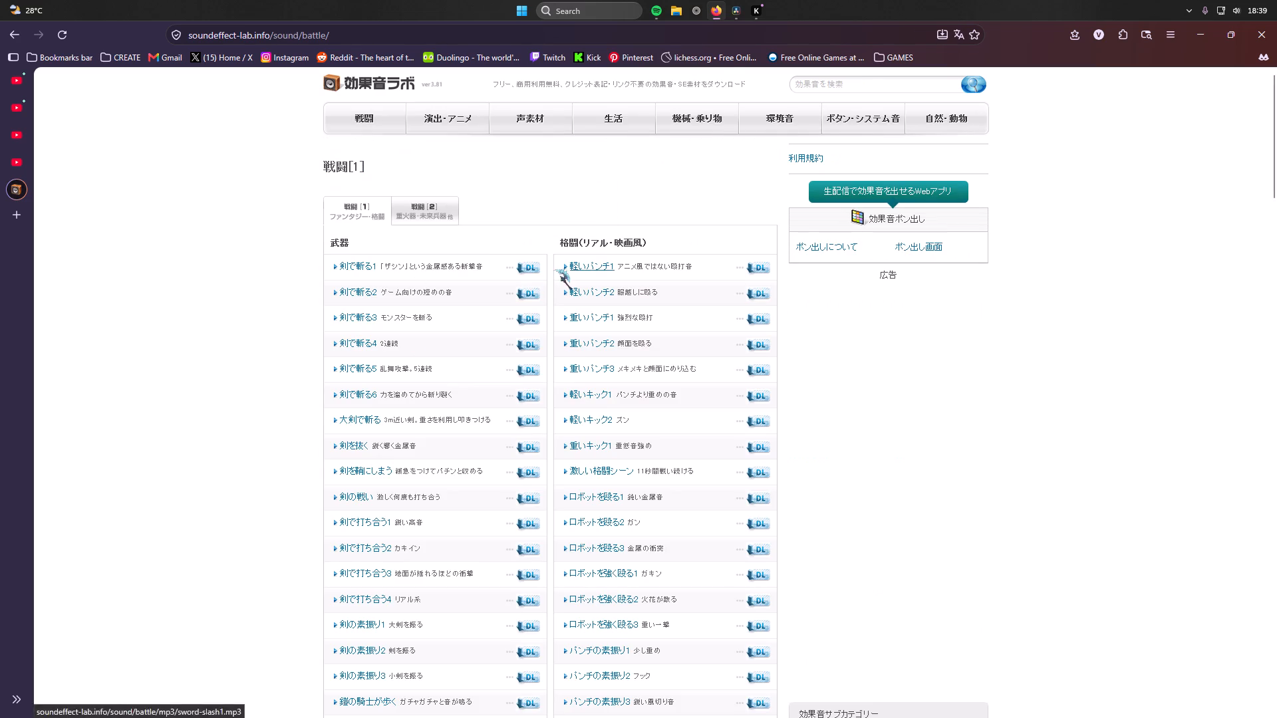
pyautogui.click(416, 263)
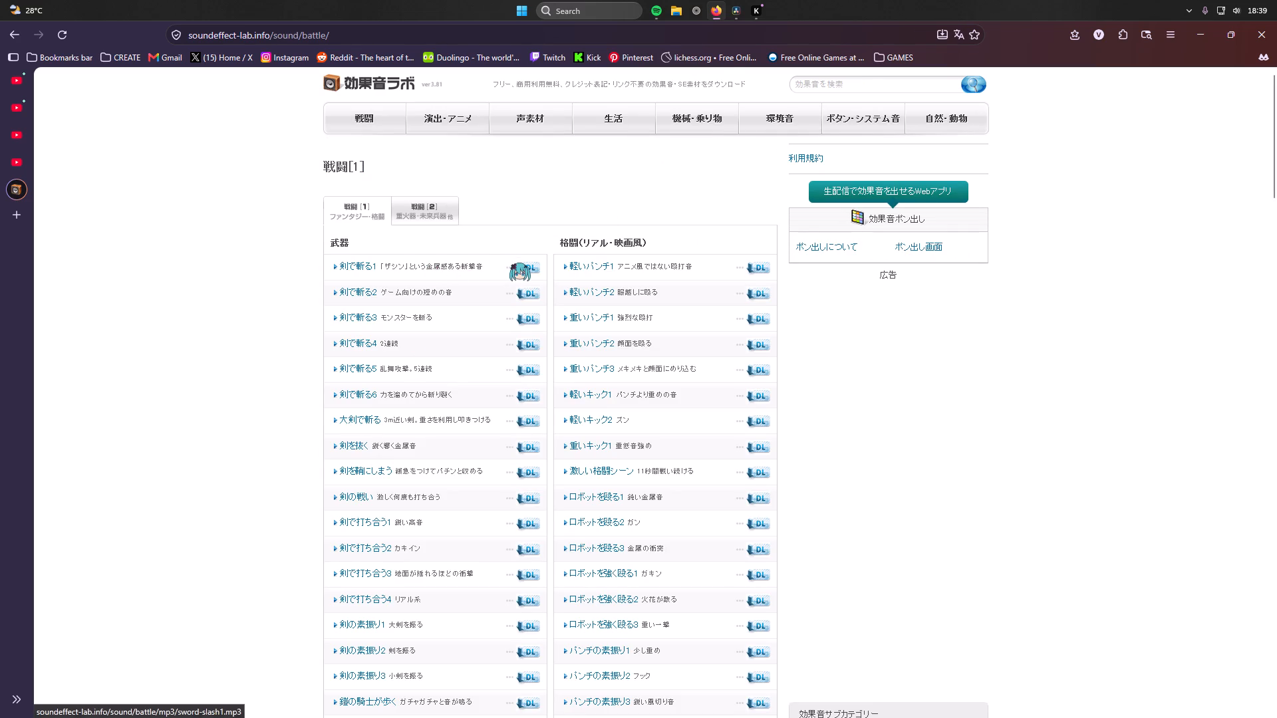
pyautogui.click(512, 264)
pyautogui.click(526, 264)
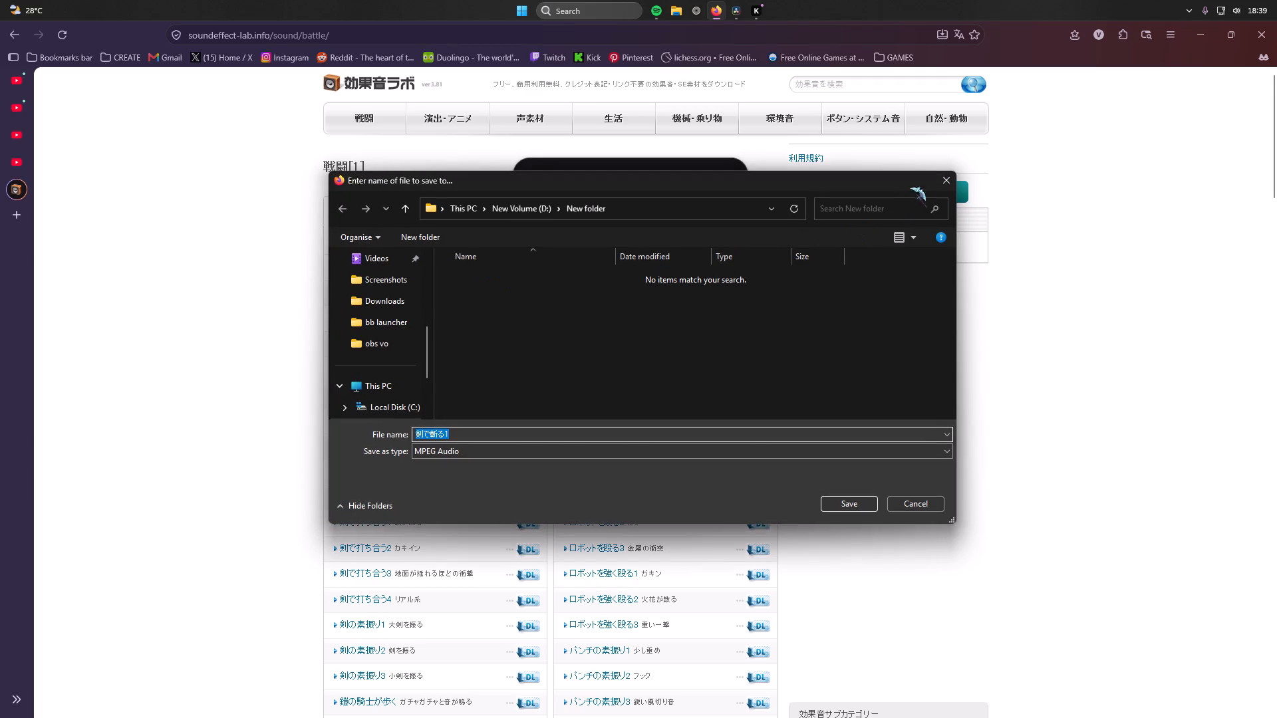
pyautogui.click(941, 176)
# Listen to the sword slash sounds 剣で斬る1 to 5 and the sheathing sound 剣を鞘にしまう in the weapons list.
pyautogui.click(347, 265)
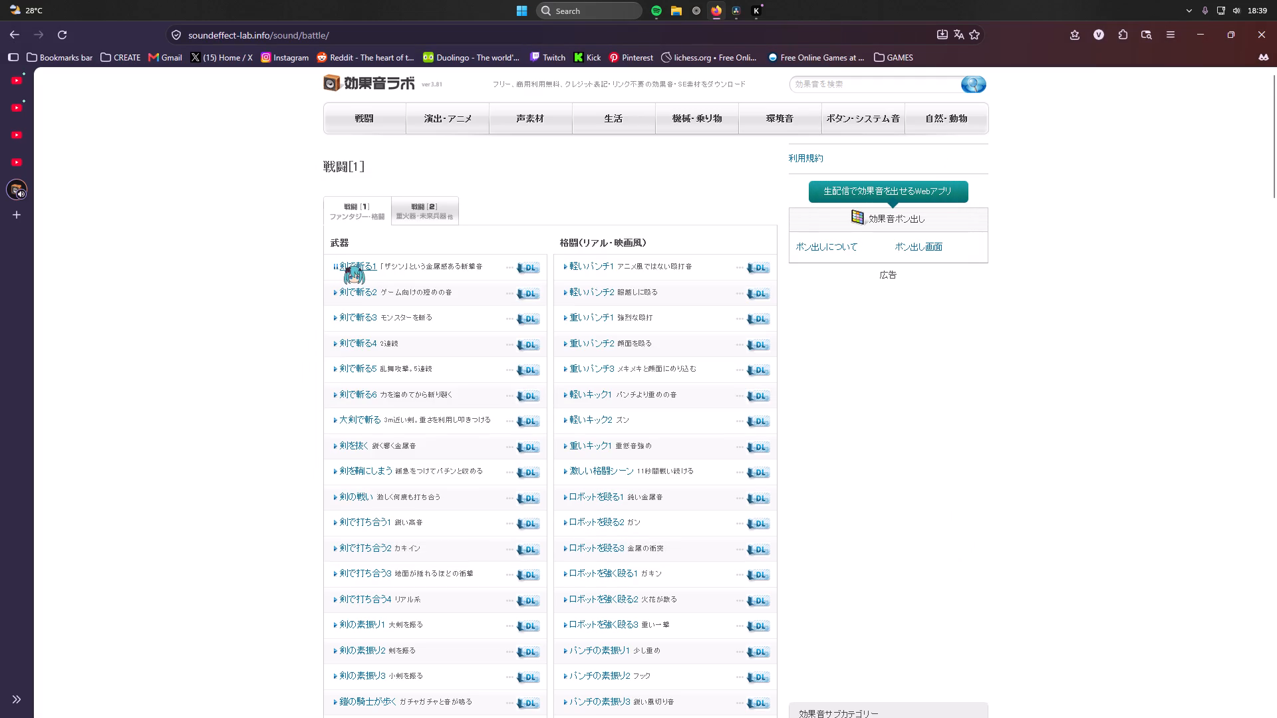
pyautogui.click(332, 290)
pyautogui.click(332, 292)
pyautogui.click(347, 290)
pyautogui.click(343, 320)
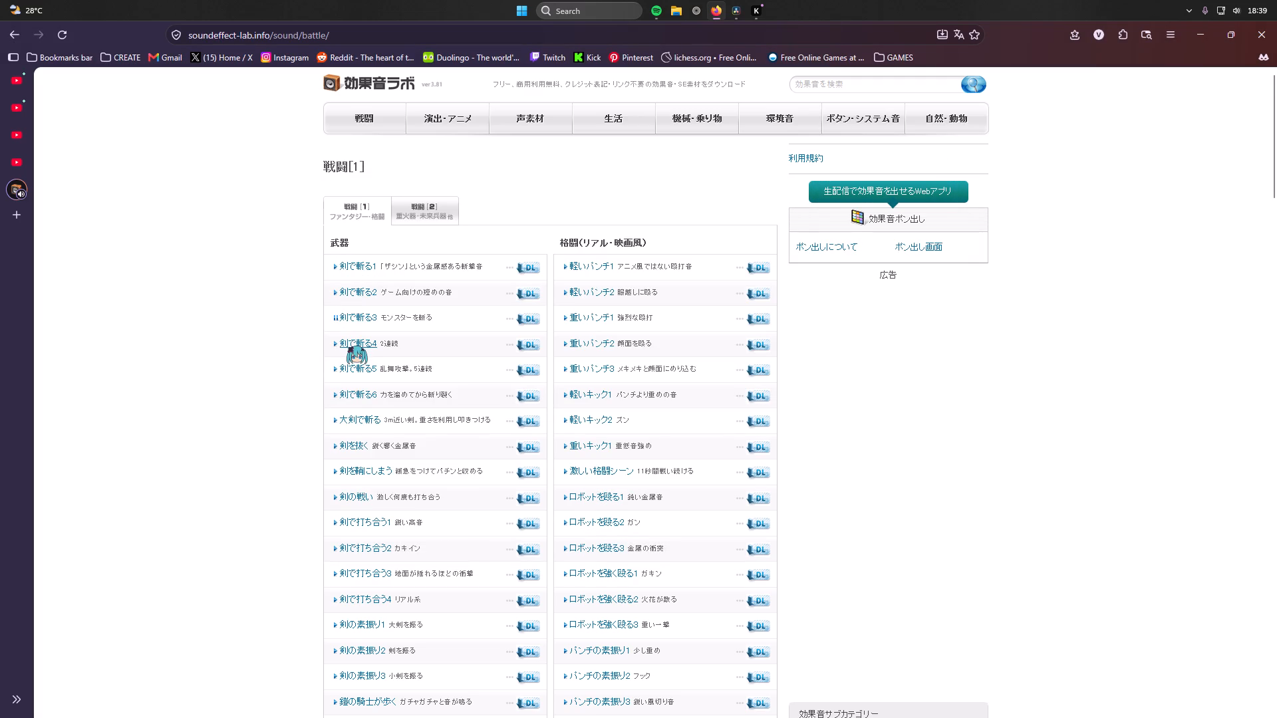
pyautogui.click(349, 346)
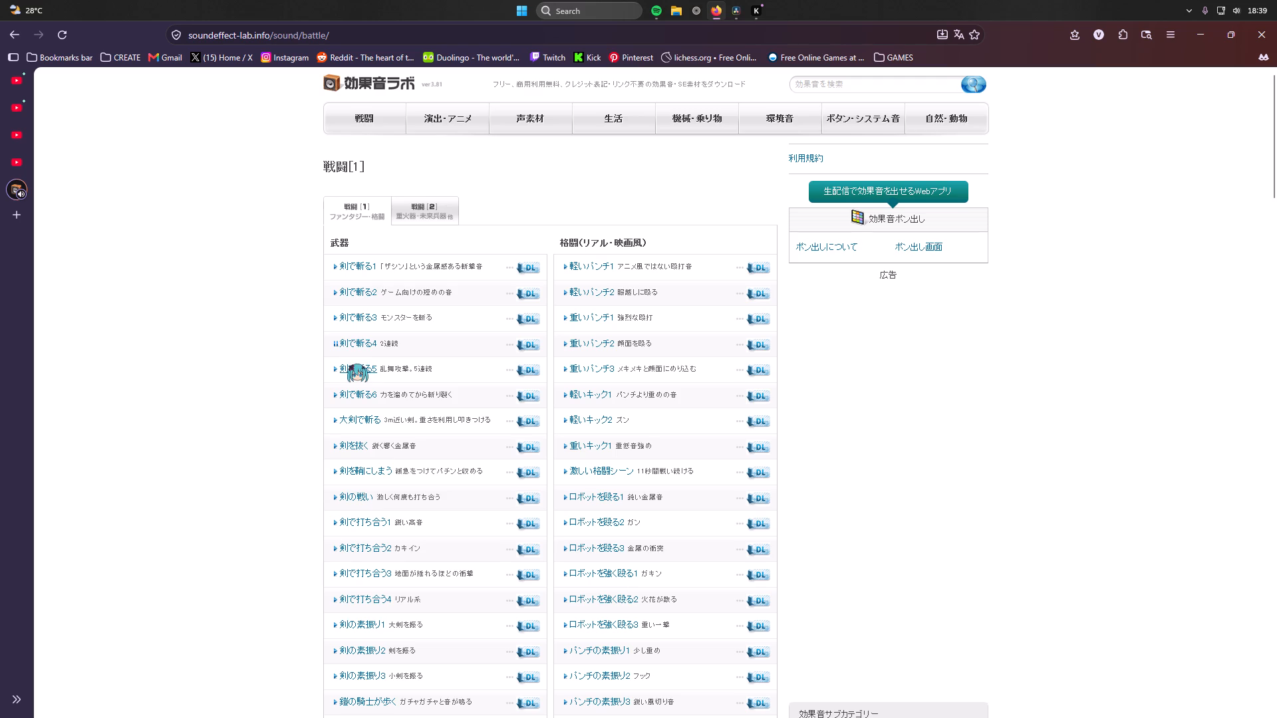
pyautogui.click(349, 365)
pyautogui.scroll(-2, 500, 320)
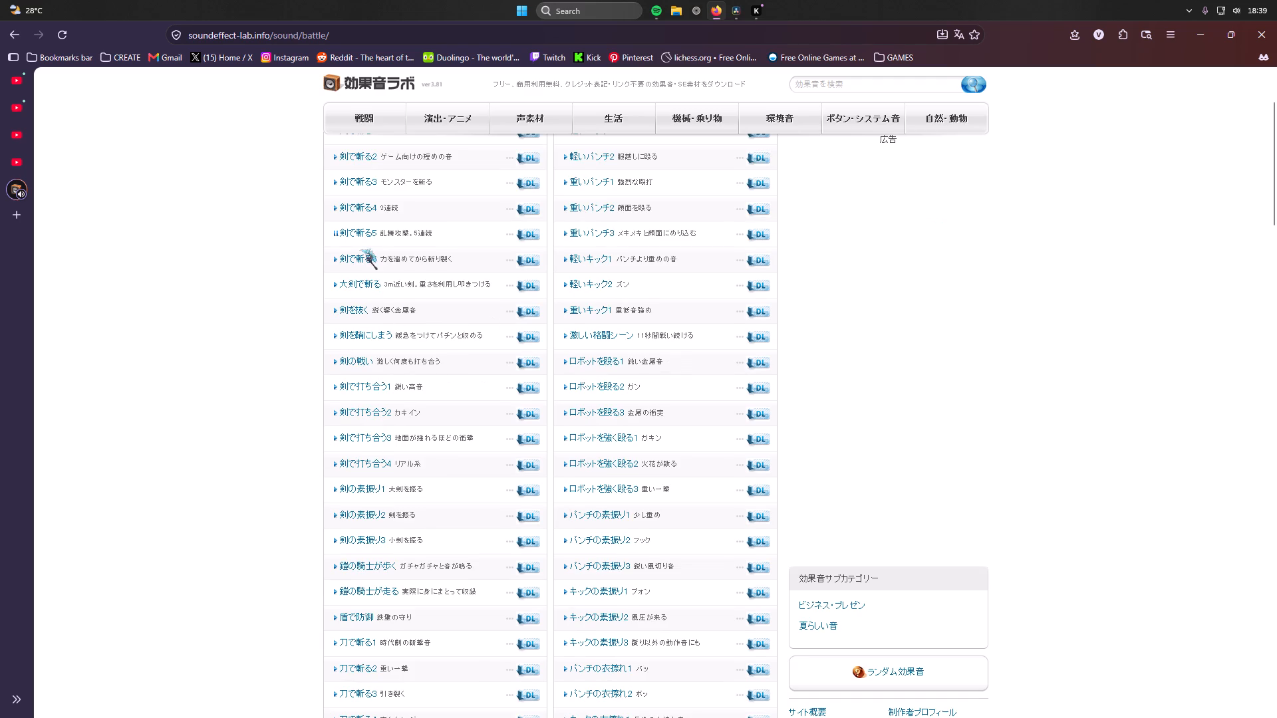
pyautogui.click(356, 234)
pyautogui.click(354, 237)
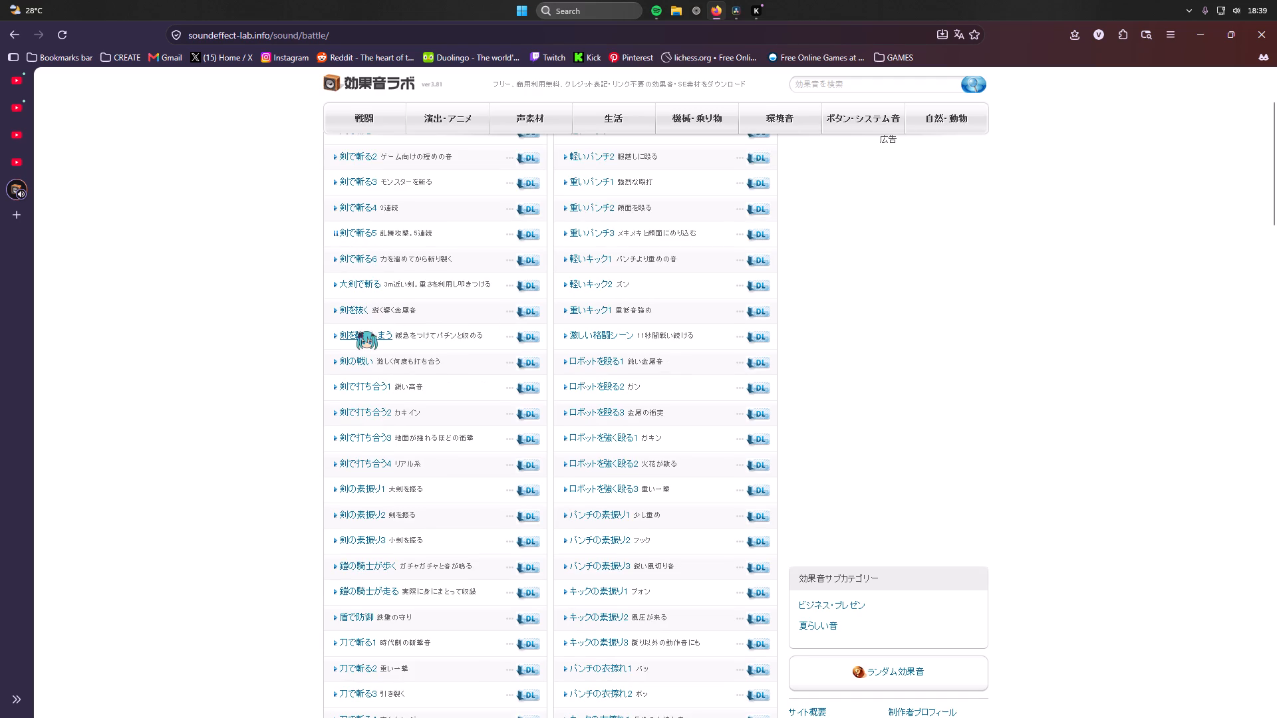
pyautogui.click(358, 339)
pyautogui.scroll(6, 492, 314)
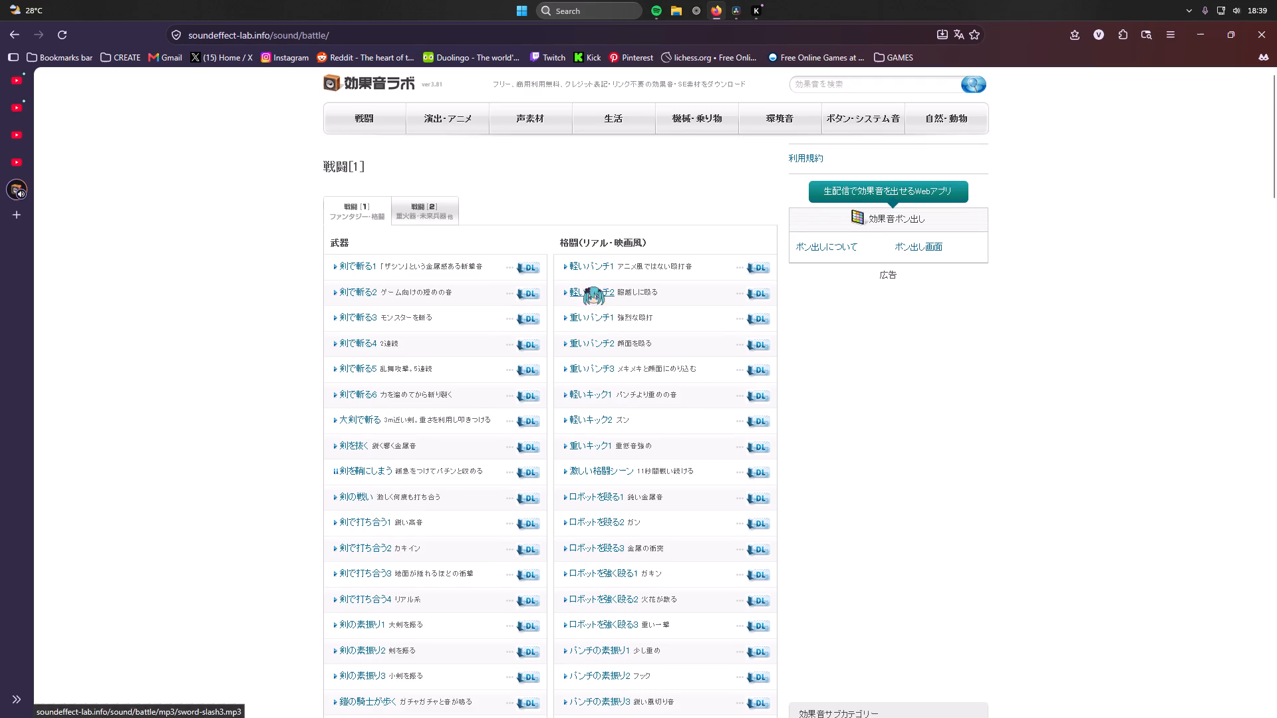
# Listen to the light and heavy punch sounds, and replay the sword slashes 剣で斬る1 and 剣で斬る3 for comparison.
pyautogui.click(593, 269)
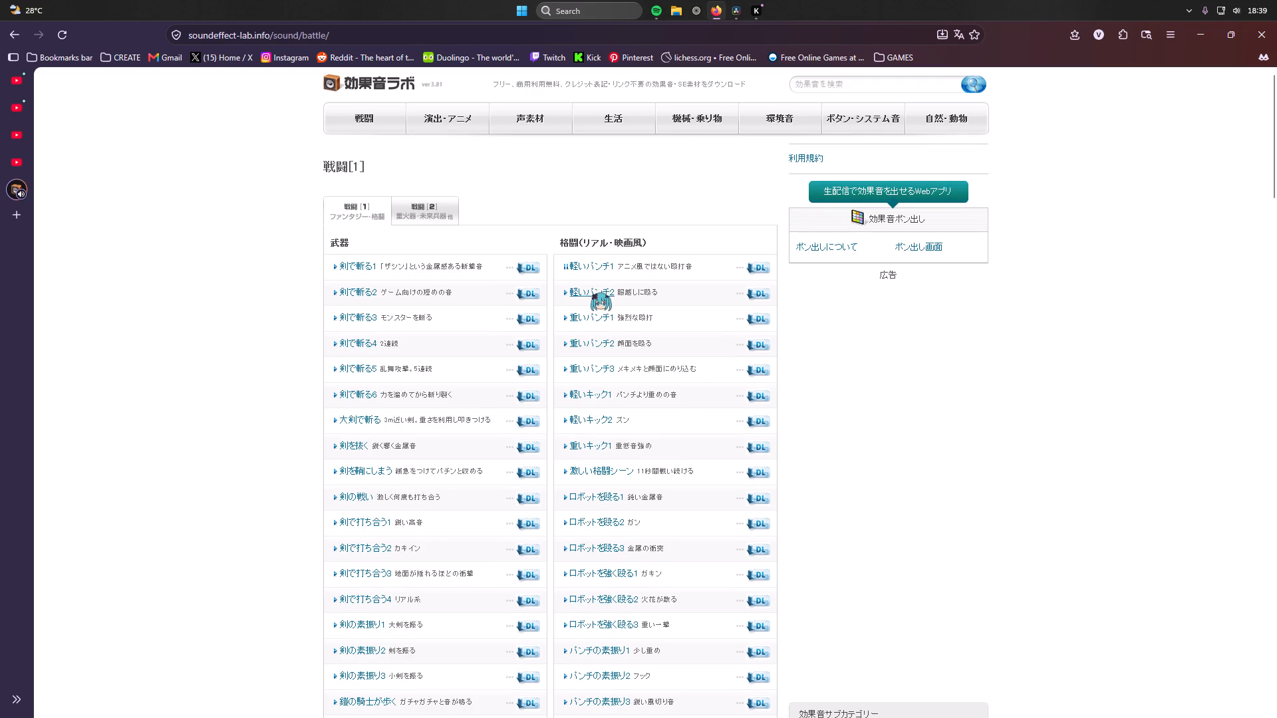
pyautogui.click(593, 294)
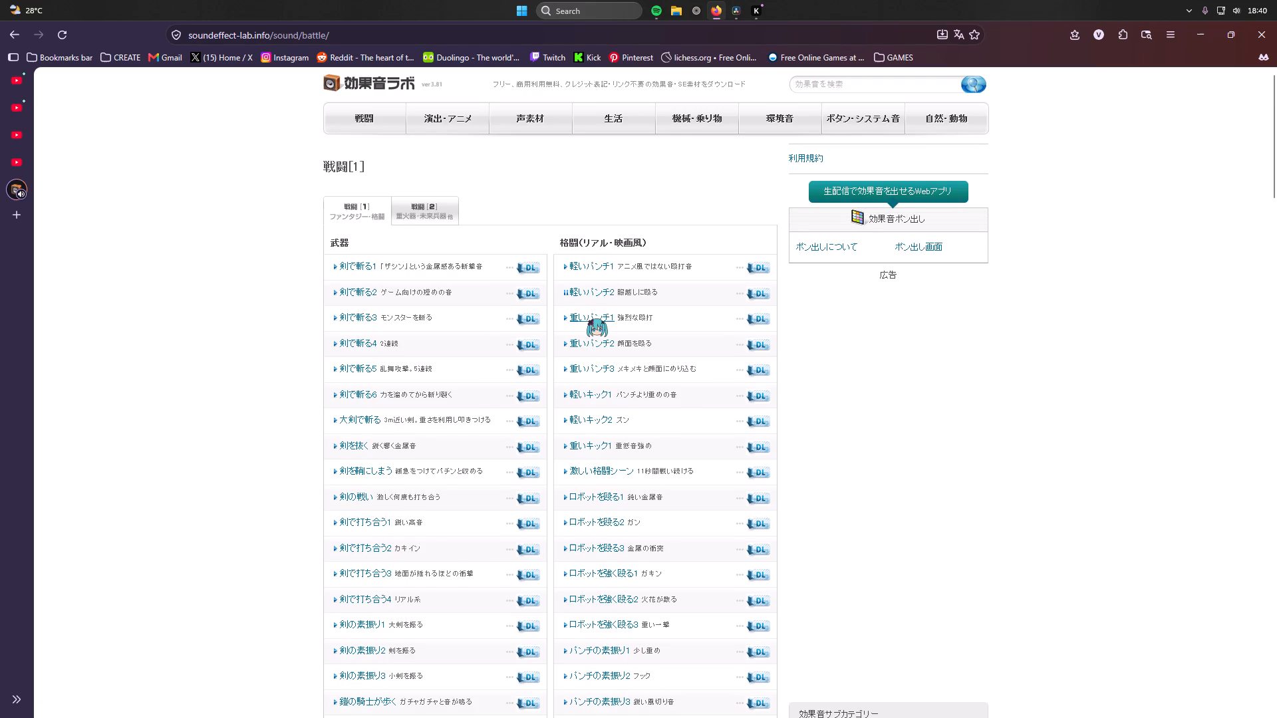
pyautogui.click(589, 320)
pyautogui.click(591, 345)
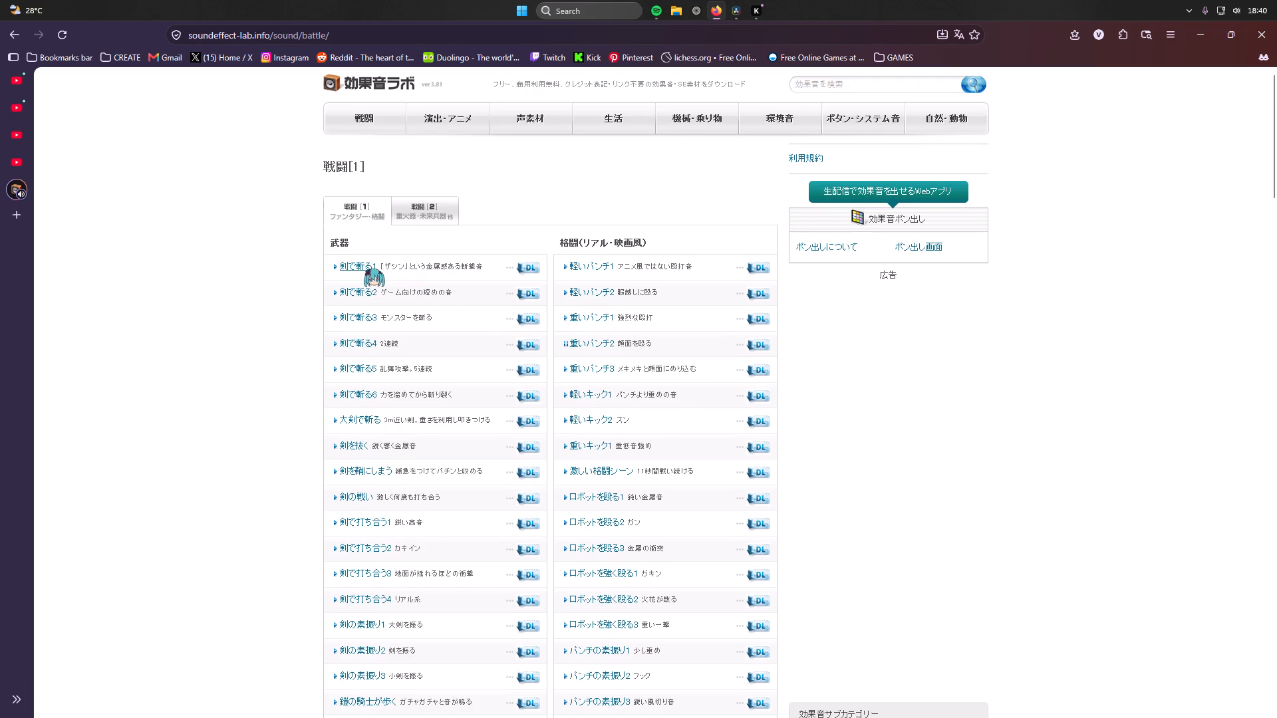
pyautogui.click(360, 268)
pyautogui.scroll(-3, 452, 293)
pyautogui.scroll(1, 358, 212)
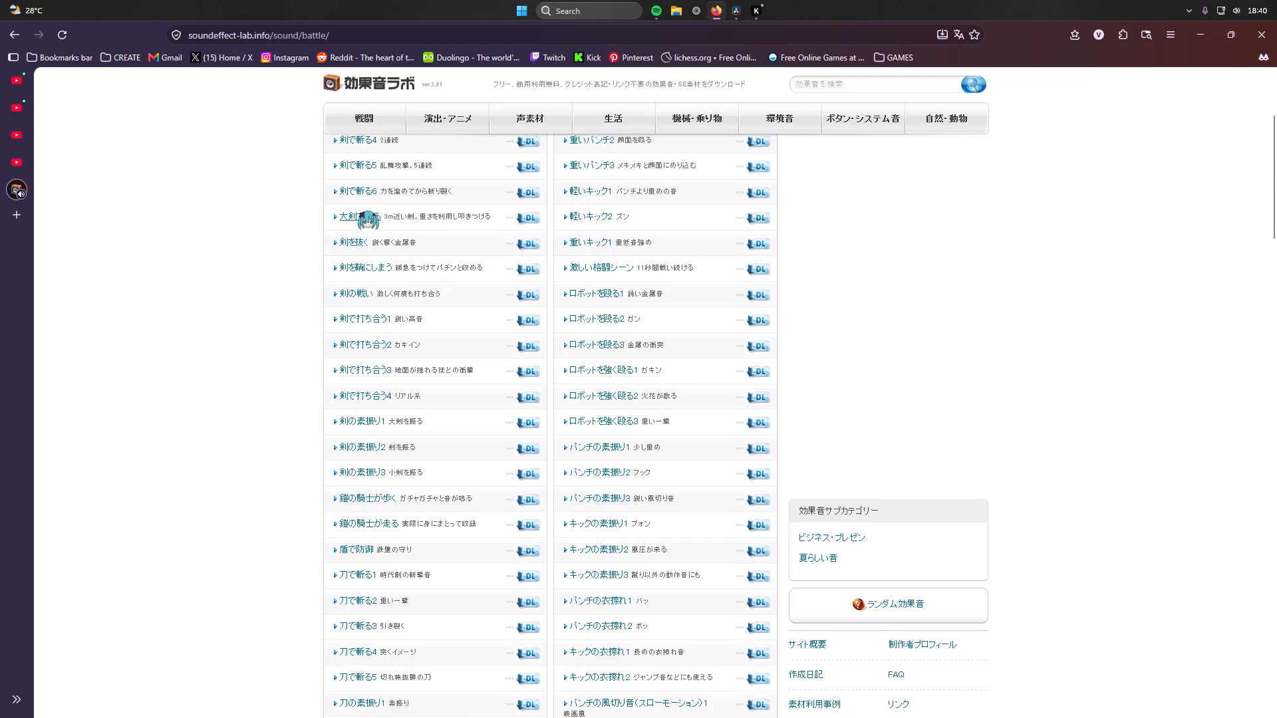
pyautogui.click(358, 183)
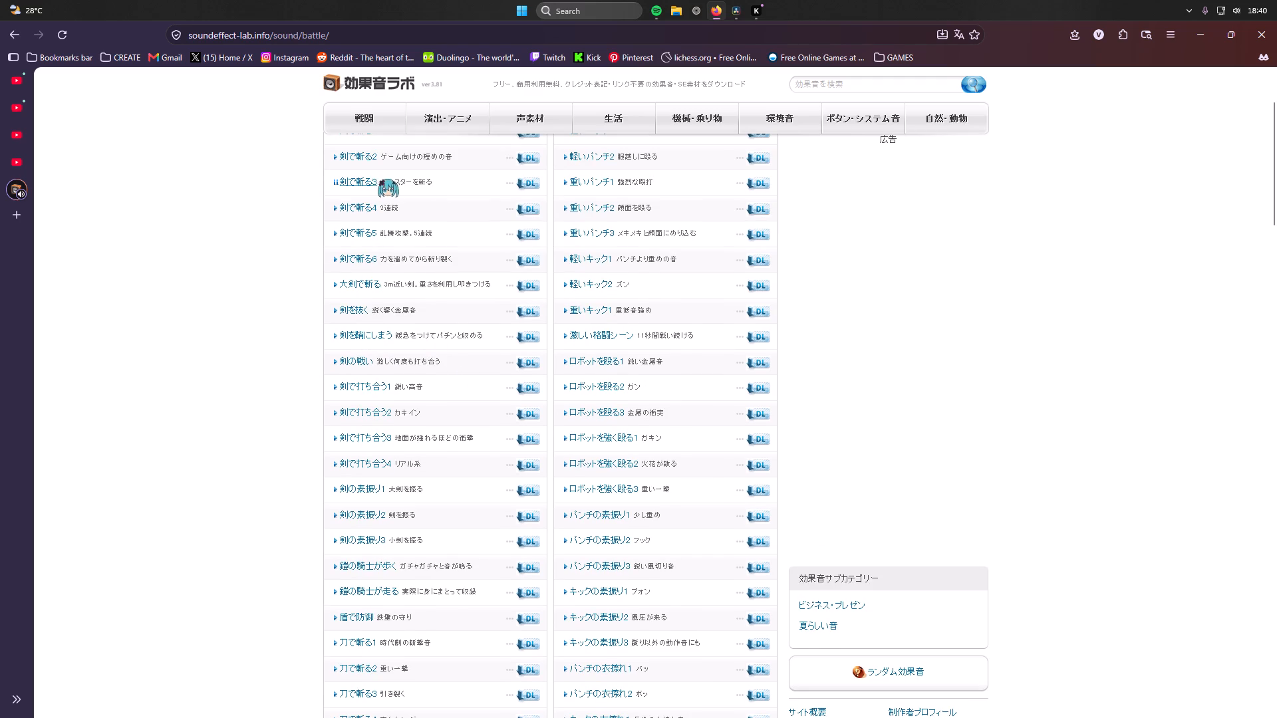
# Start downloading the sword slash 剣で斬る3 and create a folder named "sound effect" on New Volume (D:) for it.
pyautogui.click(530, 183)
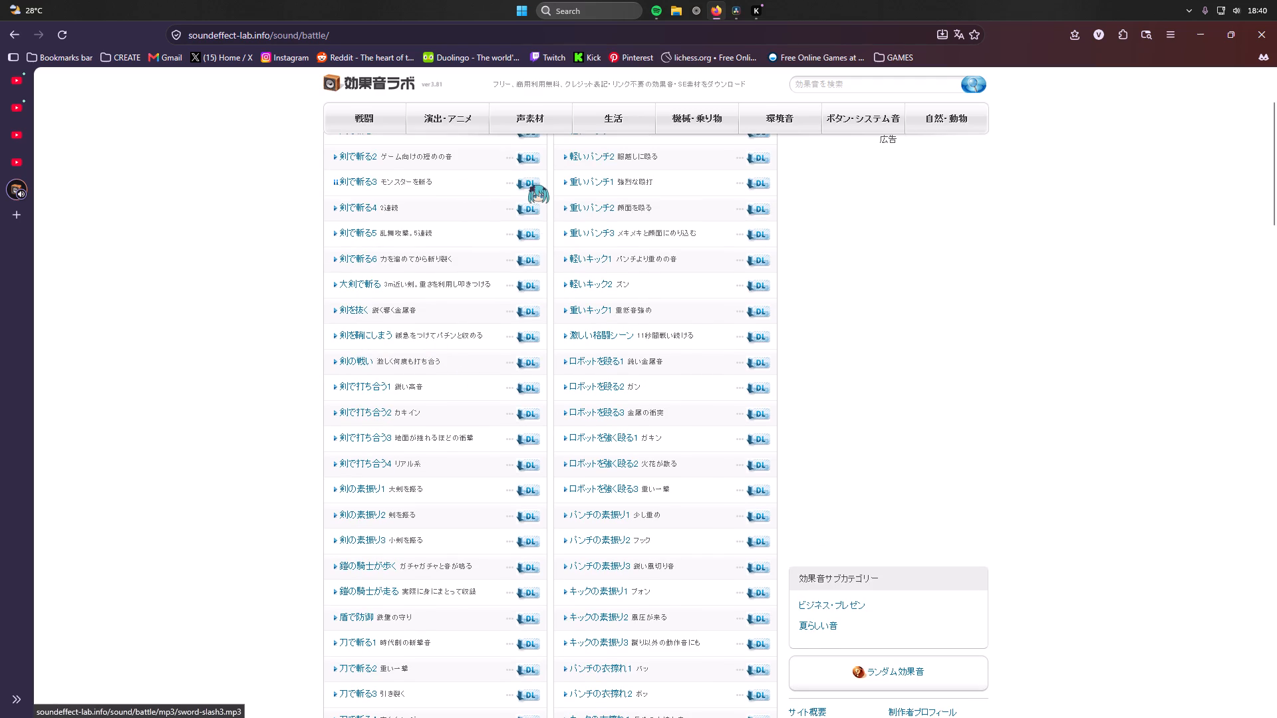
pyautogui.scroll(-3, 391, 325)
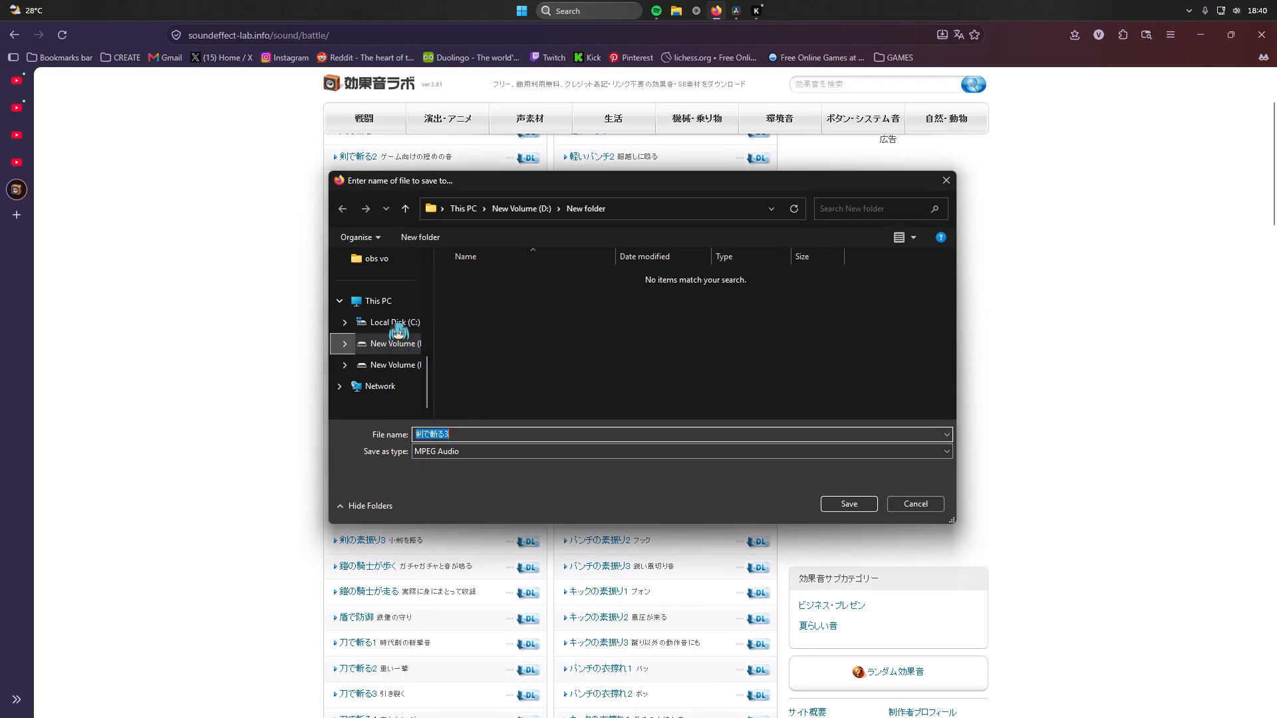
pyautogui.scroll(2, 390, 306)
pyautogui.scroll(-3, 388, 321)
pyautogui.click(394, 343)
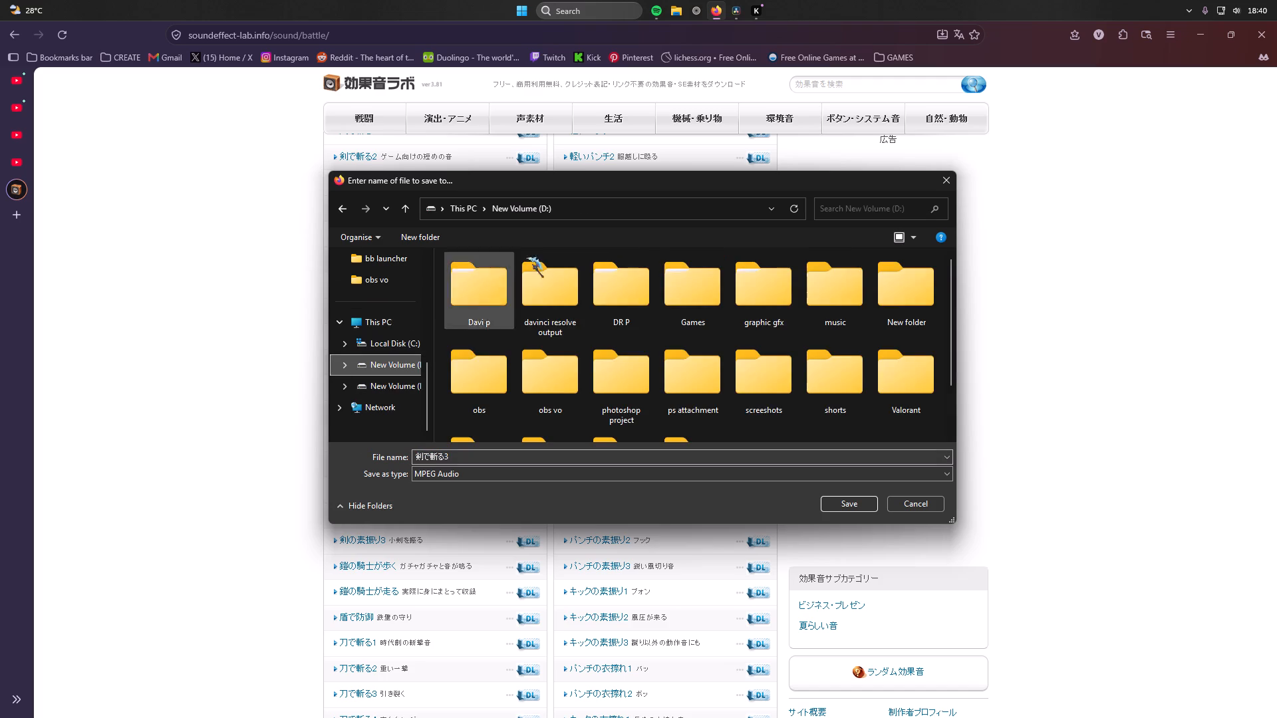
pyautogui.scroll(-6, 666, 341)
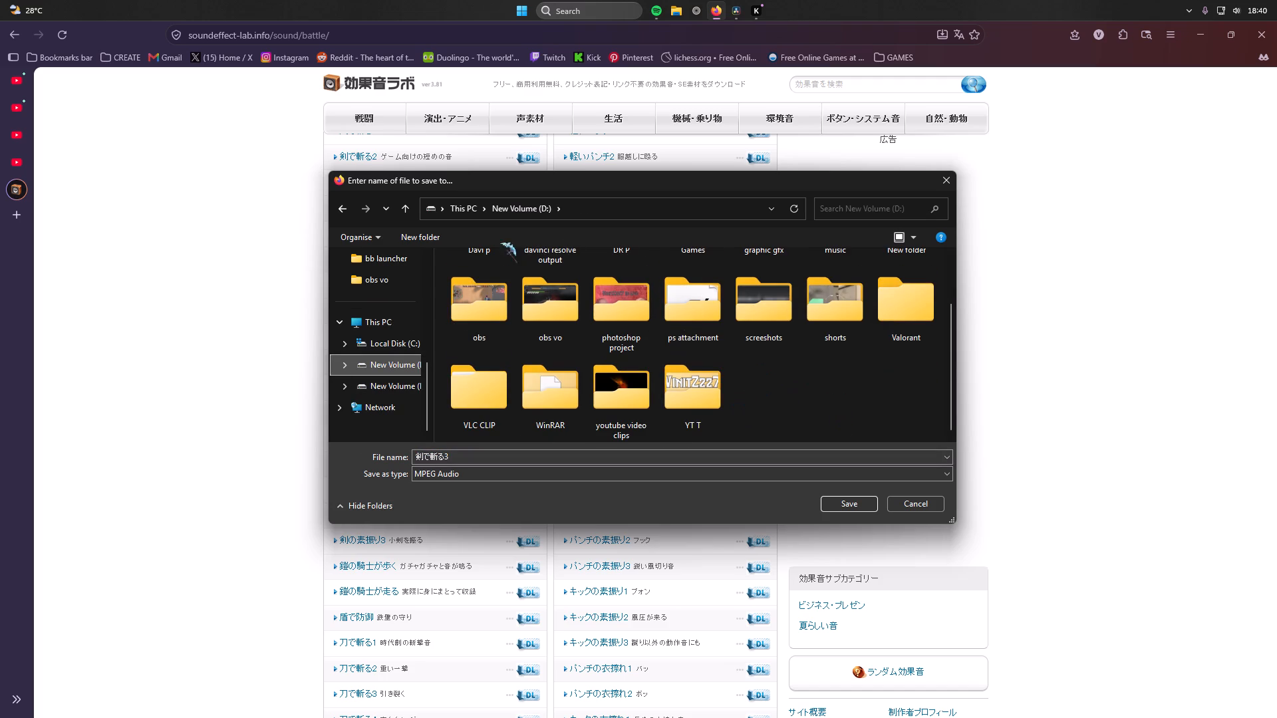
pyautogui.click(430, 241)
pyautogui.press('BackSpace')
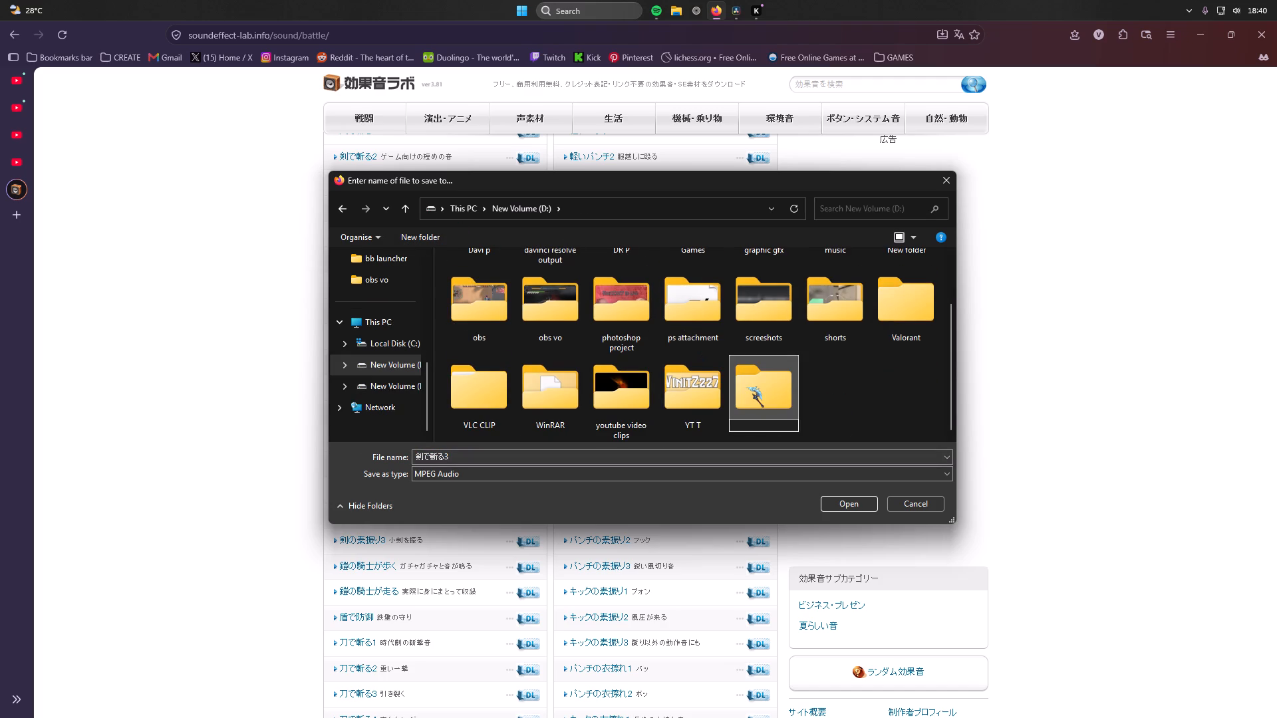
pyautogui.write('aou')
pyautogui.press('BackSpace')
pyautogui.press('BackSpace')
pyautogui.press('BackSpace')
pyautogui.press('s')
pyautogui.write('ounde')
pyautogui.press('space')
pyautogui.press('BackSpace')
pyautogui.press('BackSpace')
pyautogui.press('space')
pyautogui.write('effect')
pyautogui.press('space')
pyautogui.press('Return')
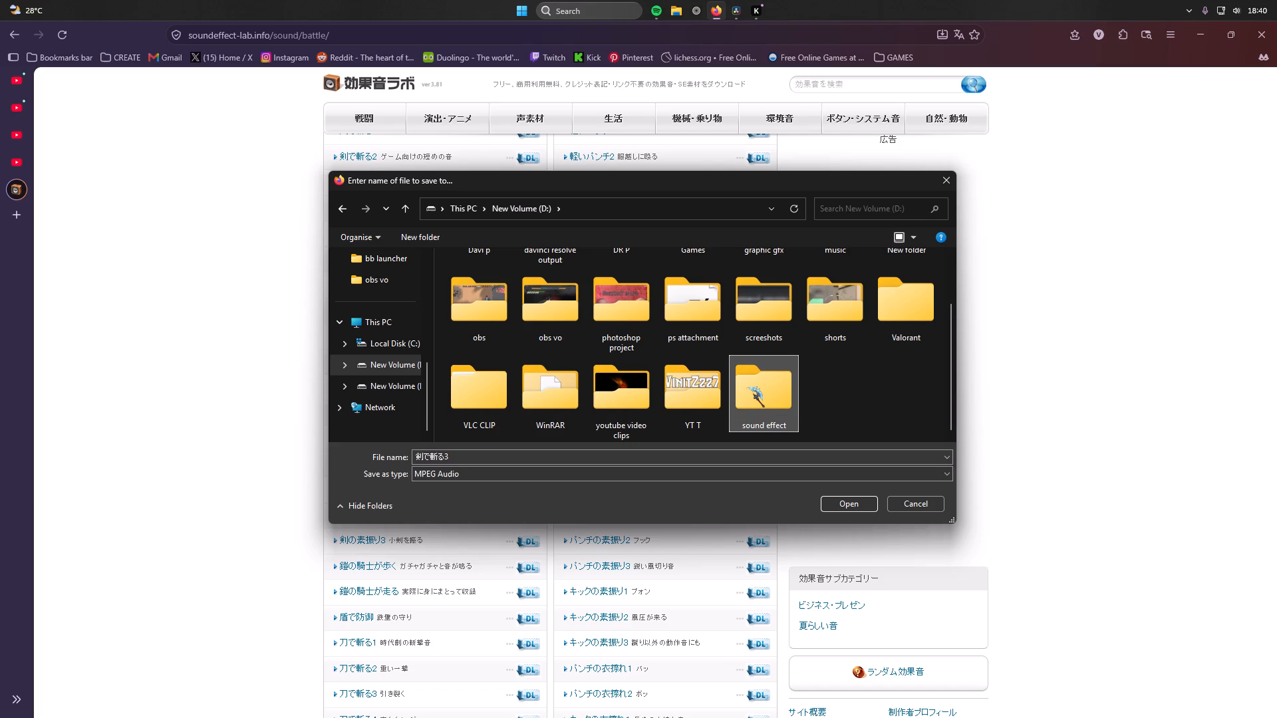
# Save the 剣で斬る3 MPEG audio file in the sound effect folder and check the browser's recent downloads.
pyautogui.click(758, 378)
pyautogui.click(833, 508)
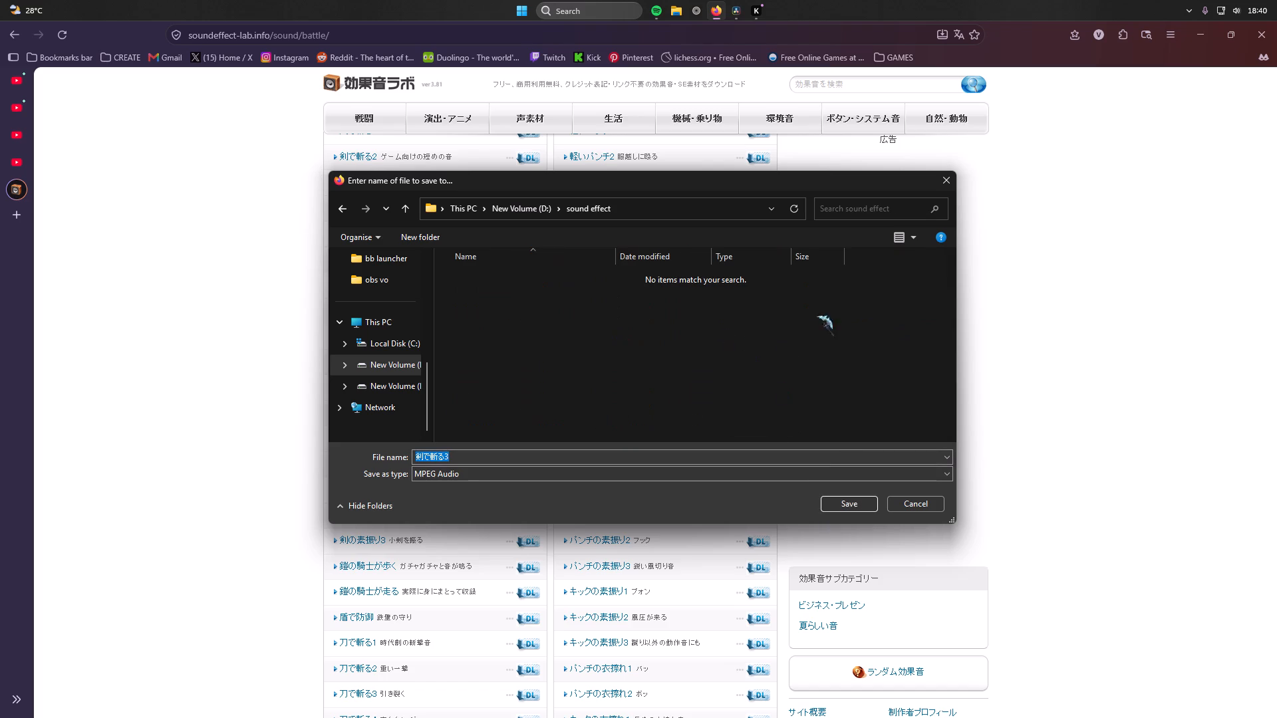
pyautogui.click(856, 512)
pyautogui.click(1080, 39)
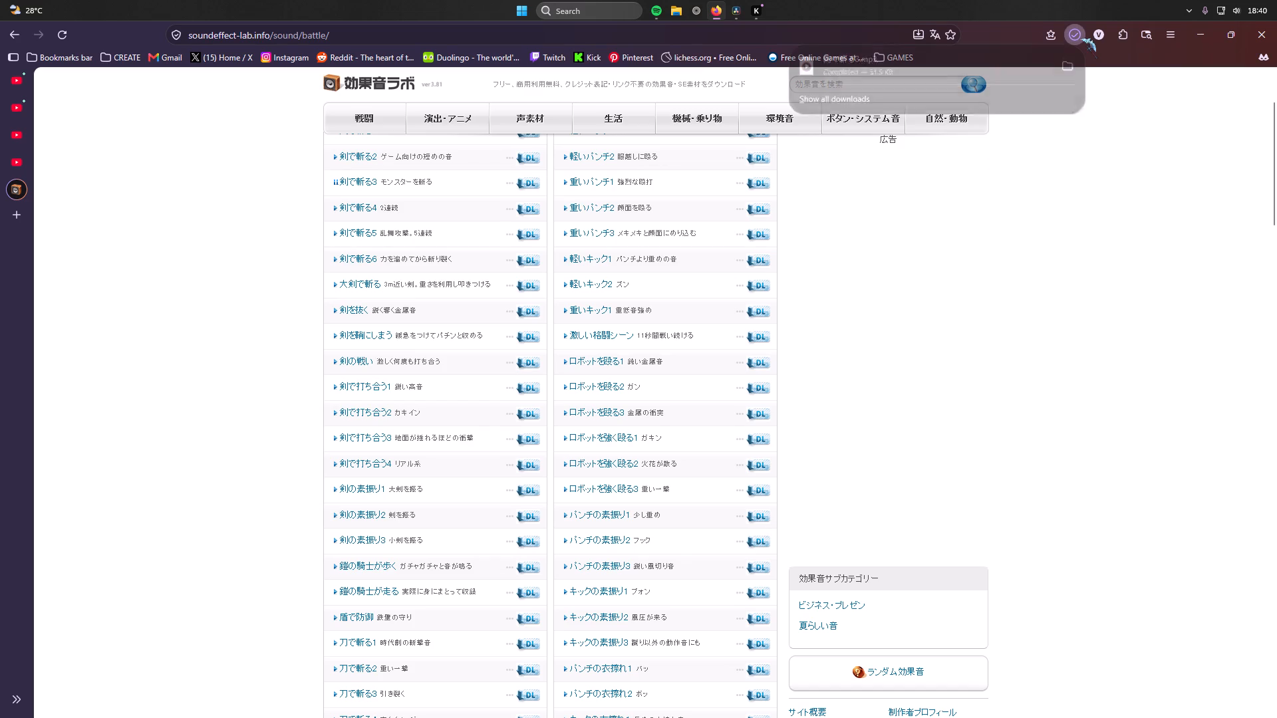
pyautogui.moveTo(1029, 171); pyautogui.dragTo(1030, 177)
# Listen to the knife stab sounds ナイフで突き刺す1 and 2 and the dripping blood sound 血がたれる1 further down the weapons list.
pyautogui.scroll(-4, 801, 419)
pyautogui.scroll(-4, 817, 512)
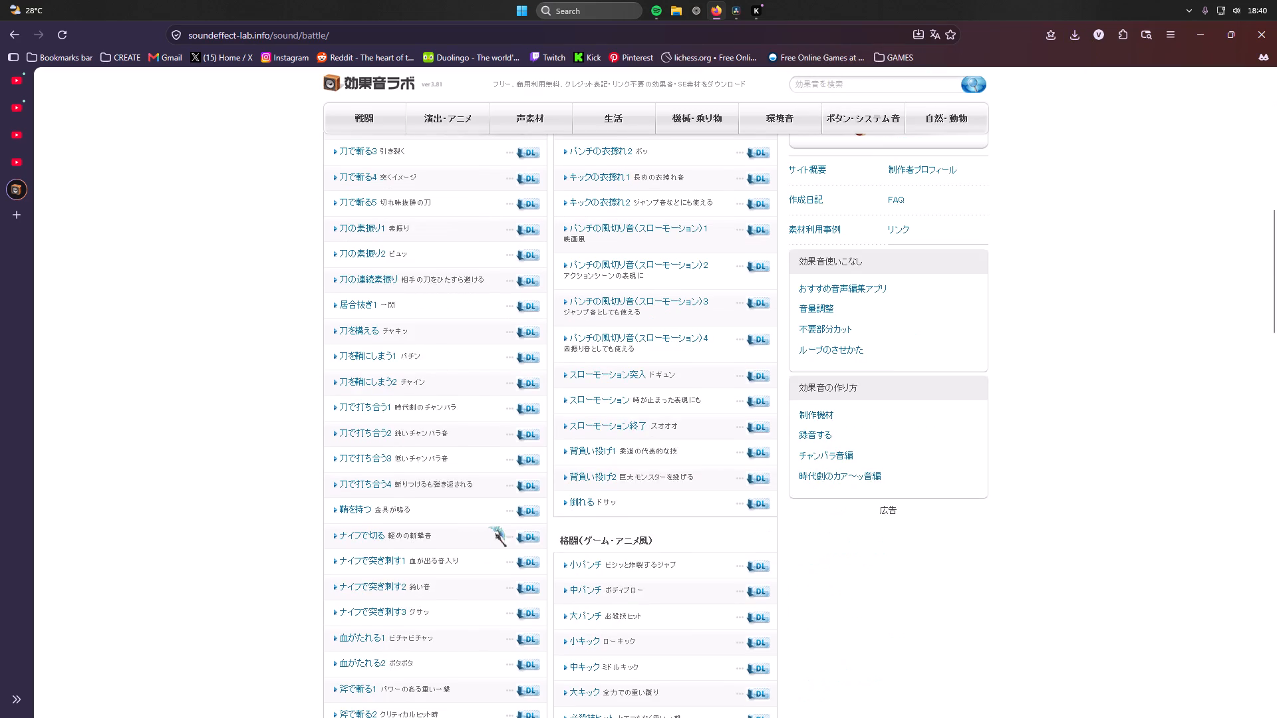
pyautogui.scroll(-3, 499, 499)
pyautogui.click(337, 360)
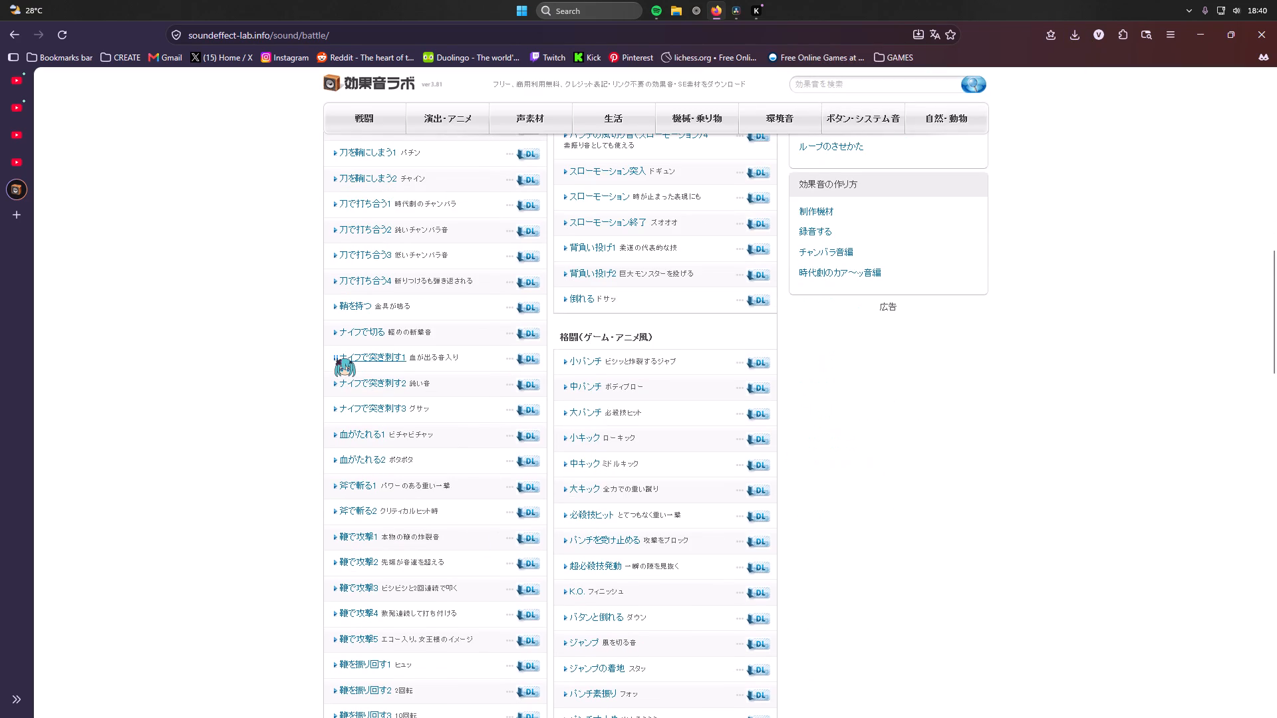
pyautogui.click(337, 386)
pyautogui.click(337, 434)
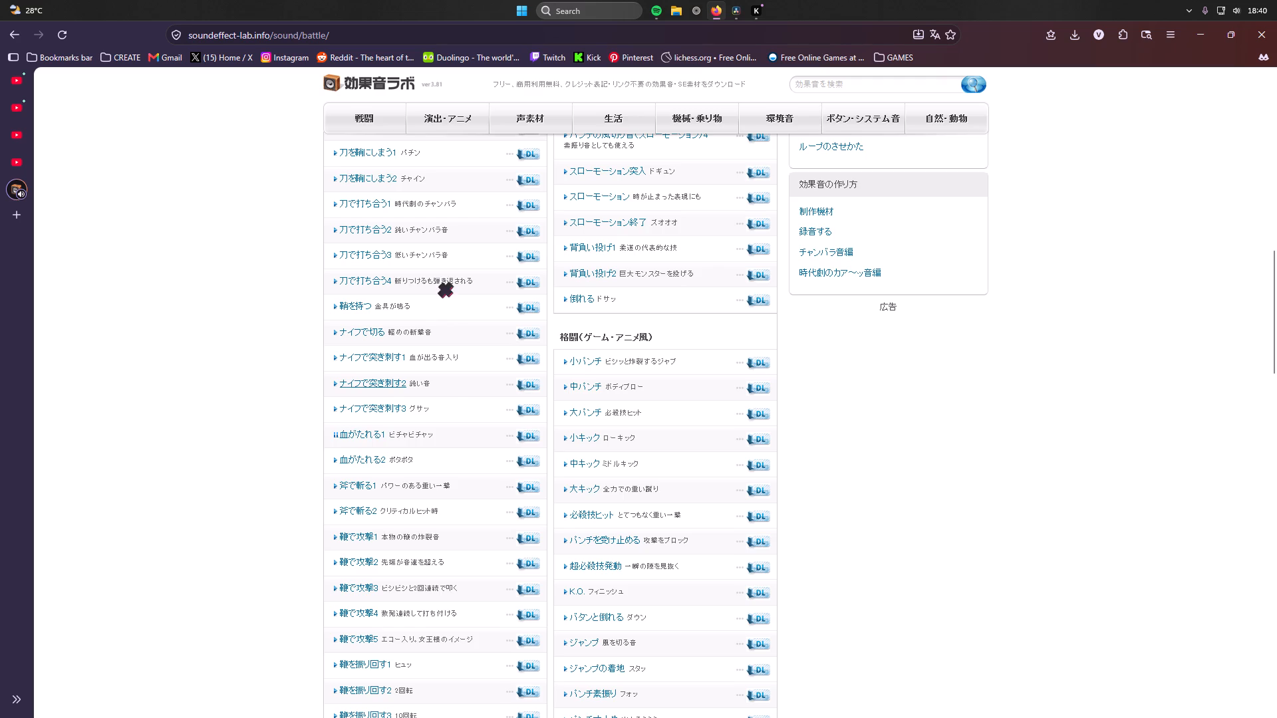
# Translate the combat sound page from Japanese to English and open the Directing and Anime category.
pyautogui.scroll(6, 497, 430)
pyautogui.scroll(4, 430, 232)
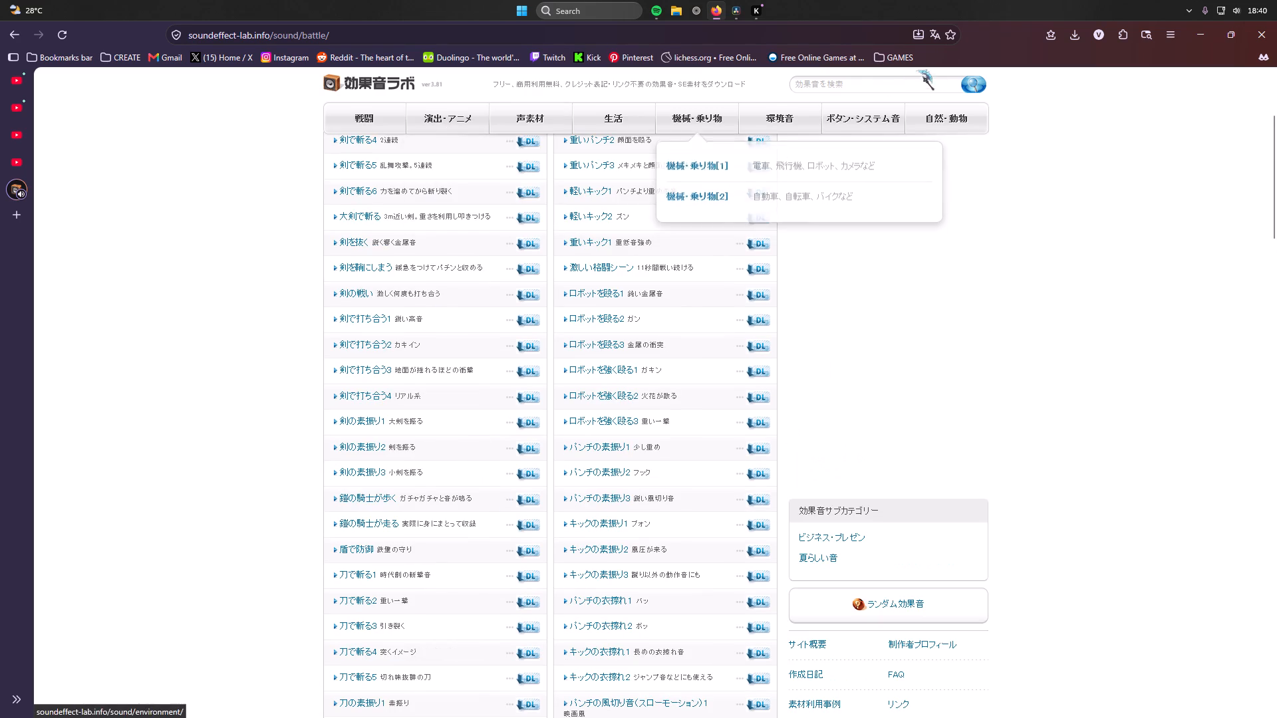
pyautogui.click(931, 33)
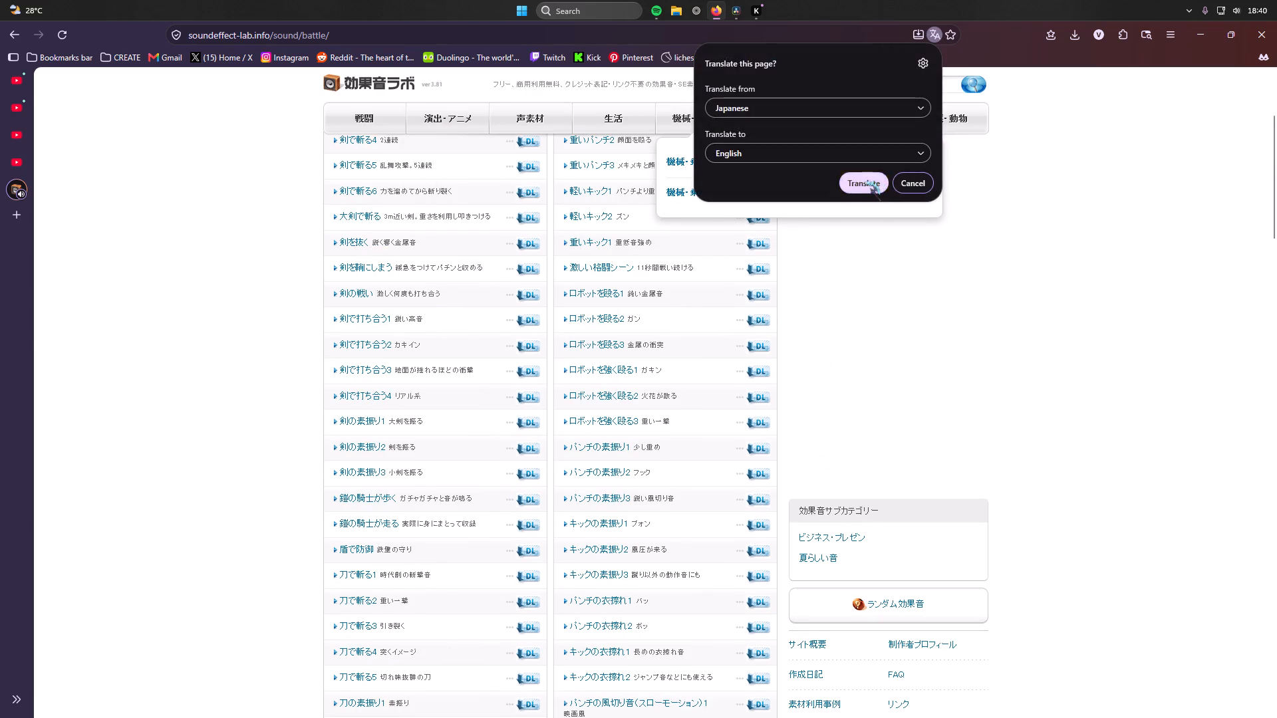
pyautogui.click(864, 182)
pyautogui.click(975, 350)
pyautogui.scroll(5, 883, 389)
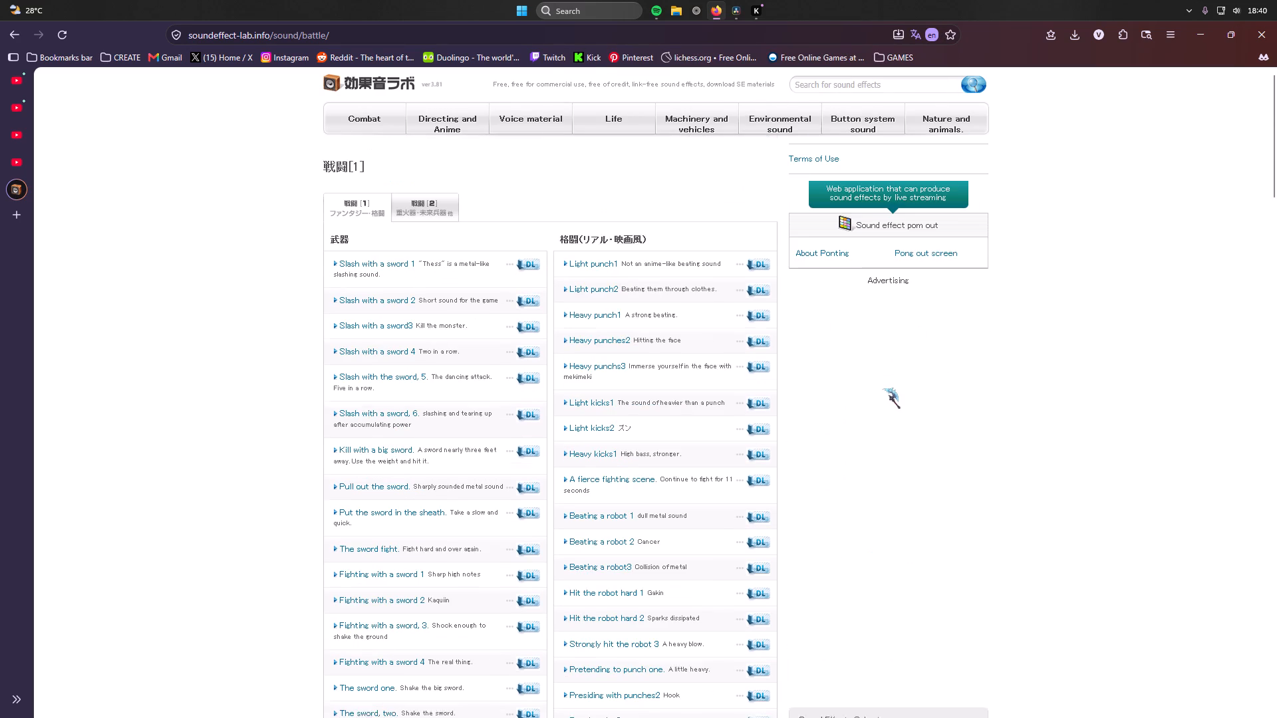
pyautogui.scroll(7, 883, 389)
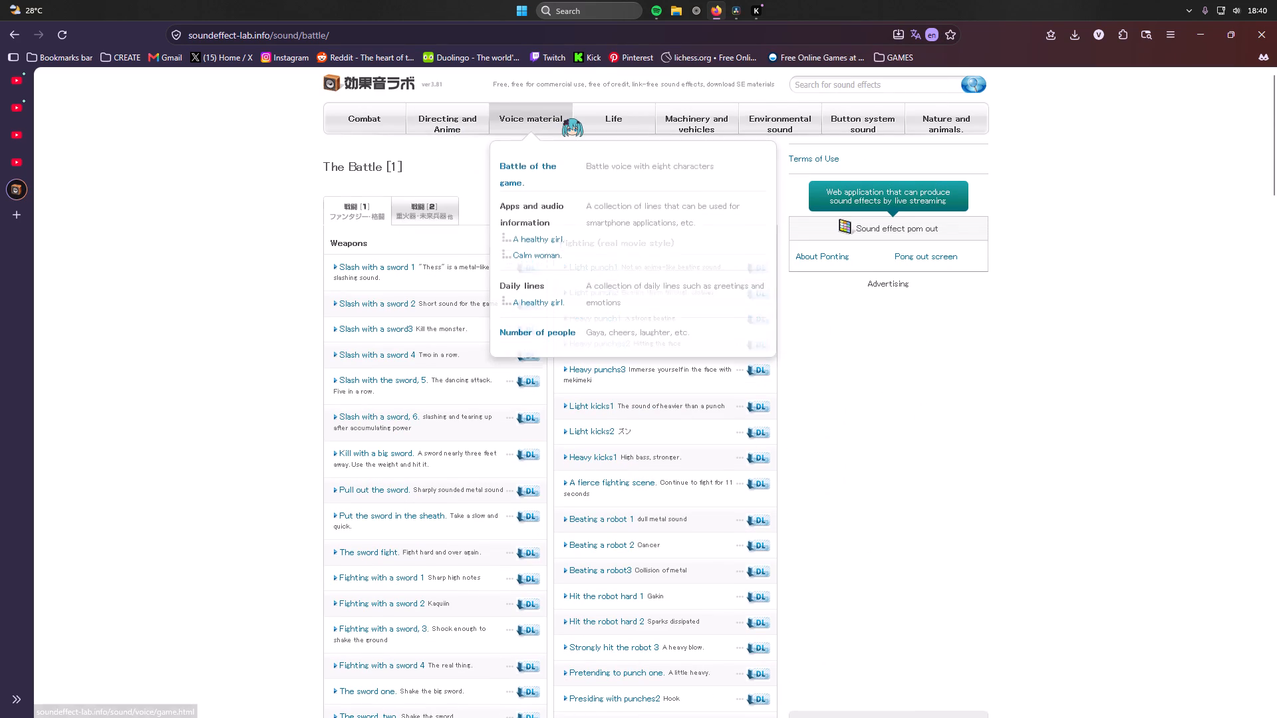
pyautogui.click(464, 126)
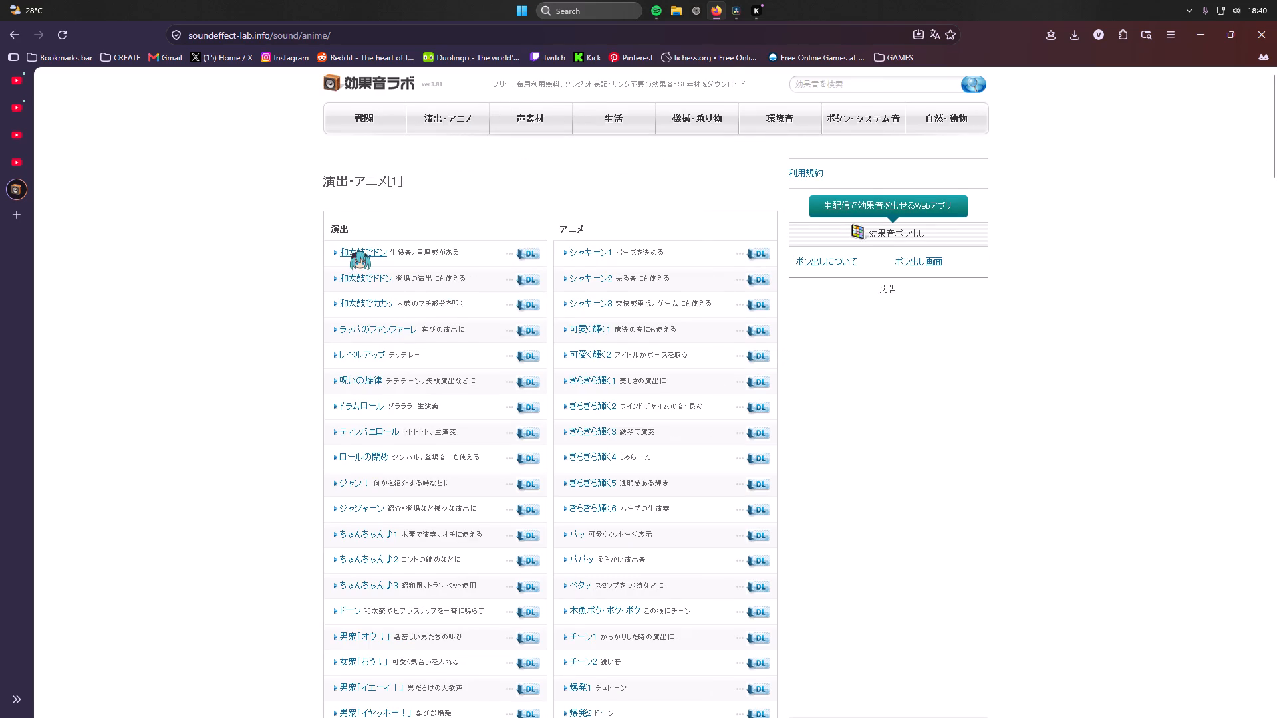
# Listen to the Japanese drum sounds 和太鼓でドン, ドドン and カカッ, plus the fanfare, level-up, curse melody and drum roll effects.
pyautogui.click(351, 253)
pyautogui.click(355, 278)
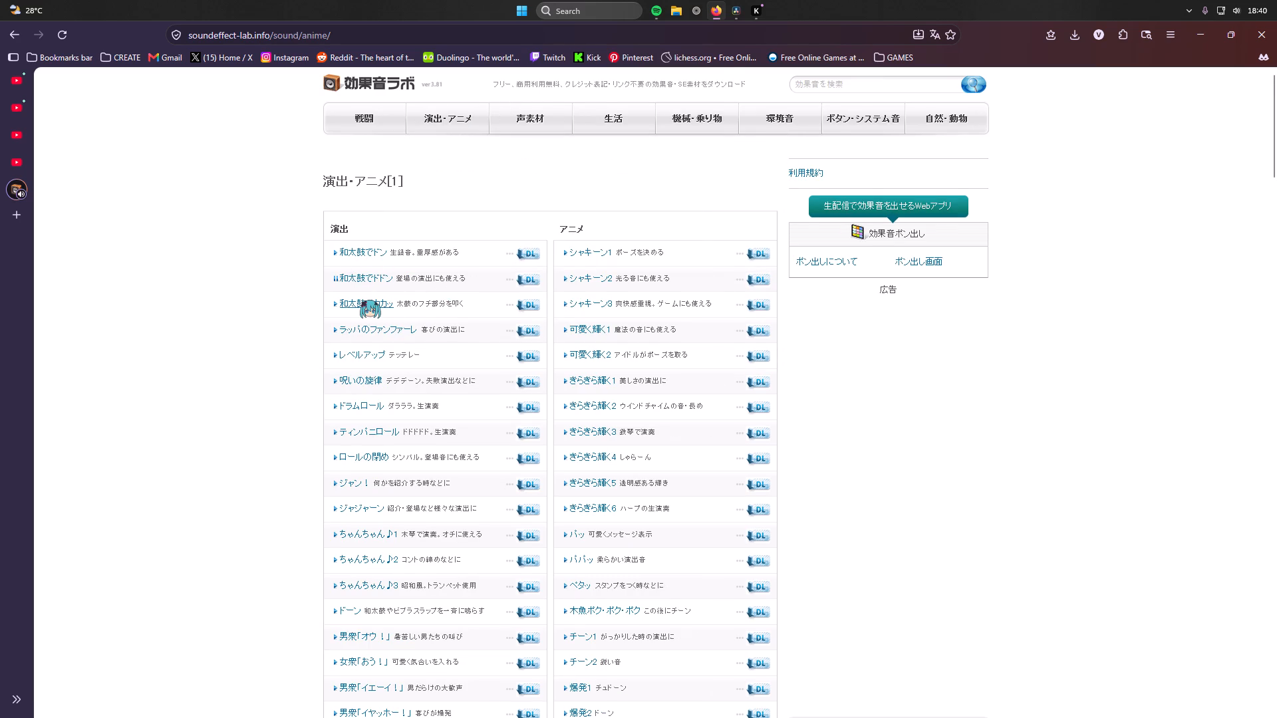
pyautogui.click(362, 301)
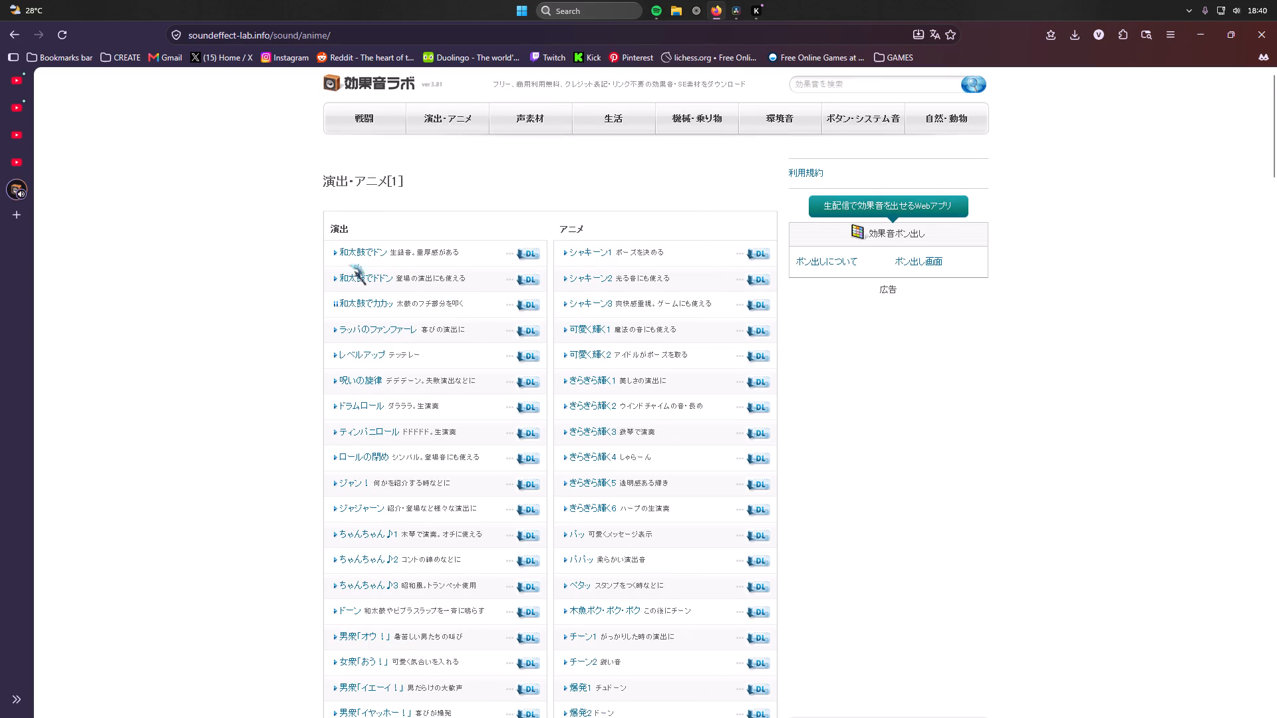
pyautogui.click(358, 278)
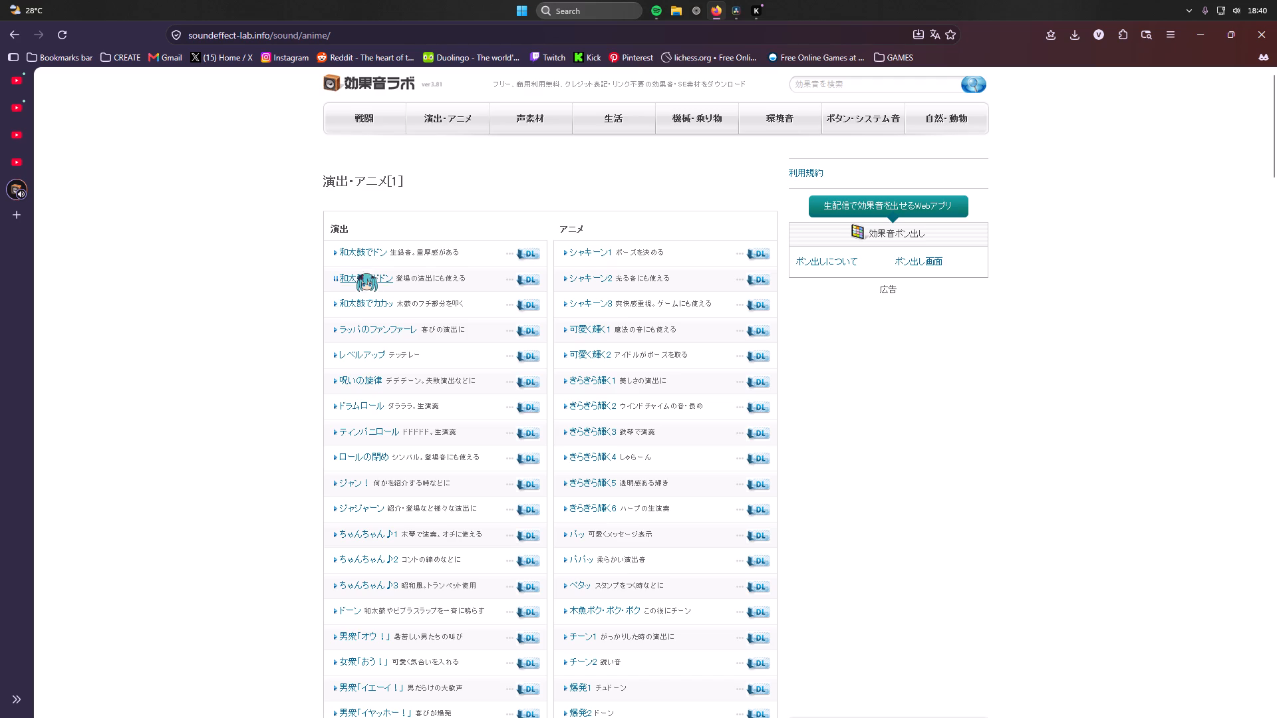
pyautogui.click(357, 260)
pyautogui.click(365, 281)
pyautogui.click(356, 354)
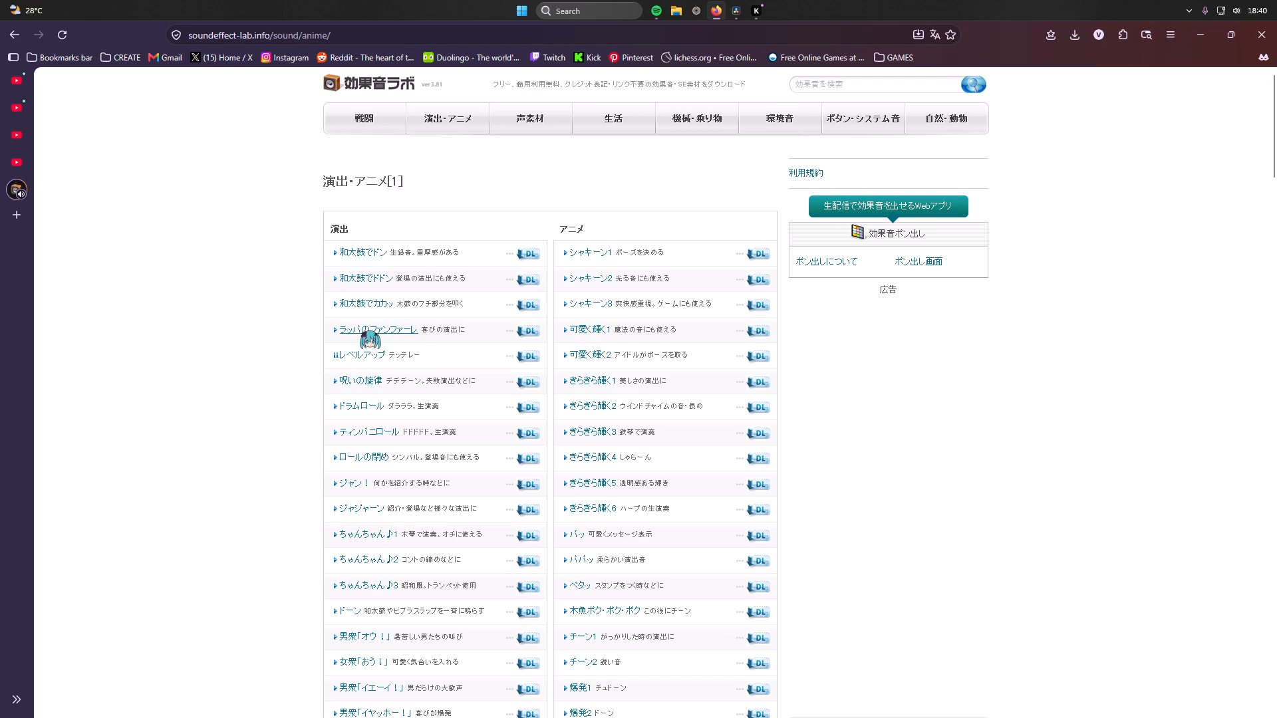
pyautogui.click(362, 332)
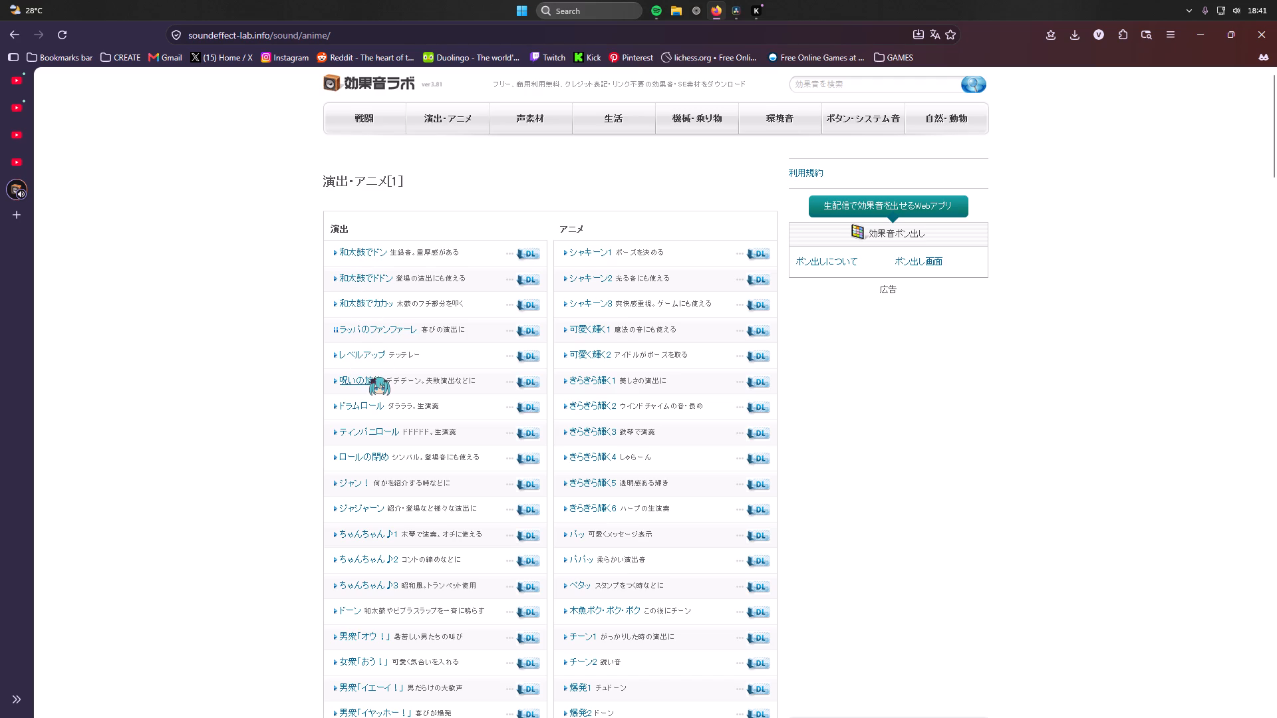
pyautogui.click(371, 378)
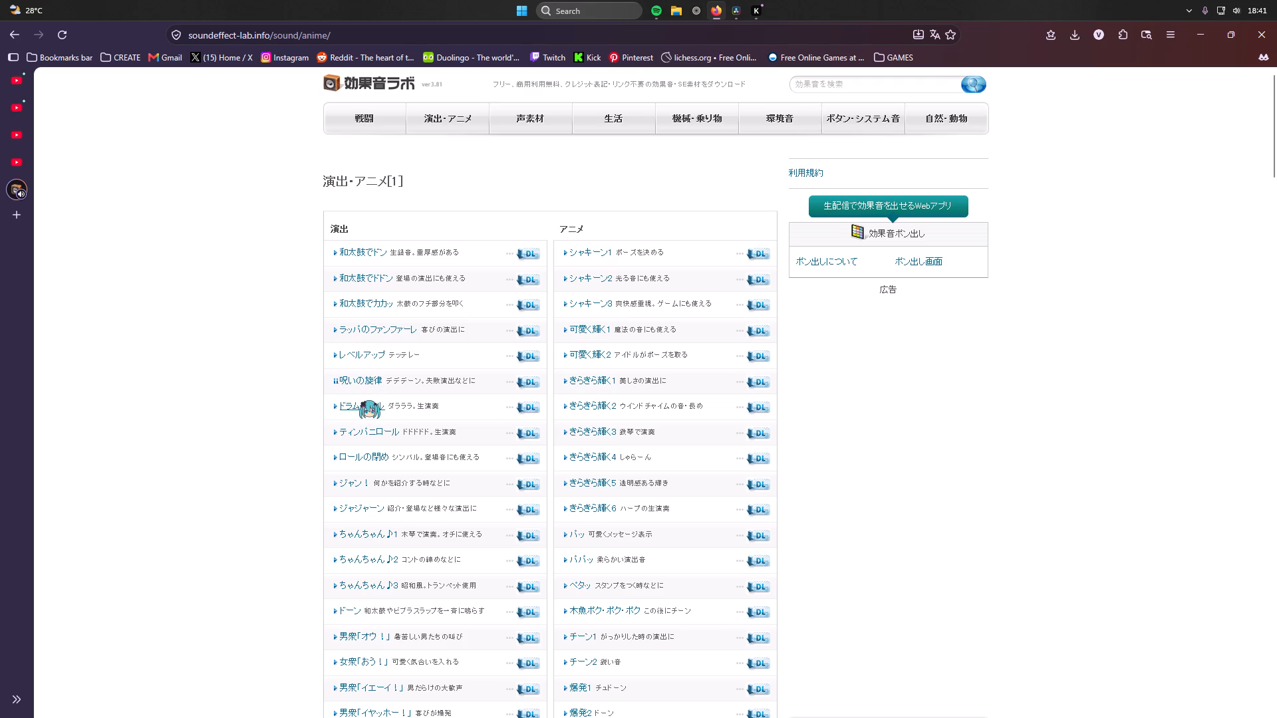
pyautogui.click(362, 405)
# Listen to the anime effects シャキーン1, 2 and 3 and 可愛く輝く1.
pyautogui.click(586, 254)
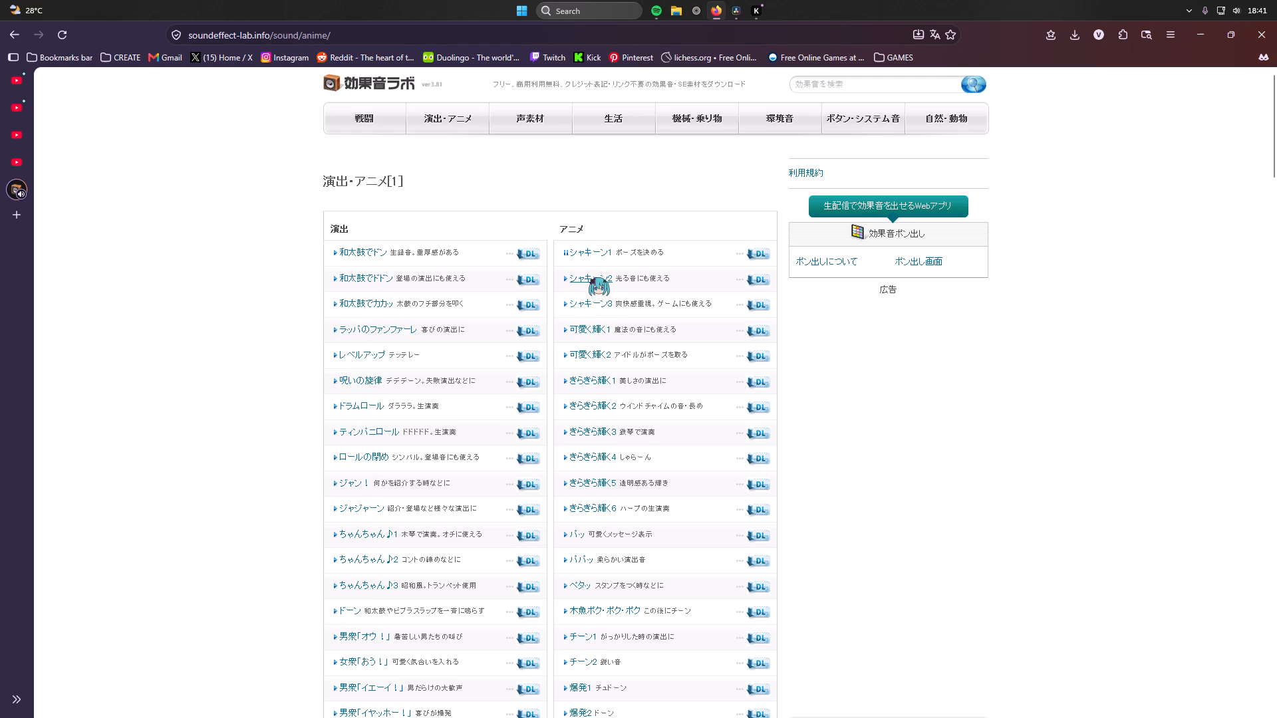
pyautogui.click(591, 279)
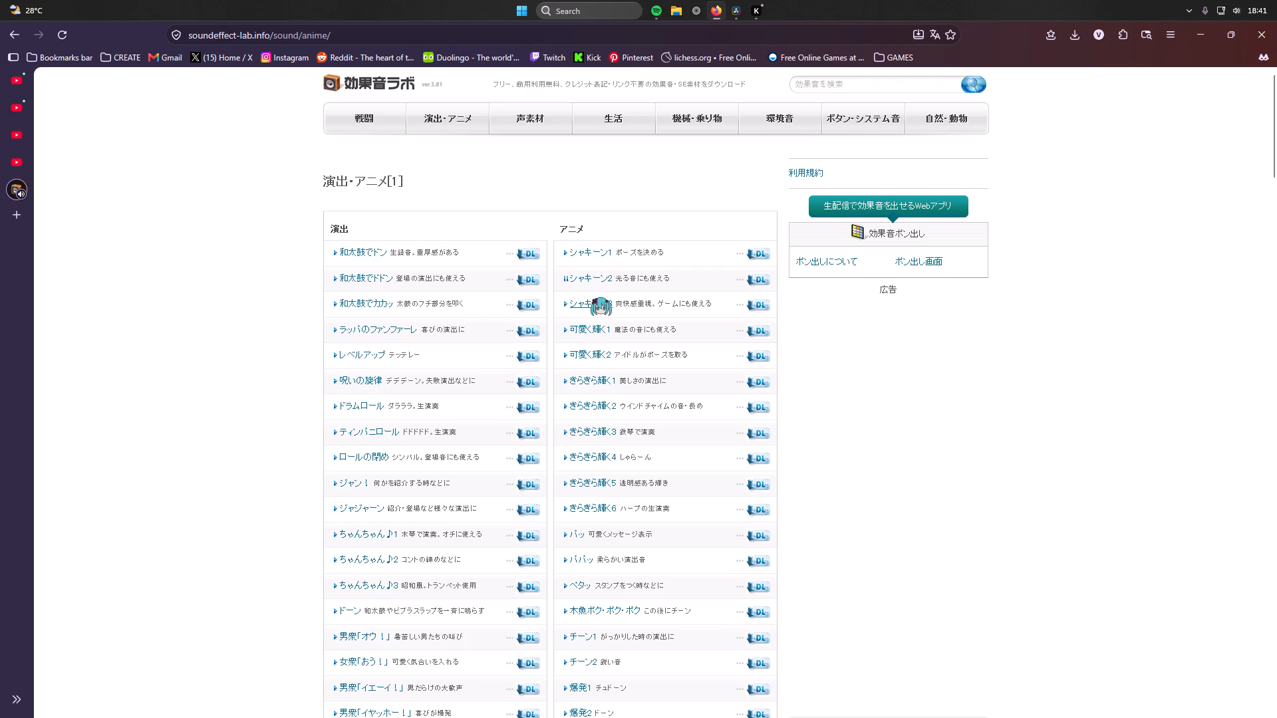
pyautogui.click(593, 299)
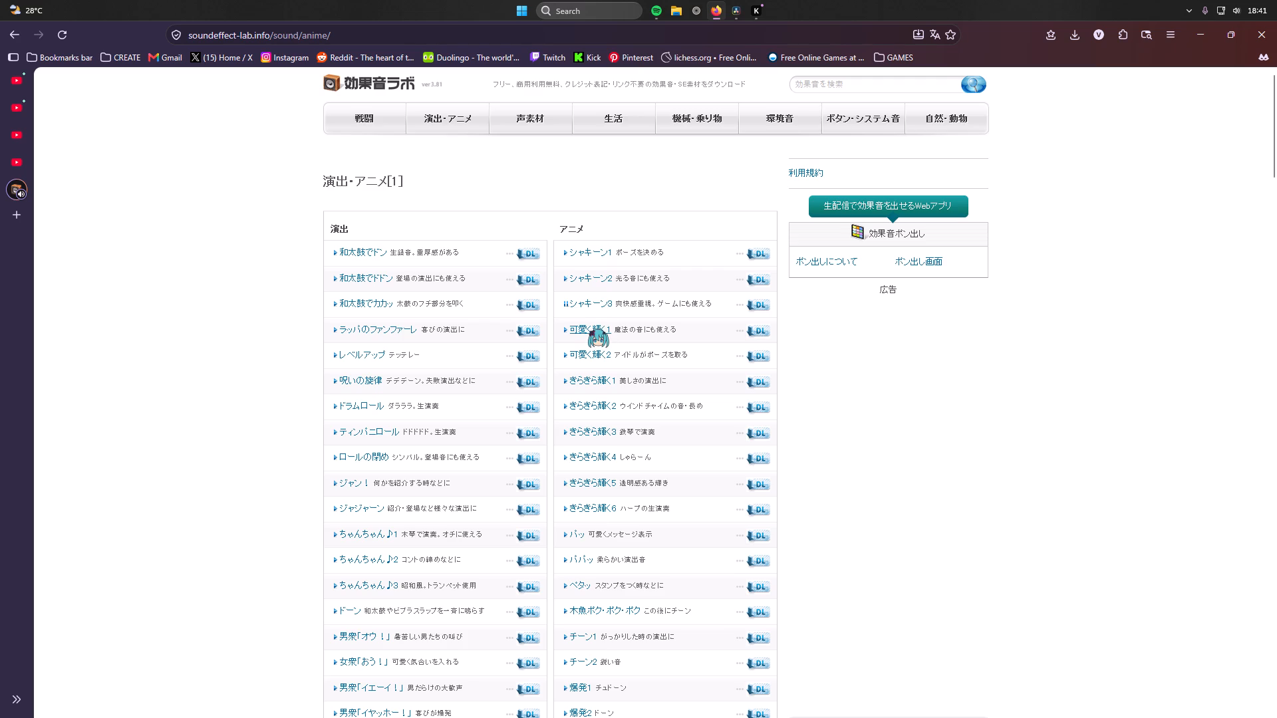
pyautogui.click(590, 330)
# Replay the drum hit 和太鼓でドン and download it as MPEG audio into the sound effect folder on New Volume (D:).
pyautogui.click(358, 255)
pyautogui.click(529, 254)
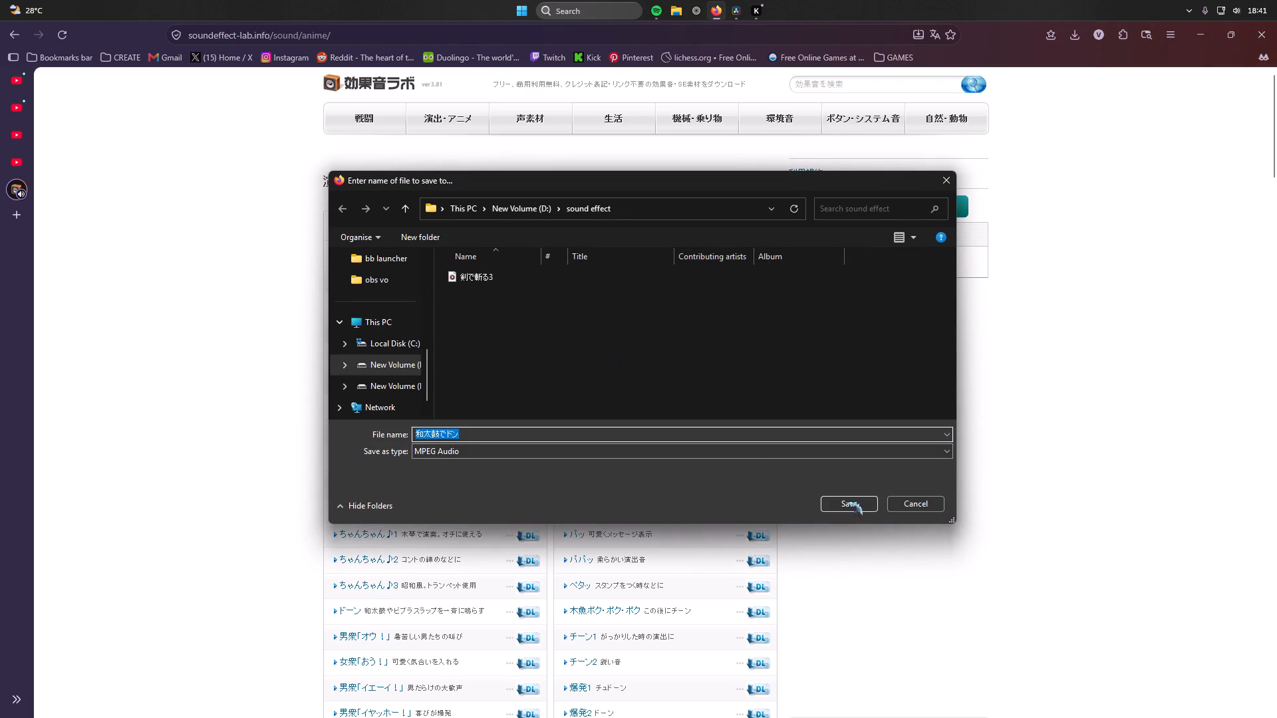
pyautogui.click(853, 513)
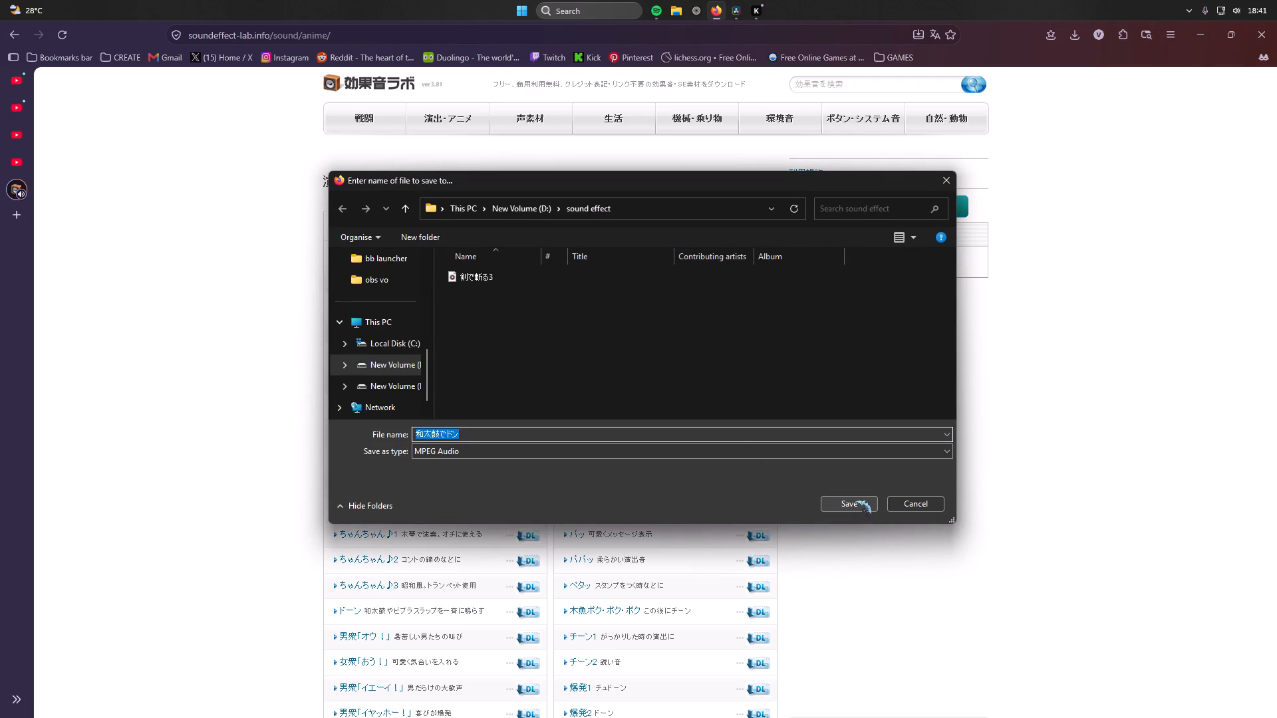
pyautogui.click(855, 501)
# Switch to File Explorer and look inside the Davi p and davinci resolve output folders on New Volume (D:).
pyautogui.click(680, 17)
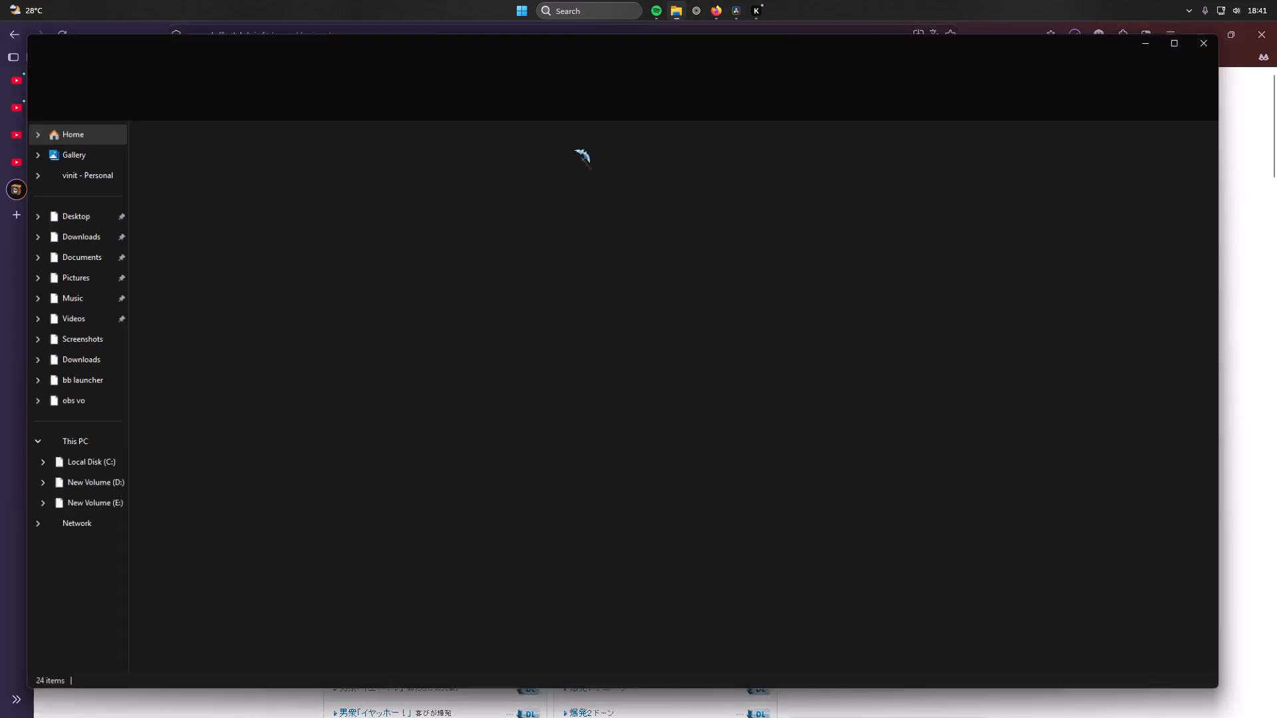
pyautogui.click(81, 493)
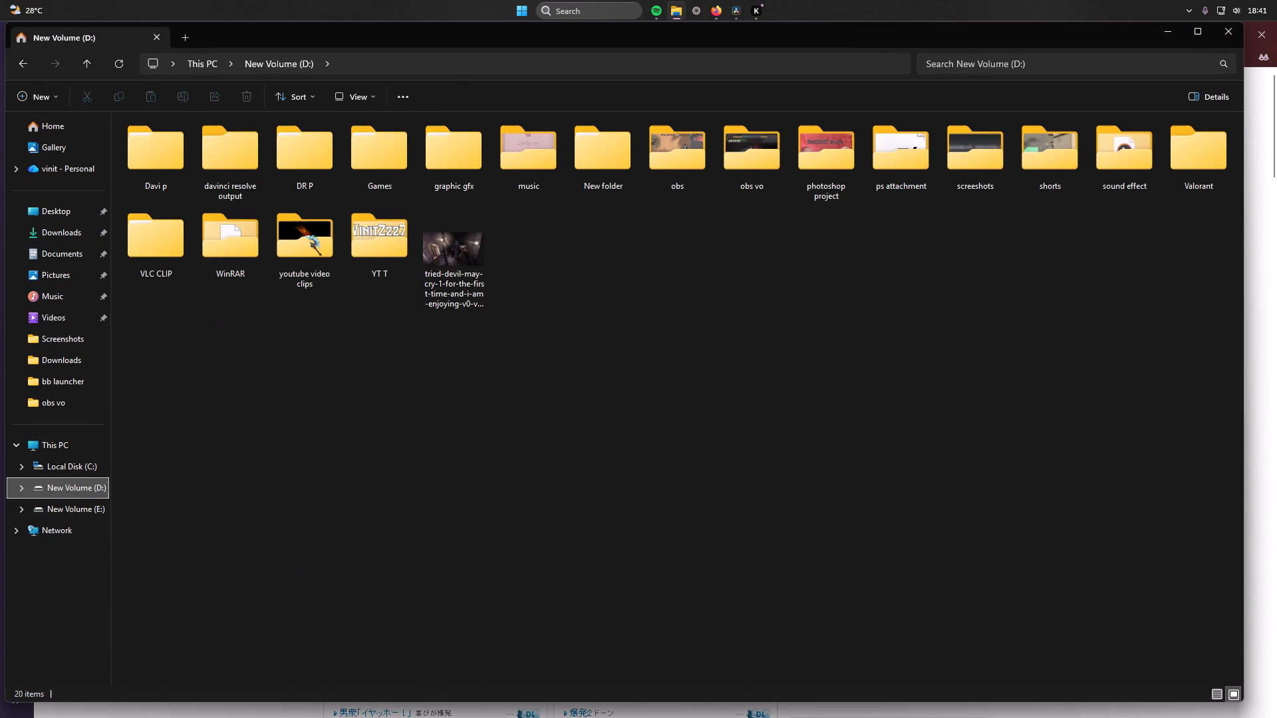
pyautogui.doubleClick(153, 177)
pyautogui.moveTo(289, 192); pyautogui.dragTo(301, 192)
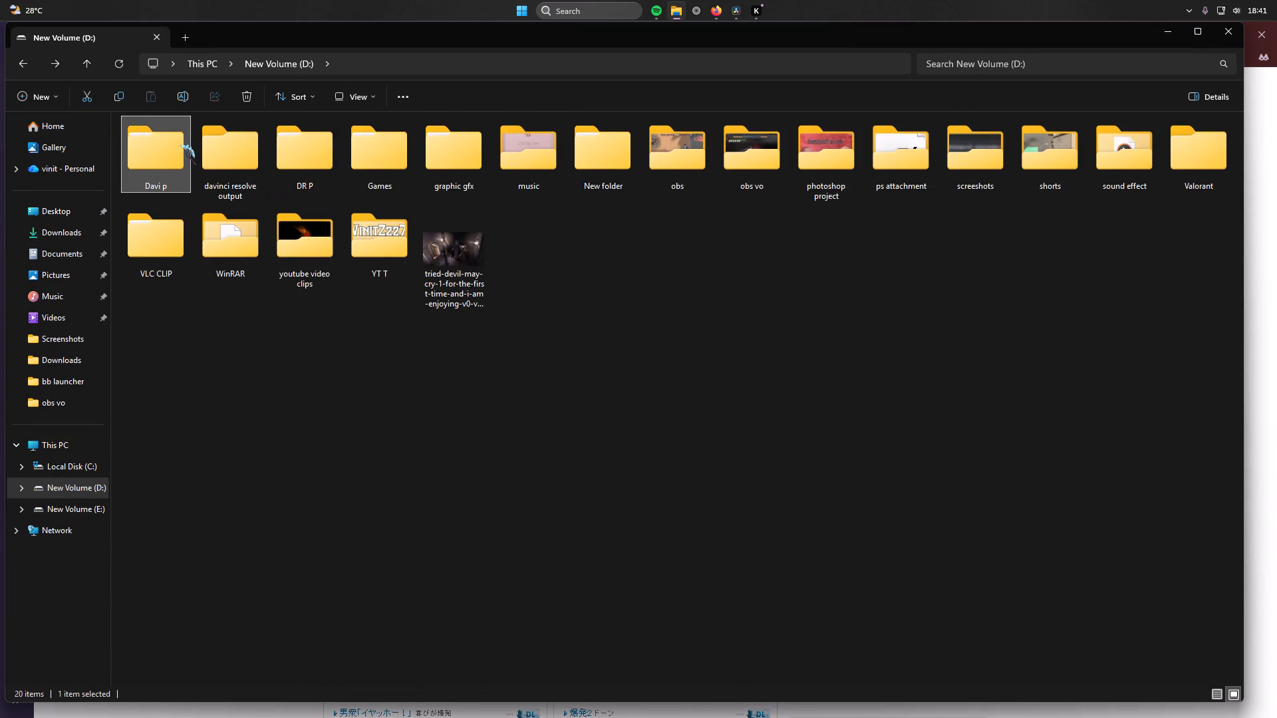
pyautogui.doubleClick(170, 147)
pyautogui.moveTo(251, 166); pyautogui.dragTo(273, 168)
pyautogui.doubleClick(228, 151)
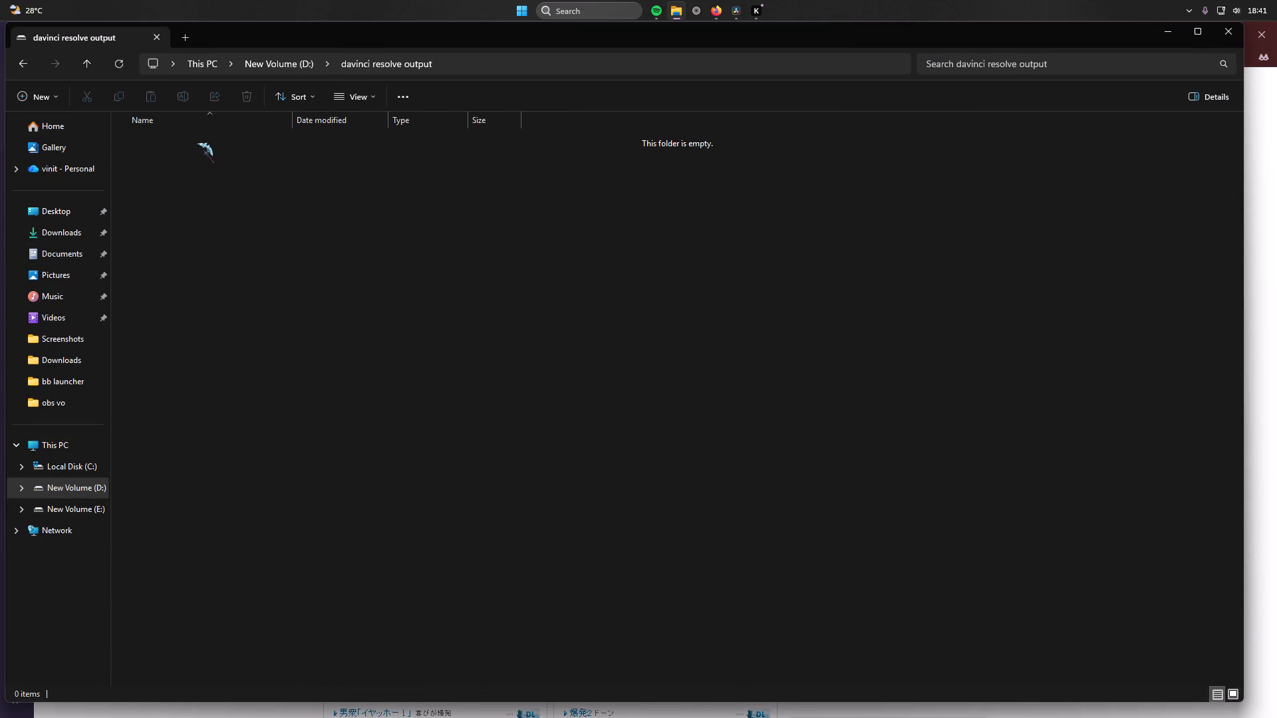
pyautogui.moveTo(192, 158); pyautogui.dragTo(199, 160)
pyautogui.doubleClick(240, 153)
pyautogui.click(245, 156)
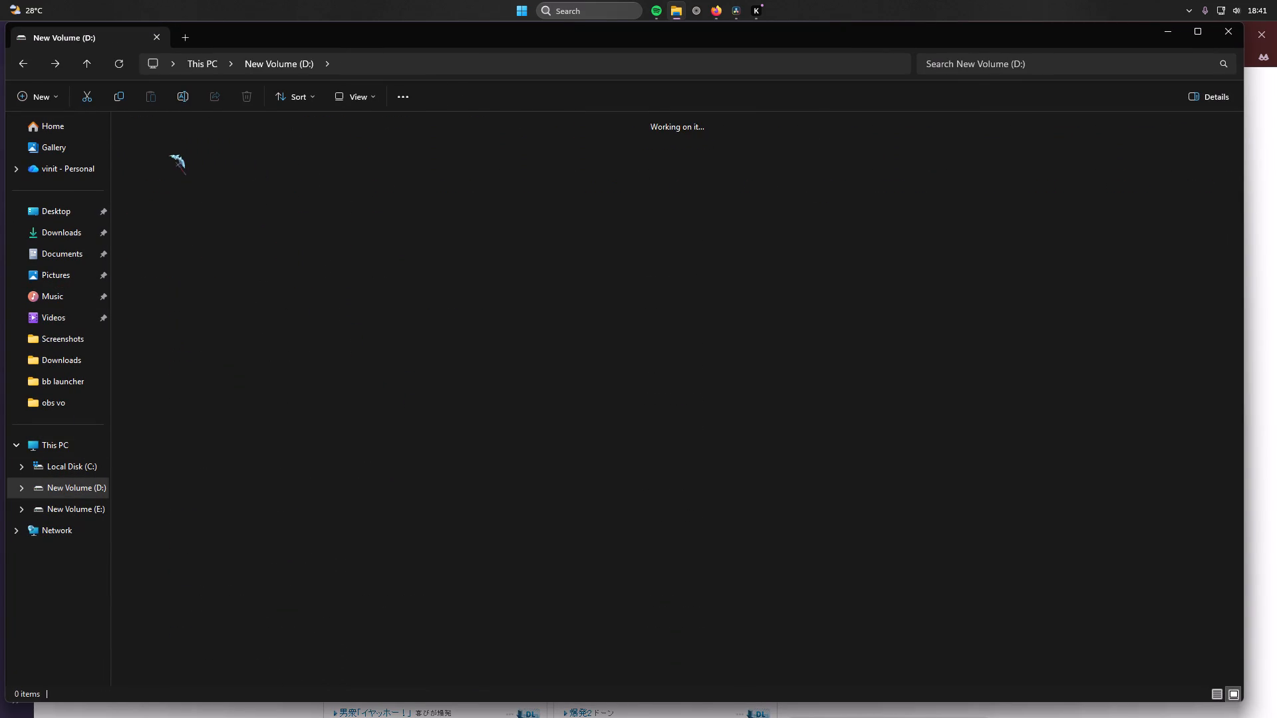
# Look through the Davi p folder's subfolders, including the project backups, CacheClip and its audio folder.
pyautogui.click(166, 156)
pyautogui.rightClick(166, 156)
pyautogui.doubleClick(137, 140)
pyautogui.click(206, 168)
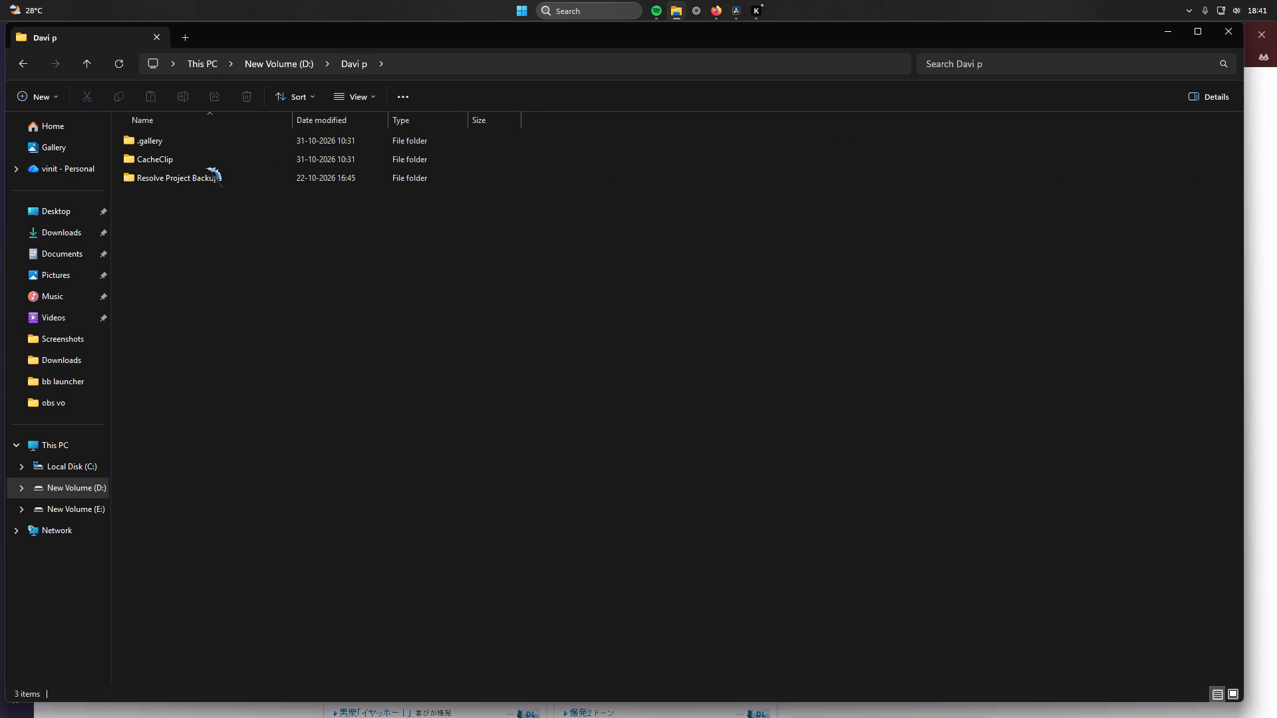
pyautogui.doubleClick(208, 178)
pyautogui.moveTo(217, 183); pyautogui.dragTo(227, 184)
pyautogui.doubleClick(222, 161)
pyautogui.doubleClick(221, 152)
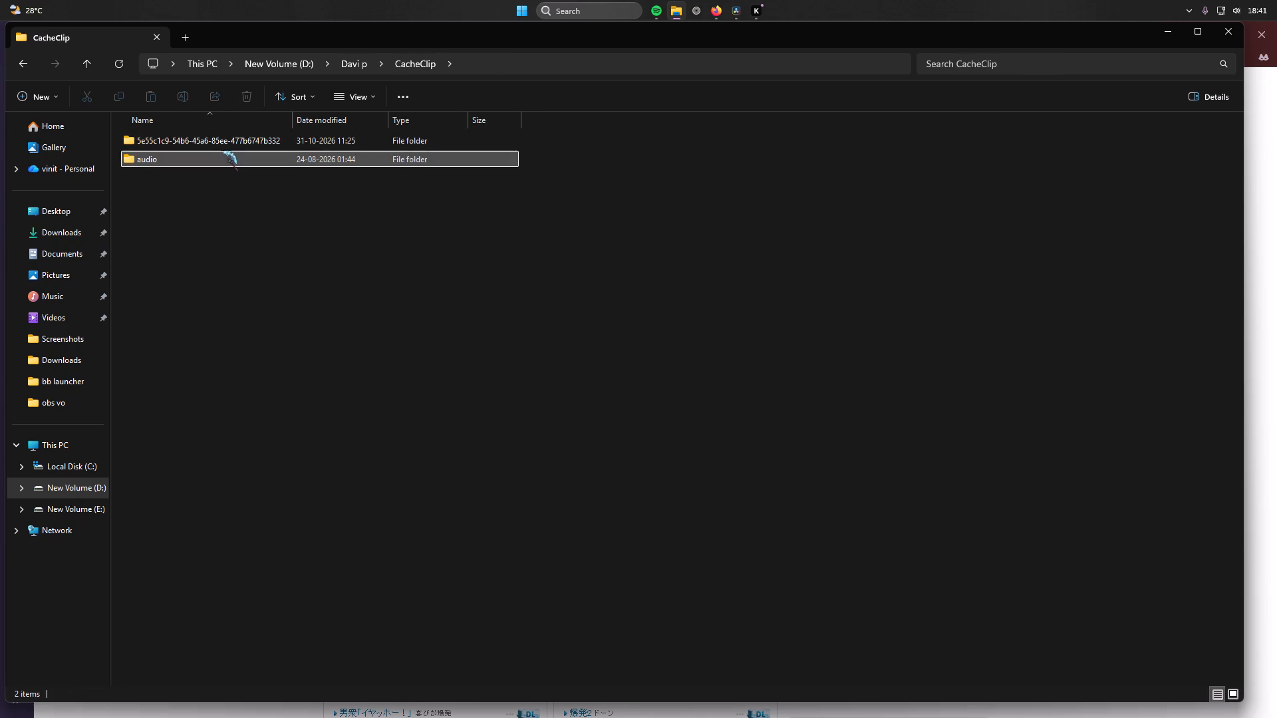
pyautogui.click(224, 154)
pyautogui.doubleClick(226, 155)
pyautogui.doubleClick(223, 144)
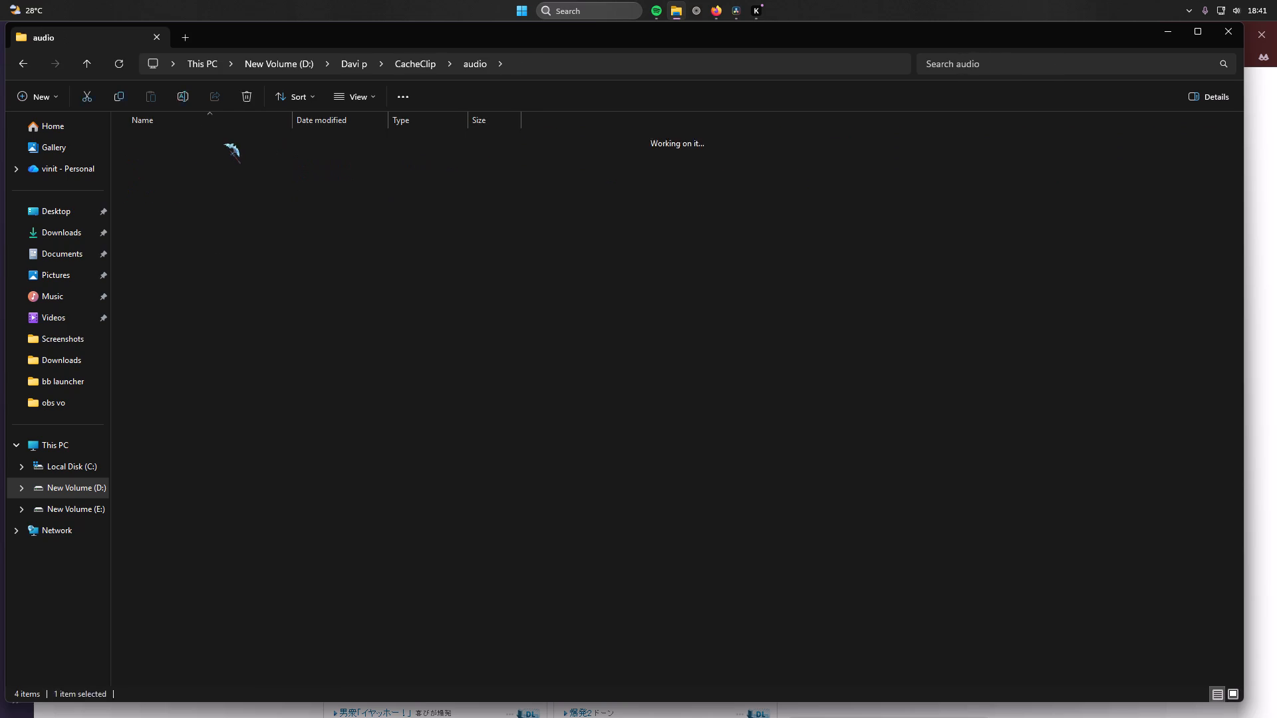
pyautogui.doubleClick(223, 144)
pyautogui.click(231, 146)
pyautogui.click(237, 146)
pyautogui.moveTo(241, 147); pyautogui.dragTo(249, 147)
pyautogui.click(249, 146)
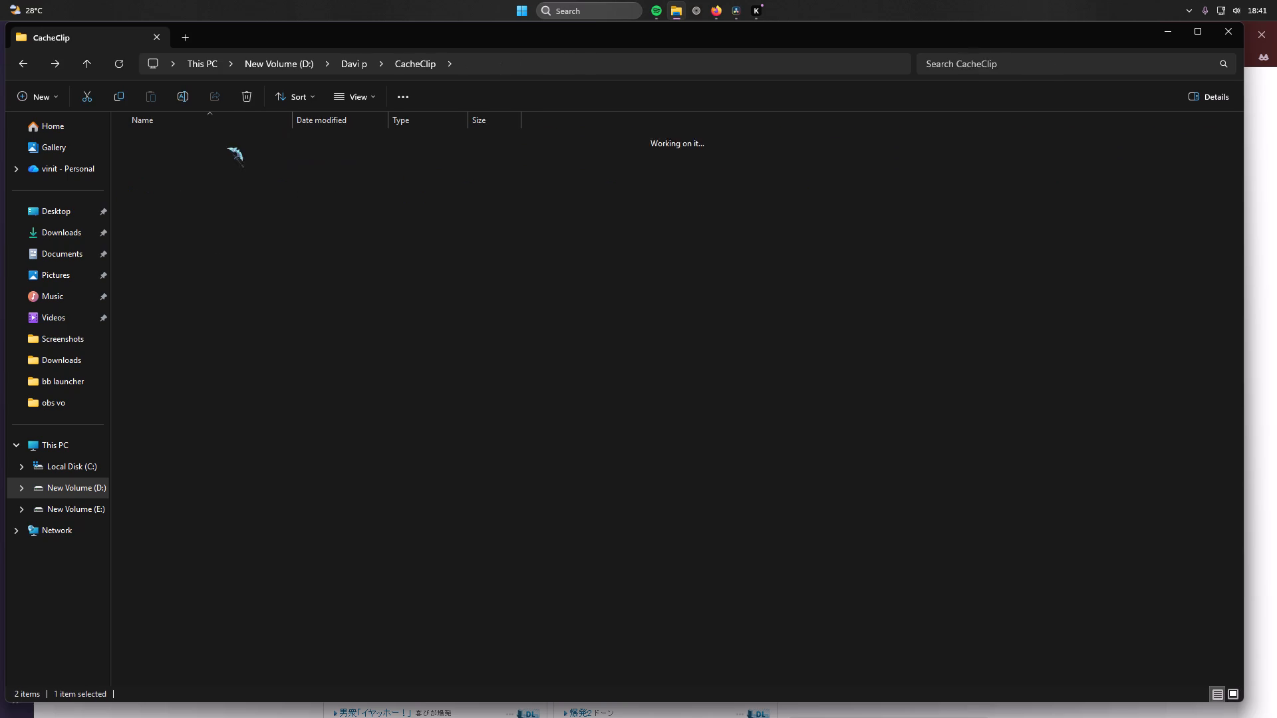
pyautogui.click(221, 151)
pyautogui.rightClick(171, 157)
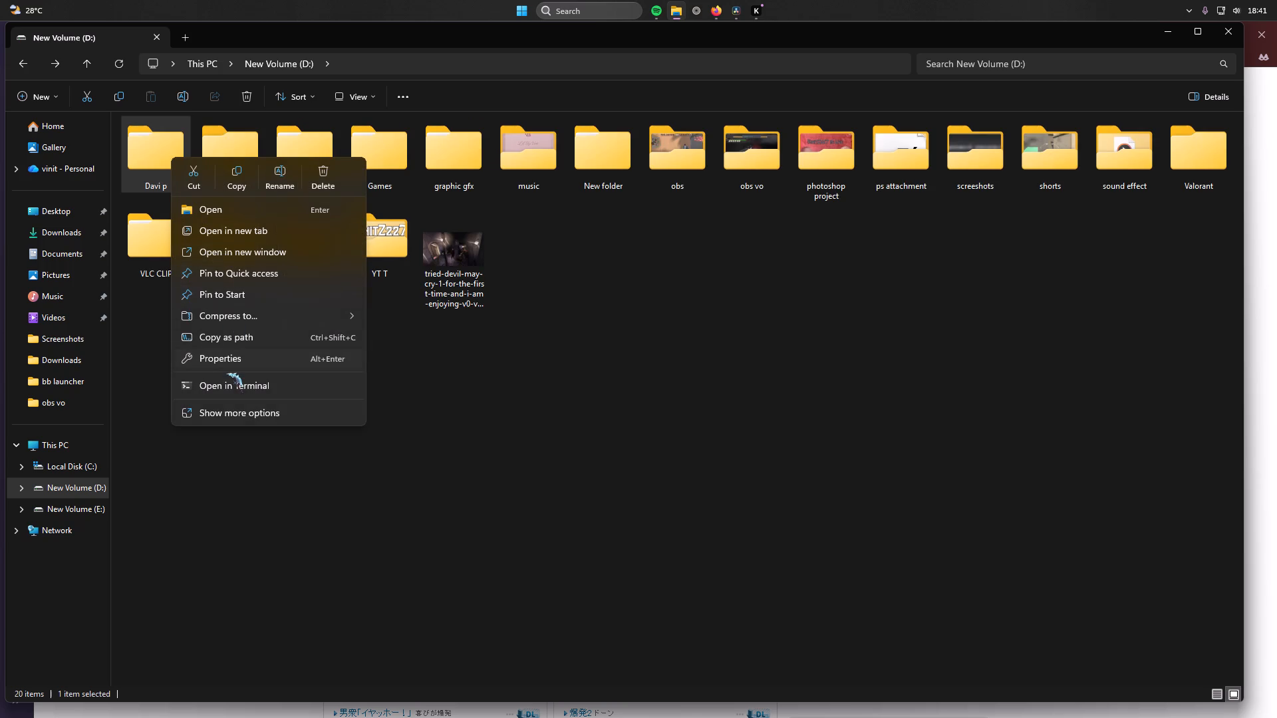
pyautogui.click(231, 362)
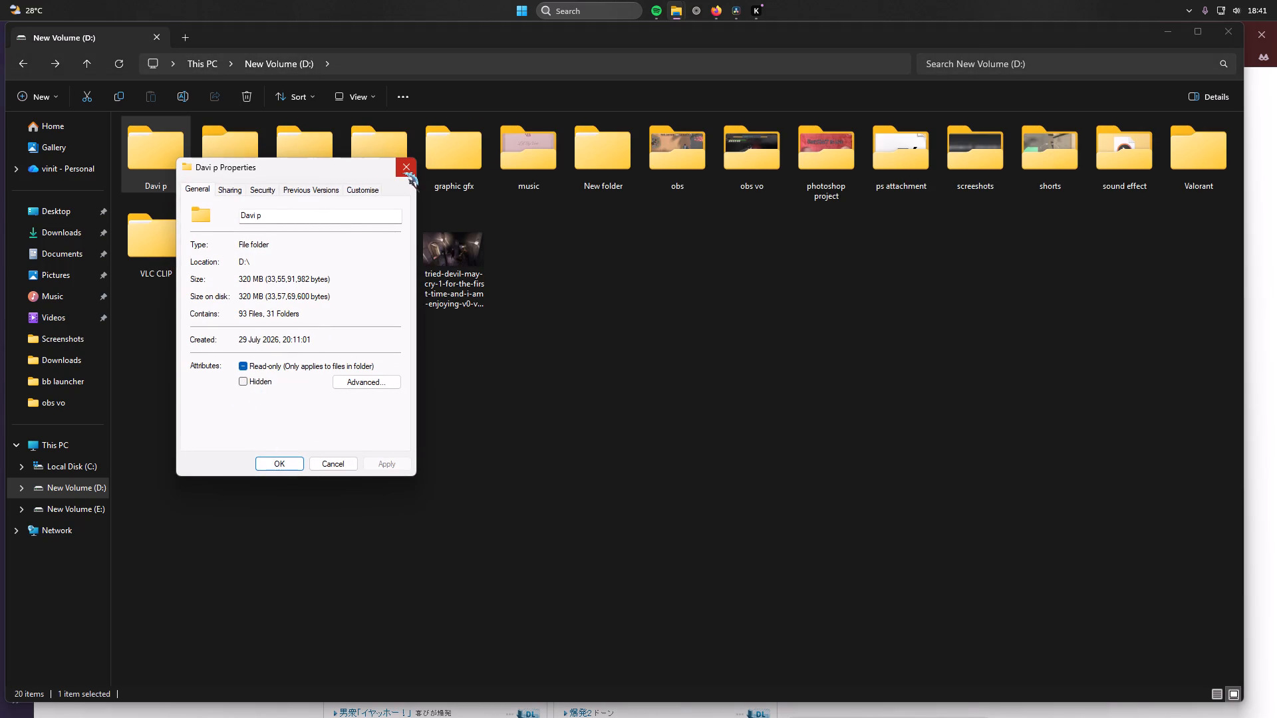
pyautogui.click(402, 173)
pyautogui.rightClick(158, 168)
pyautogui.tripleClick(167, 150)
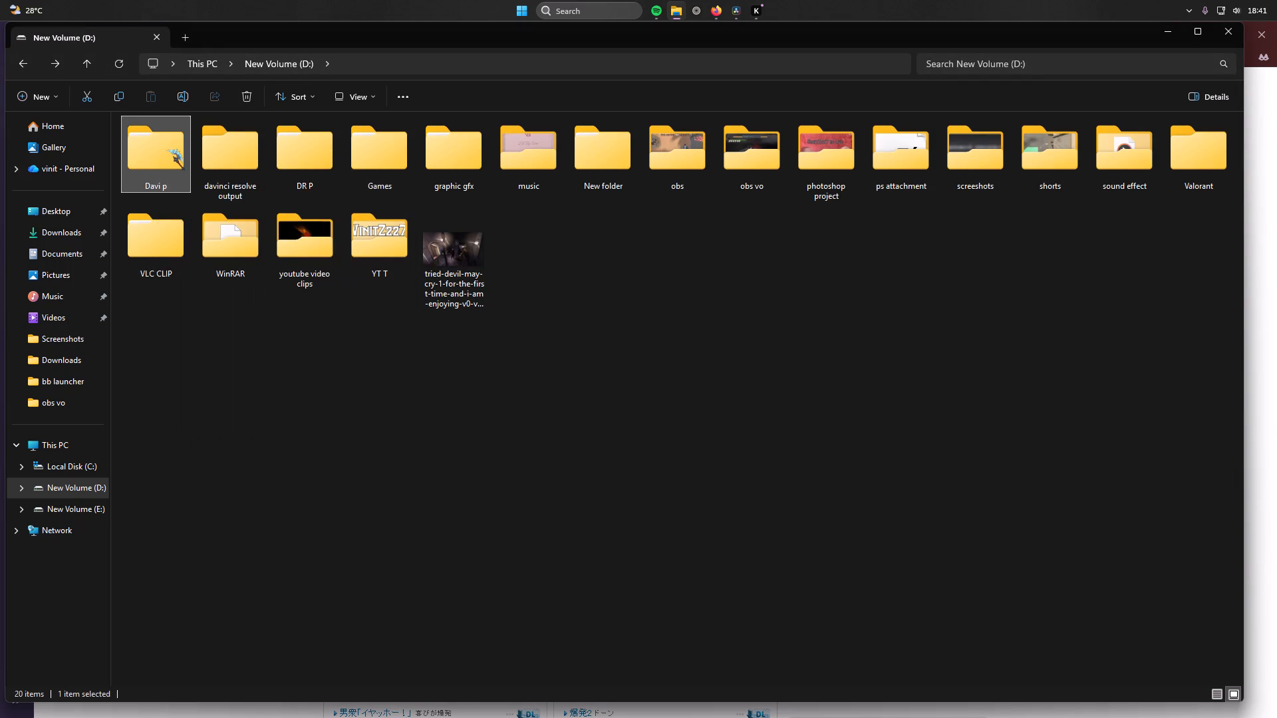
pyautogui.doubleClick(183, 146)
pyautogui.doubleClick(197, 148)
pyautogui.doubleClick(199, 144)
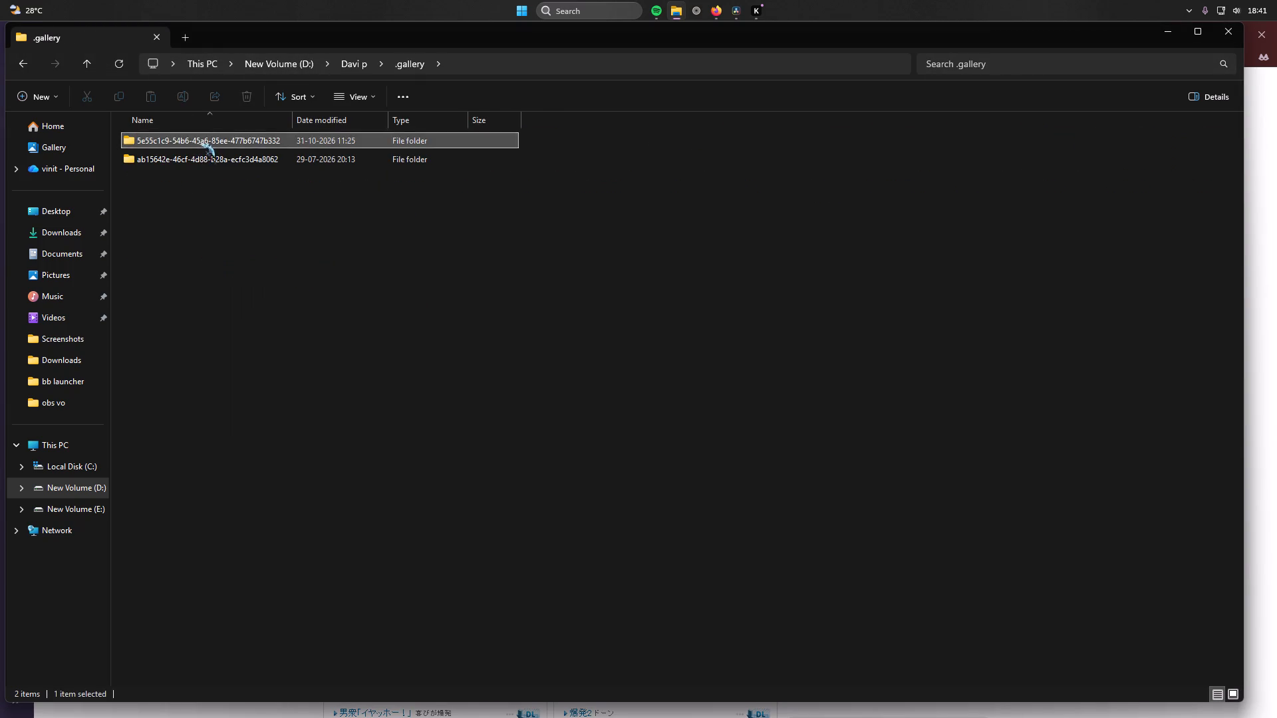
pyautogui.doubleClick(199, 144)
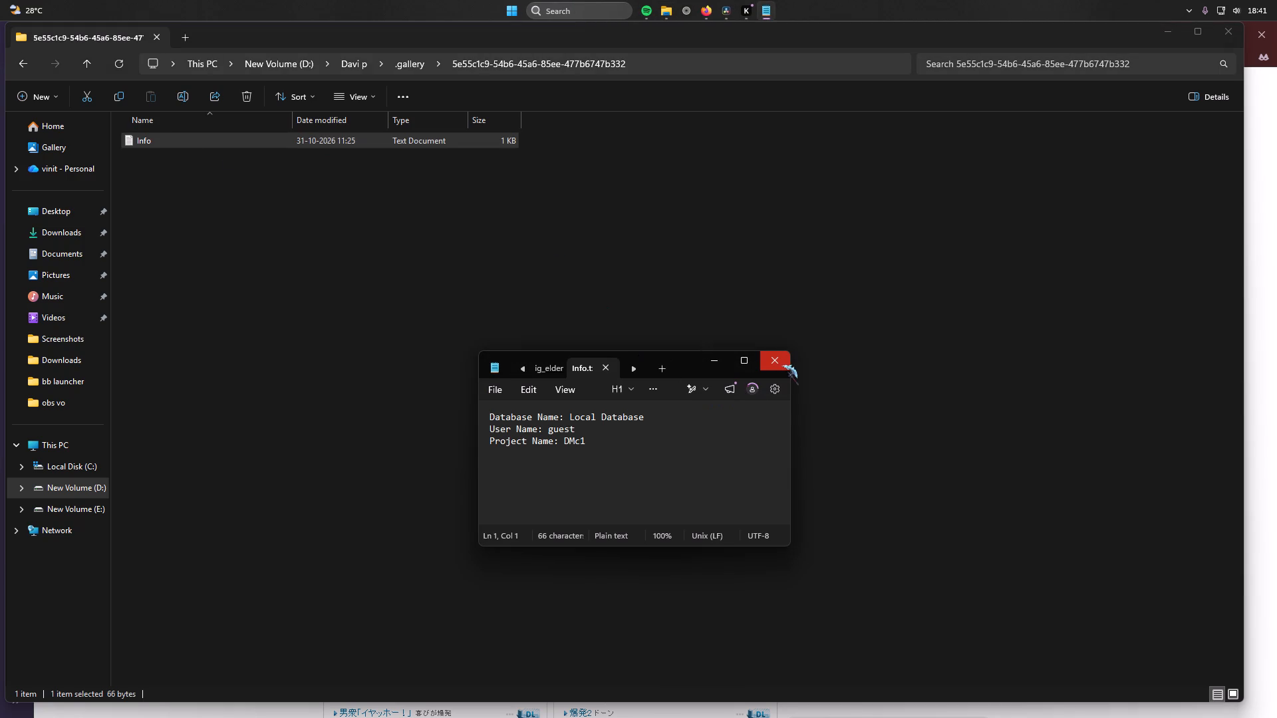
pyautogui.click(781, 366)
pyautogui.moveTo(508, 309); pyautogui.dragTo(490, 299)
pyautogui.doubleClick(270, 166)
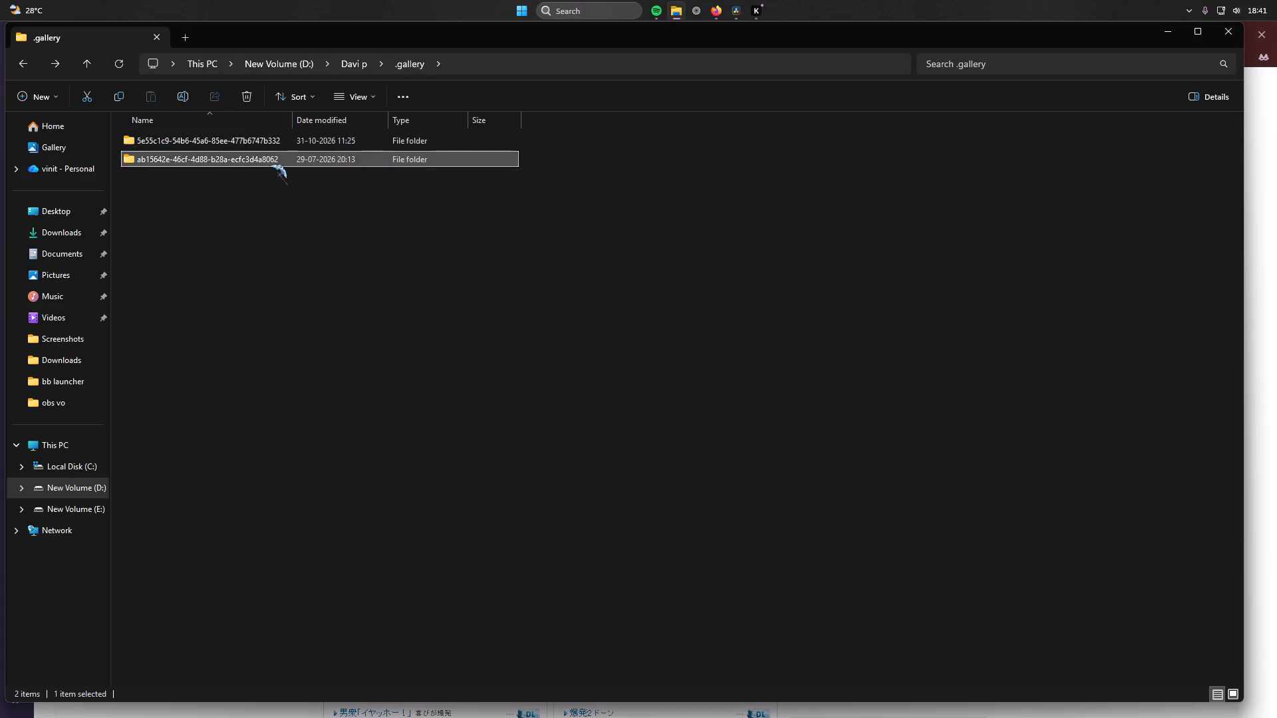
pyautogui.click(305, 222)
pyautogui.moveTo(337, 217); pyautogui.dragTo(392, 236)
pyautogui.click(402, 232)
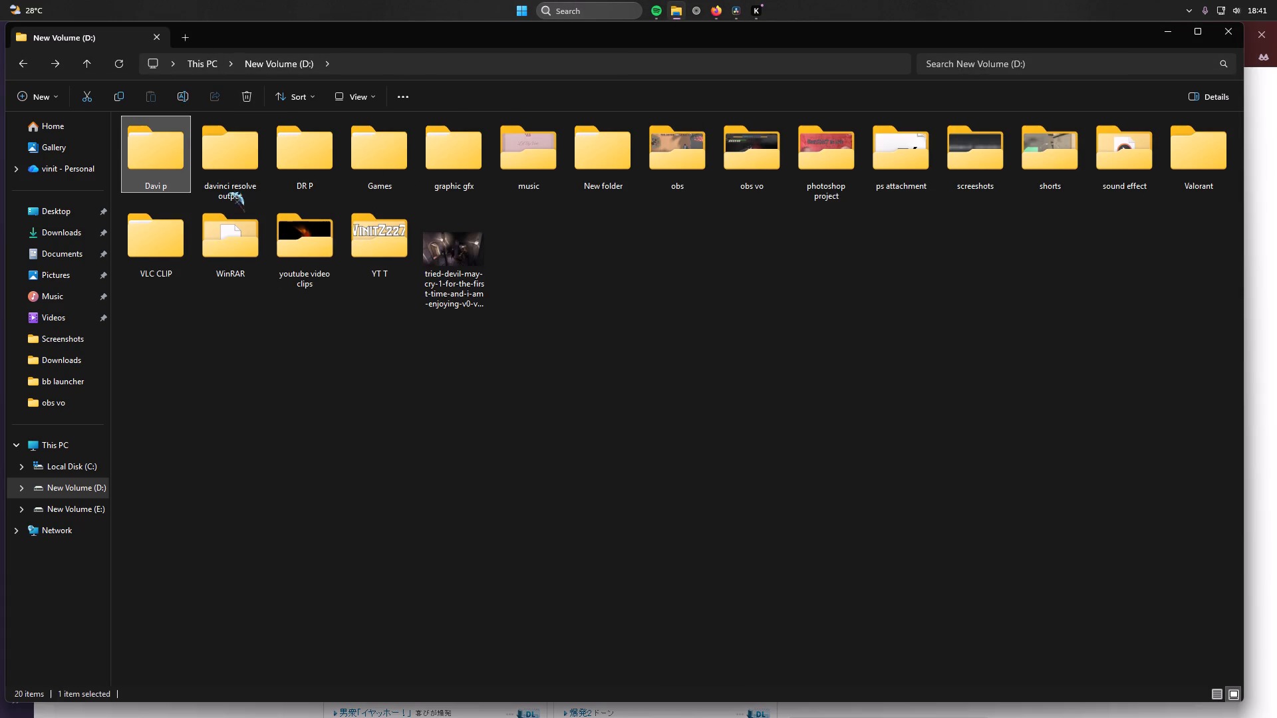
pyautogui.moveTo(300, 140); pyautogui.dragTo(297, 153)
pyautogui.click(136, 143)
pyautogui.rightClick(175, 179)
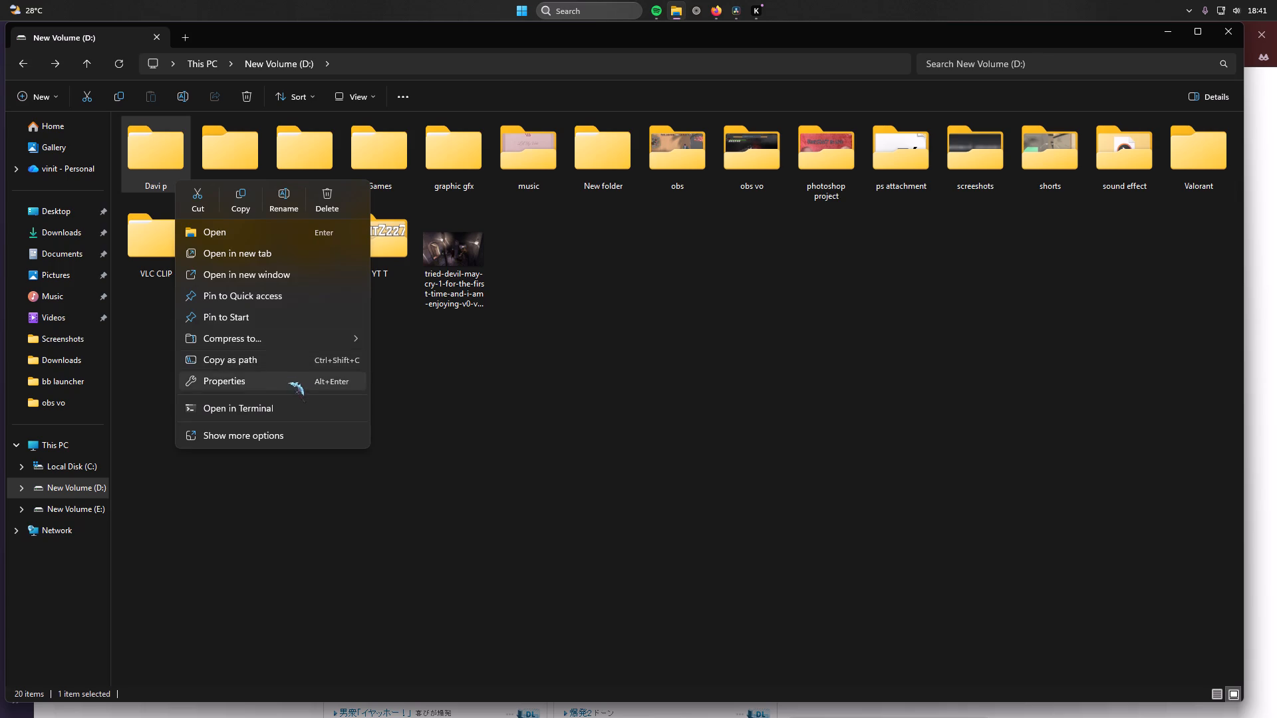
pyautogui.click(288, 383)
pyautogui.click(284, 244)
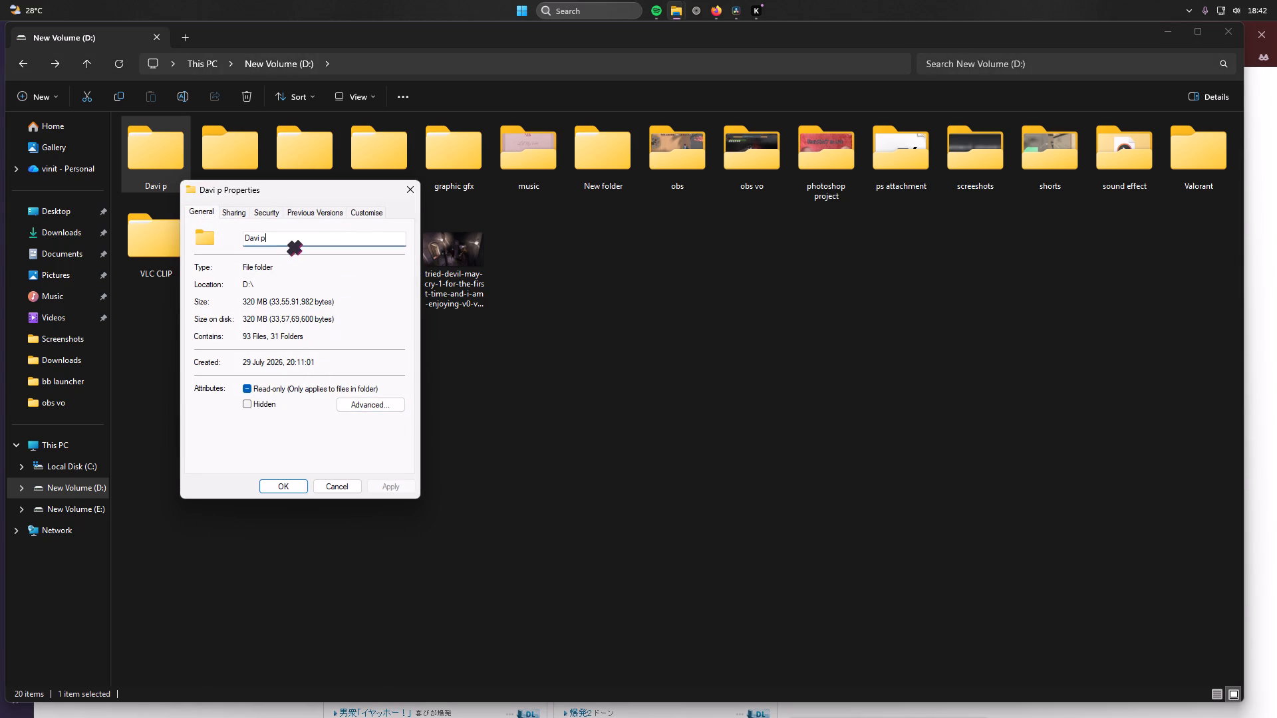
pyautogui.press('BackSpace')
pyautogui.press('BackSpace')
pyautogui.press('BackSpace')
pyautogui.press('BackSpace')
pyautogui.press('BackSpace')
pyautogui.press('BackSpace')
pyautogui.write('prce')
pyautogui.press('BackSpace')
pyautogui.press('BackSpace')
pyautogui.press('BackSpace')
pyautogui.write('eo')
pyautogui.press('BackSpace')
pyautogui.press('BackSpace')
pyautogui.write('ro')
pyautogui.write('ject')
pyautogui.press('space')
pyautogui.write('ar')
pyautogui.write('cive')
pyautogui.press('space')
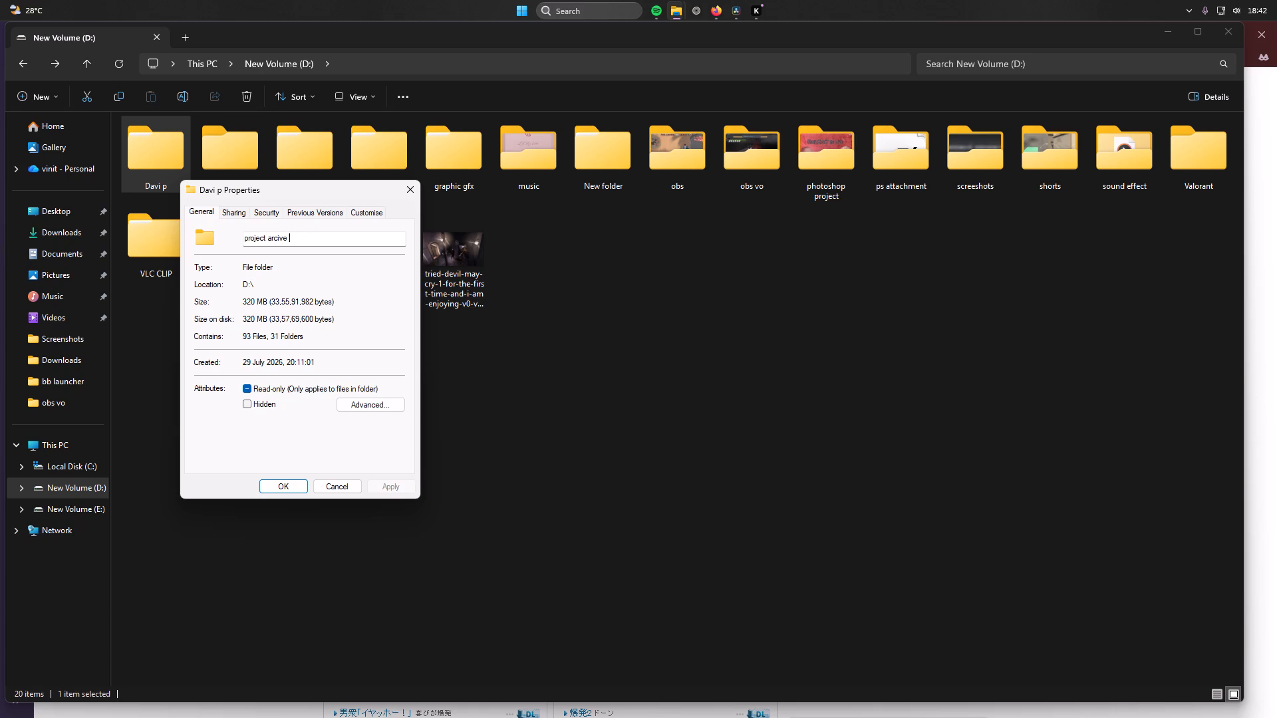
pyautogui.press('Return')
# Correct the spelling of the renamed folder to "project archive" in its properties and apply it.
pyautogui.rightClick(121, 144)
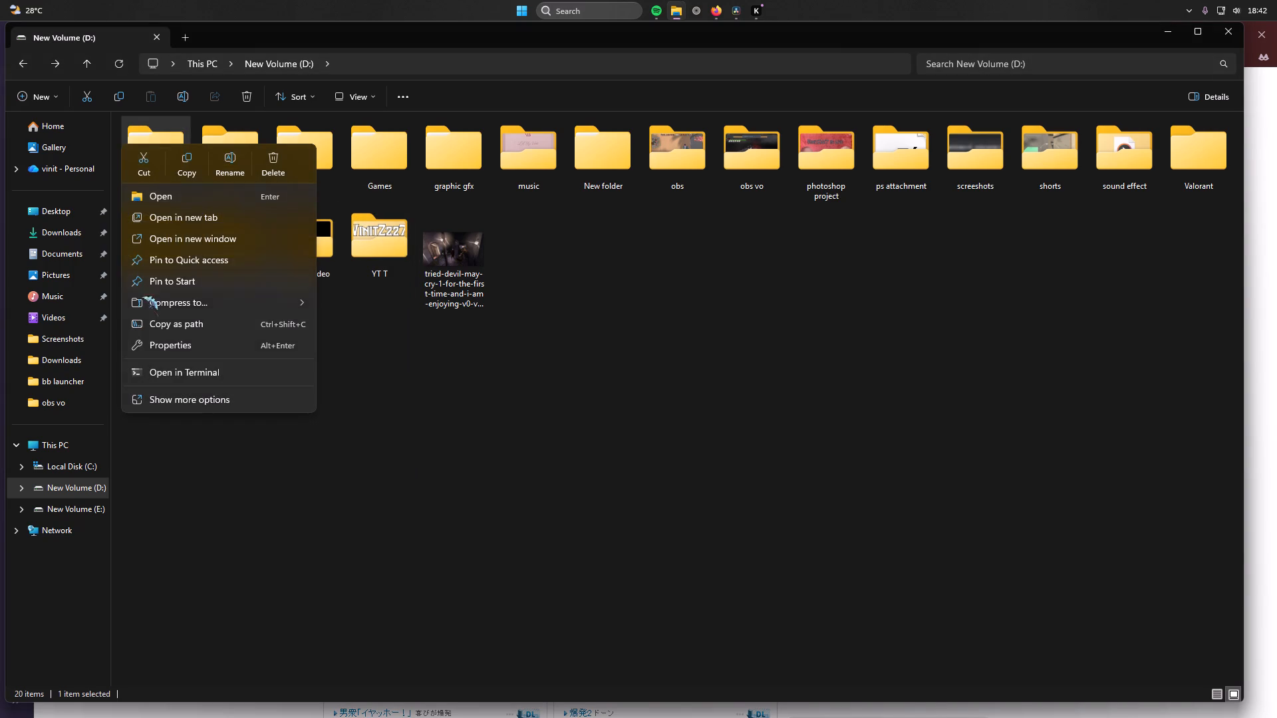
pyautogui.click(167, 351)
pyautogui.click(279, 210)
pyautogui.click(277, 187)
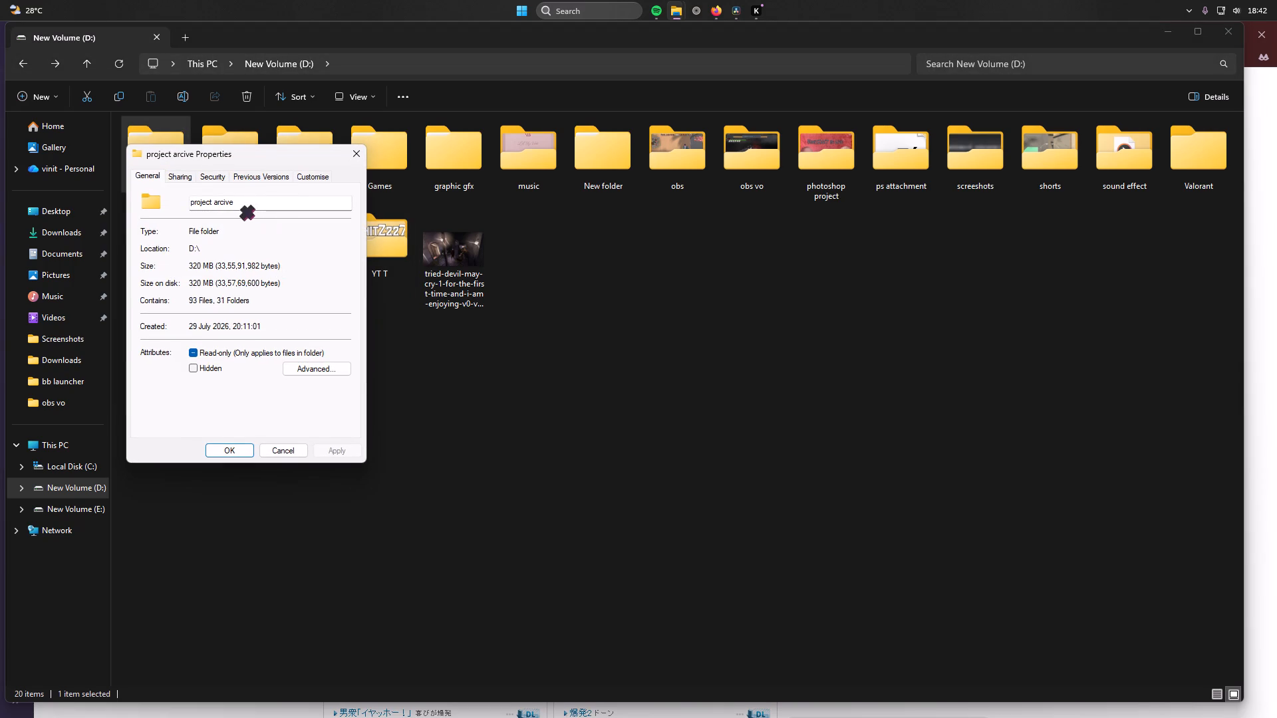
pyautogui.click(219, 205)
pyautogui.click(221, 203)
pyautogui.click(225, 203)
pyautogui.click(223, 205)
pyautogui.press('h')
pyautogui.click(232, 444)
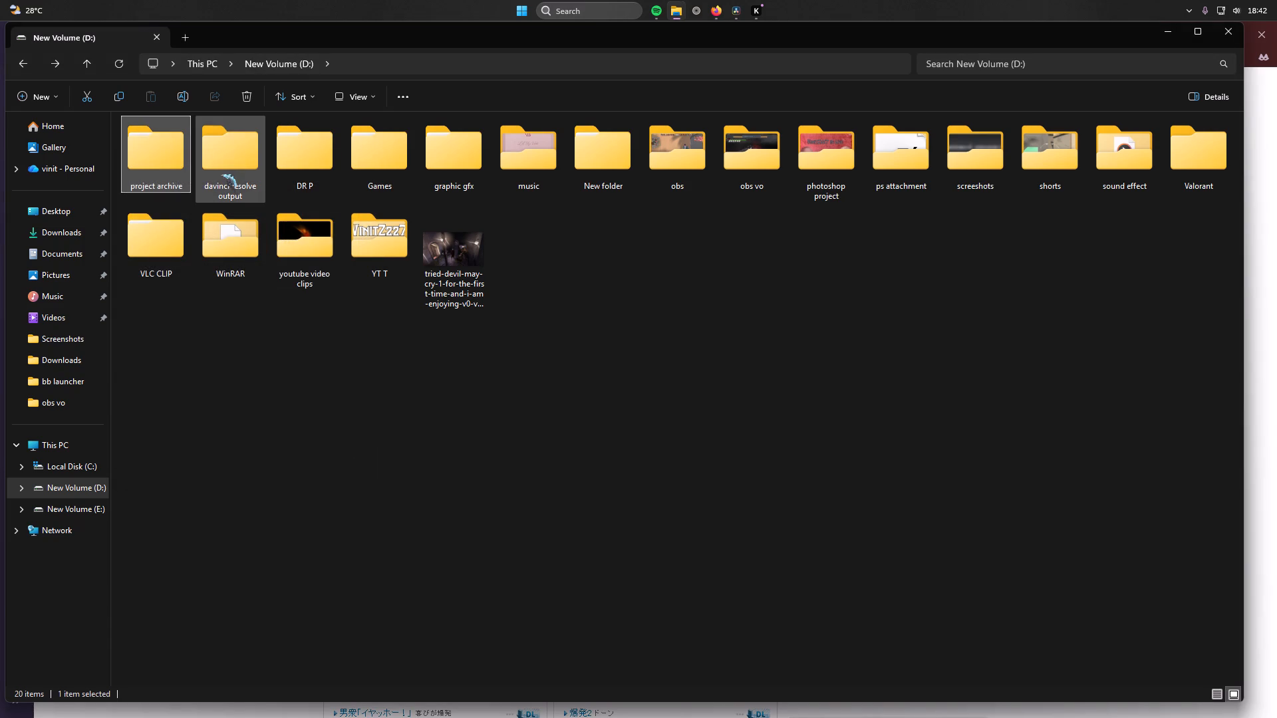
# View the properties of the DR P folder and close them.
pyautogui.rightClick(227, 151)
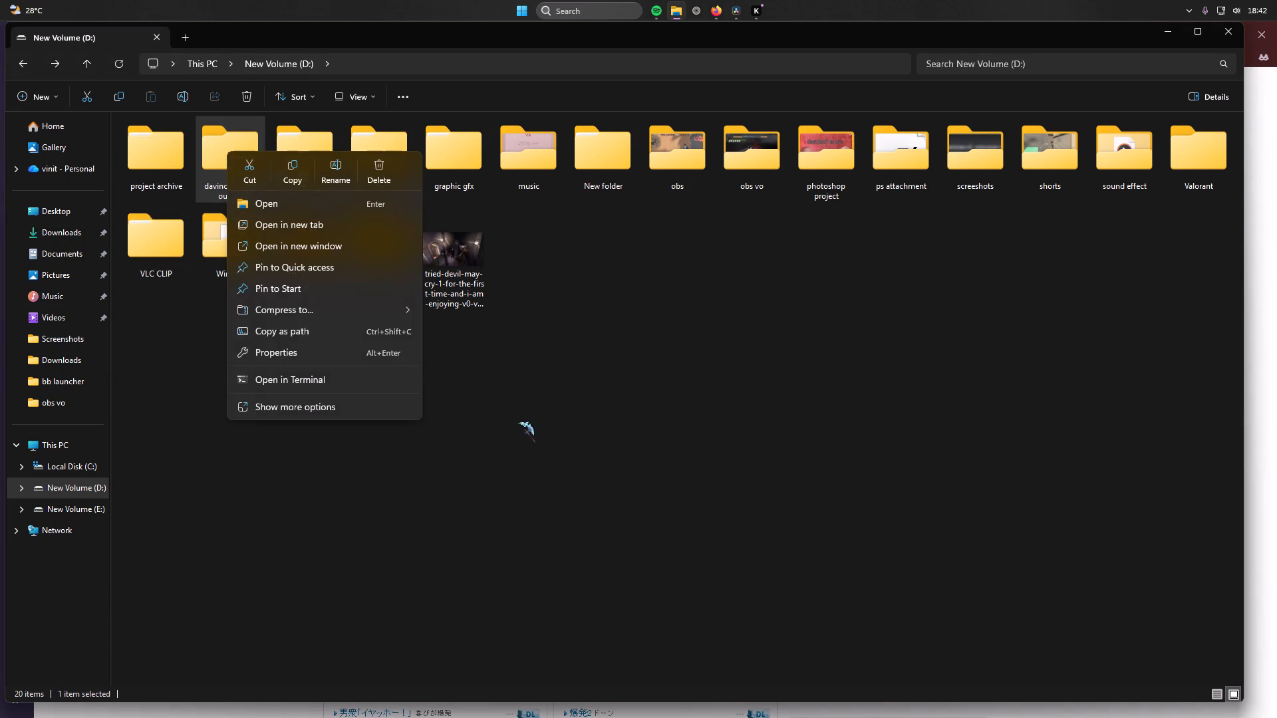
pyautogui.click(525, 423)
pyautogui.rightClick(295, 154)
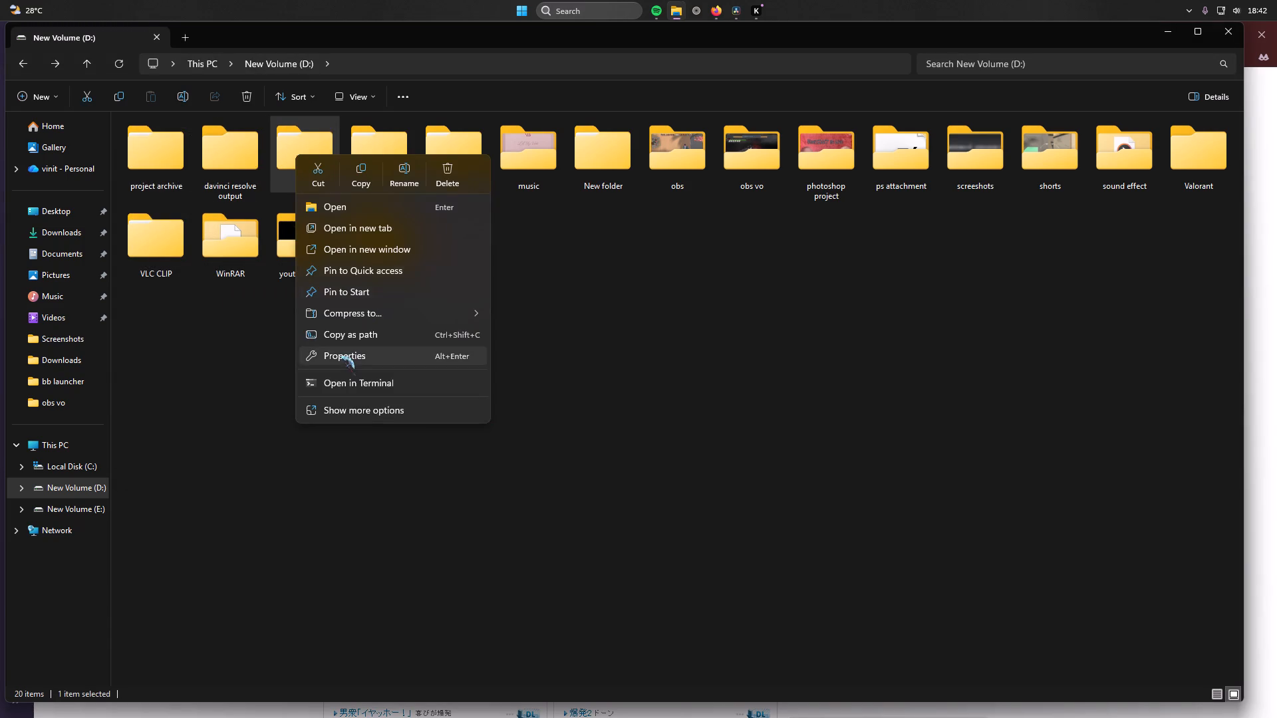
pyautogui.click(339, 356)
pyautogui.click(518, 170)
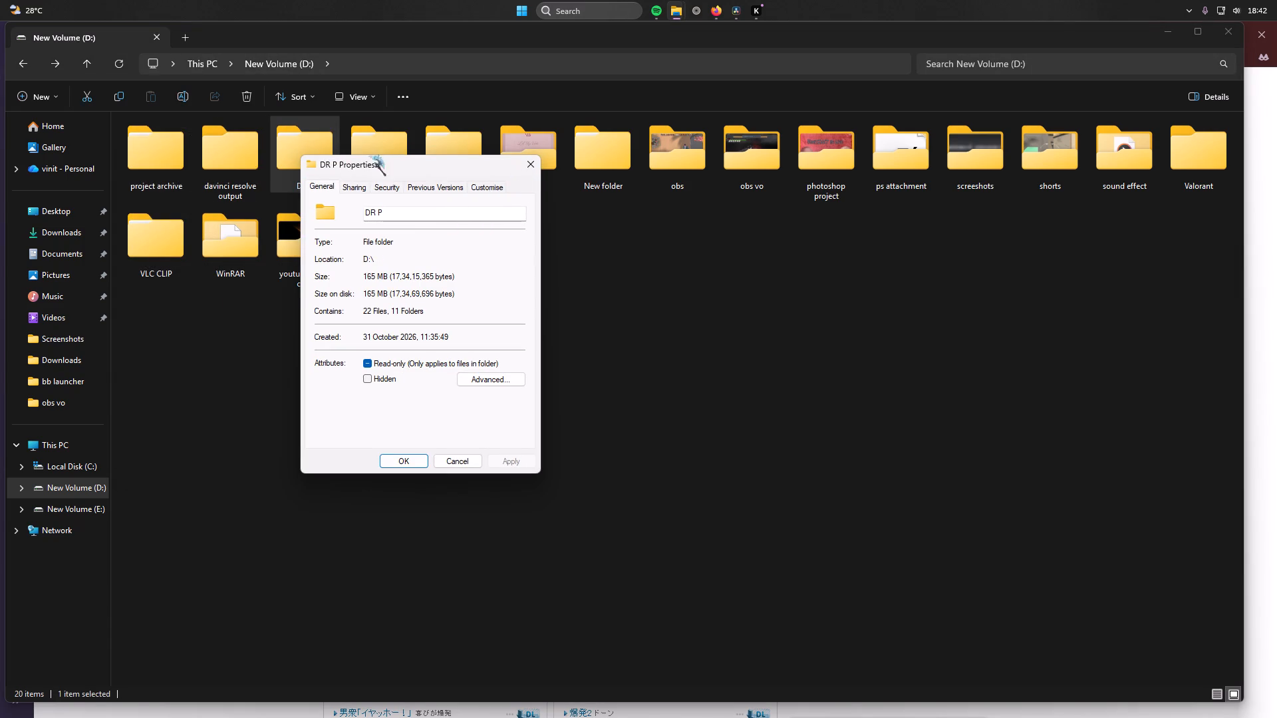
pyautogui.click(522, 161)
pyautogui.click(351, 150)
# Look through the Resolve Project Backups folder in DR P down to its timeline backup files, then return to DR P.
pyautogui.doubleClick(305, 150)
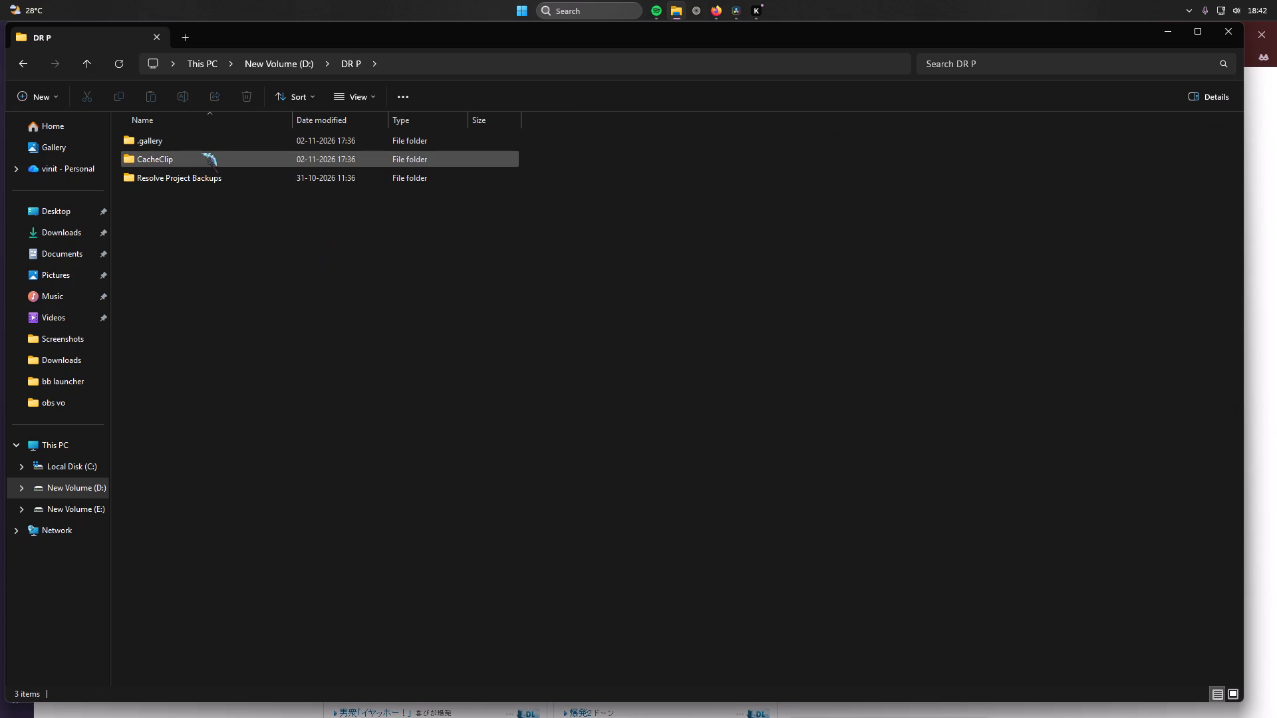
pyautogui.doubleClick(205, 178)
pyautogui.tripleClick(209, 139)
pyautogui.click(209, 139)
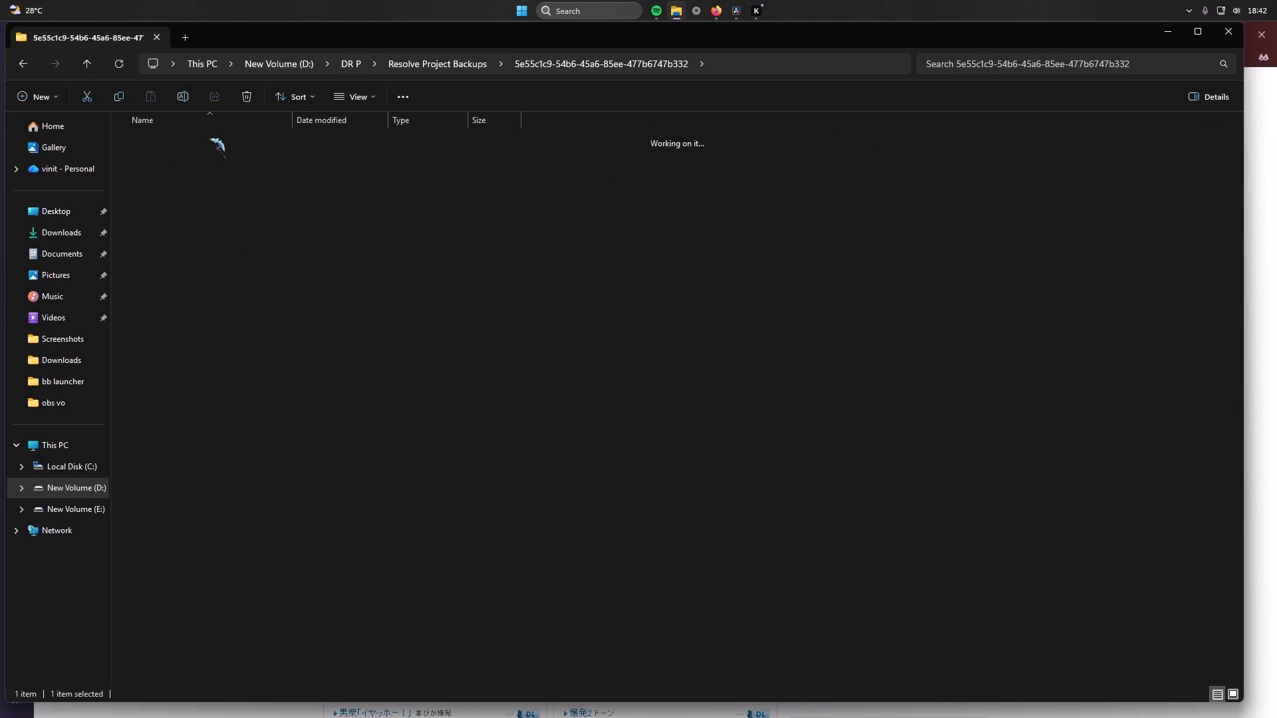
pyautogui.doubleClick(209, 139)
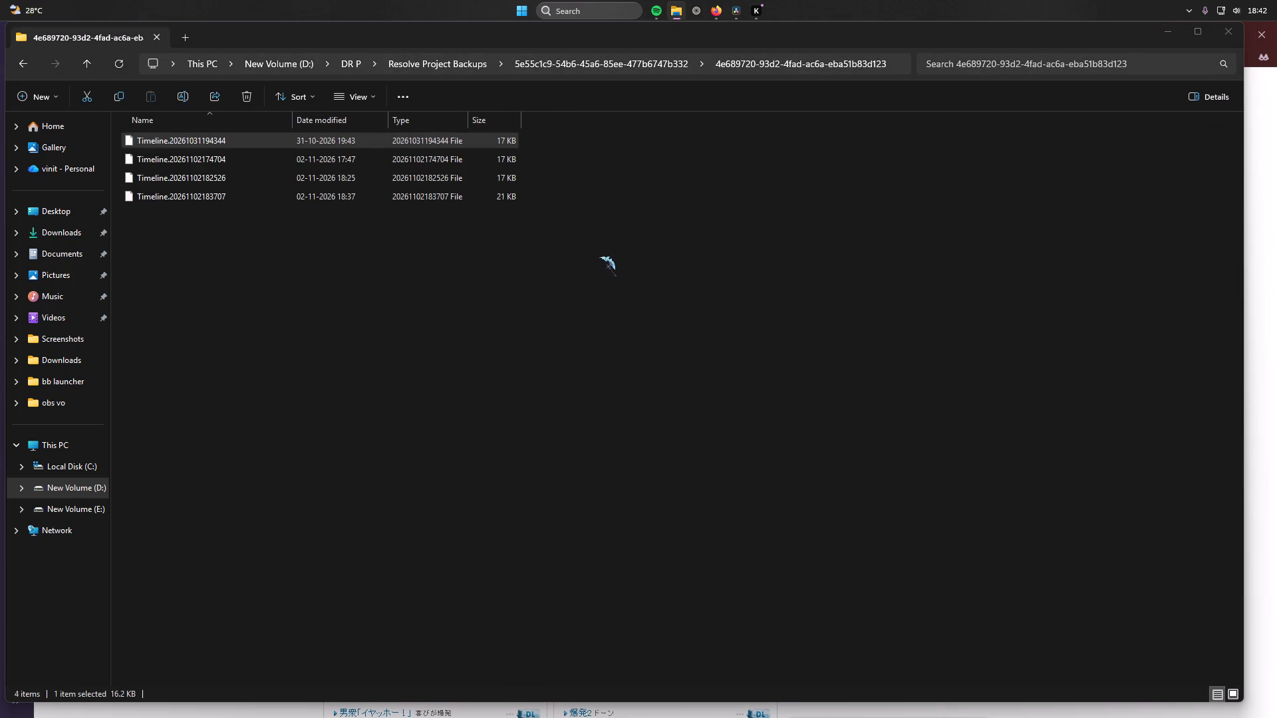
pyautogui.click(355, 267)
pyautogui.click(245, 165)
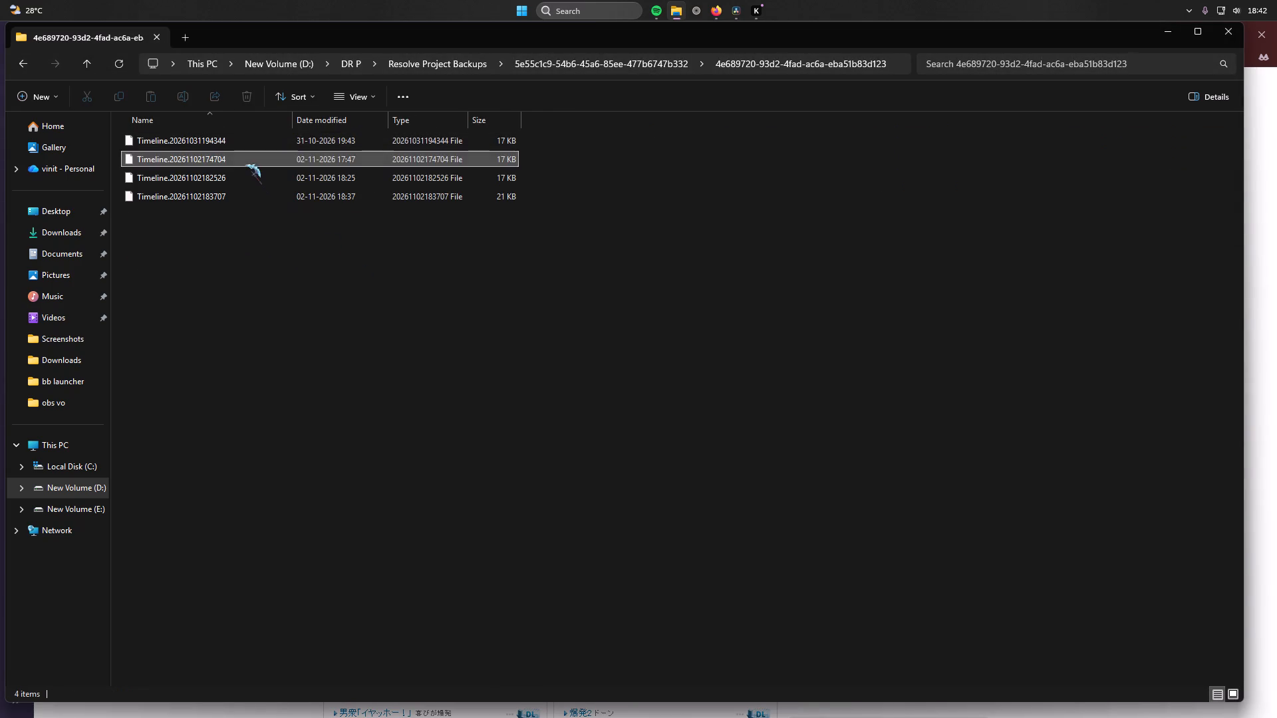
pyautogui.rightClick(245, 165)
pyautogui.click(165, 226)
pyautogui.click(173, 124)
pyautogui.click(185, 130)
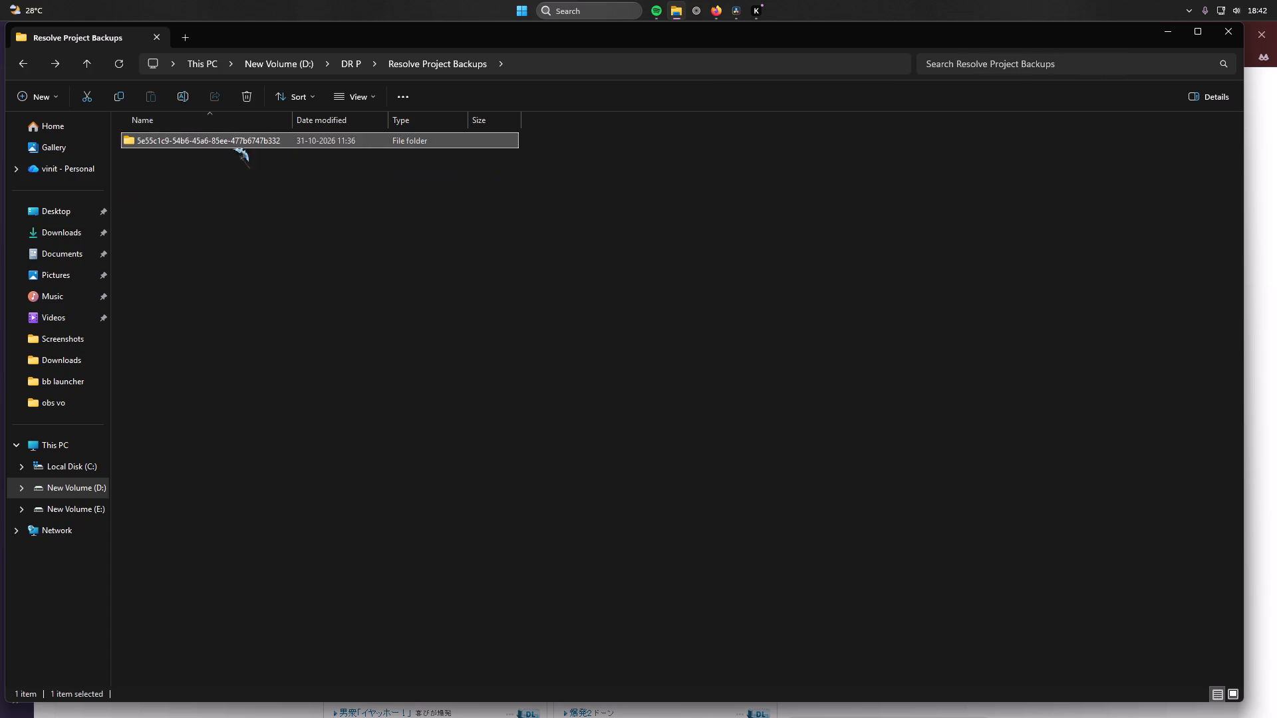
pyautogui.moveTo(341, 173); pyautogui.dragTo(335, 158)
# Look inside the .gallery folder and its subfolder in DR P, and return to DR P.
pyautogui.click(237, 154)
pyautogui.click(239, 143)
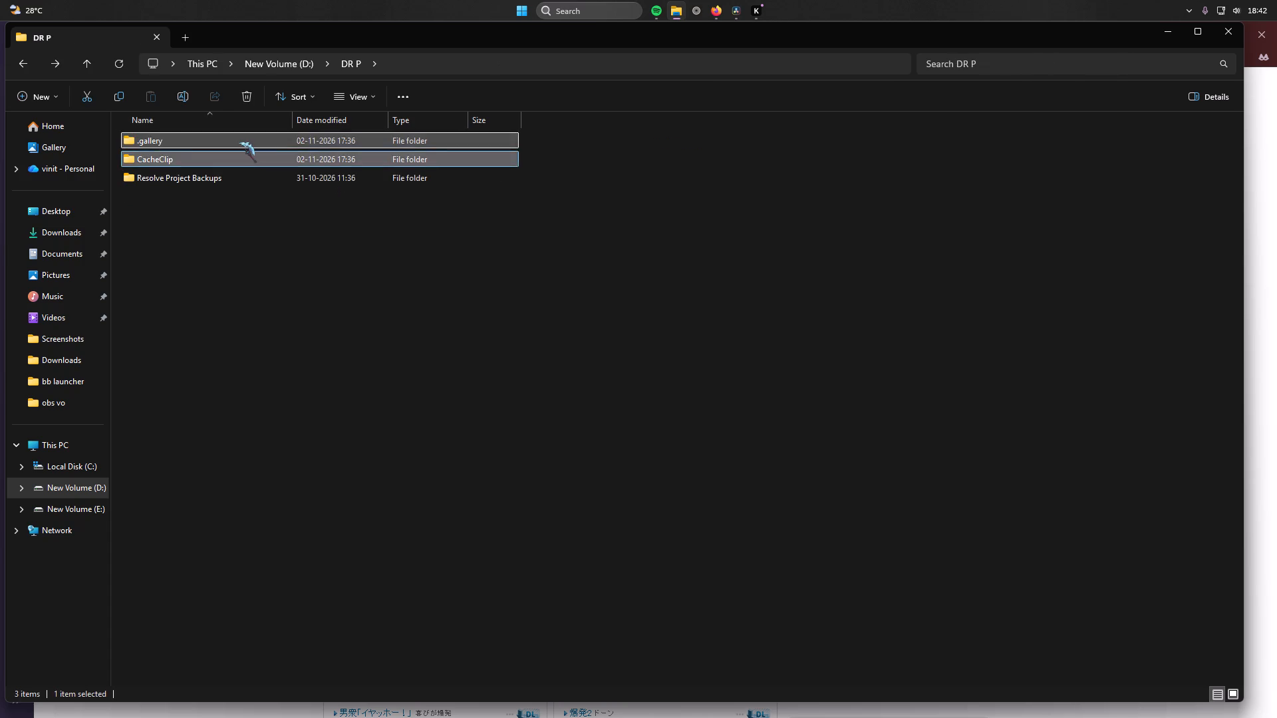
pyautogui.click(239, 143)
pyautogui.moveTo(240, 143); pyautogui.dragTo(231, 140)
pyautogui.click(227, 138)
pyautogui.moveTo(227, 138); pyautogui.dragTo(215, 132)
pyautogui.click(213, 132)
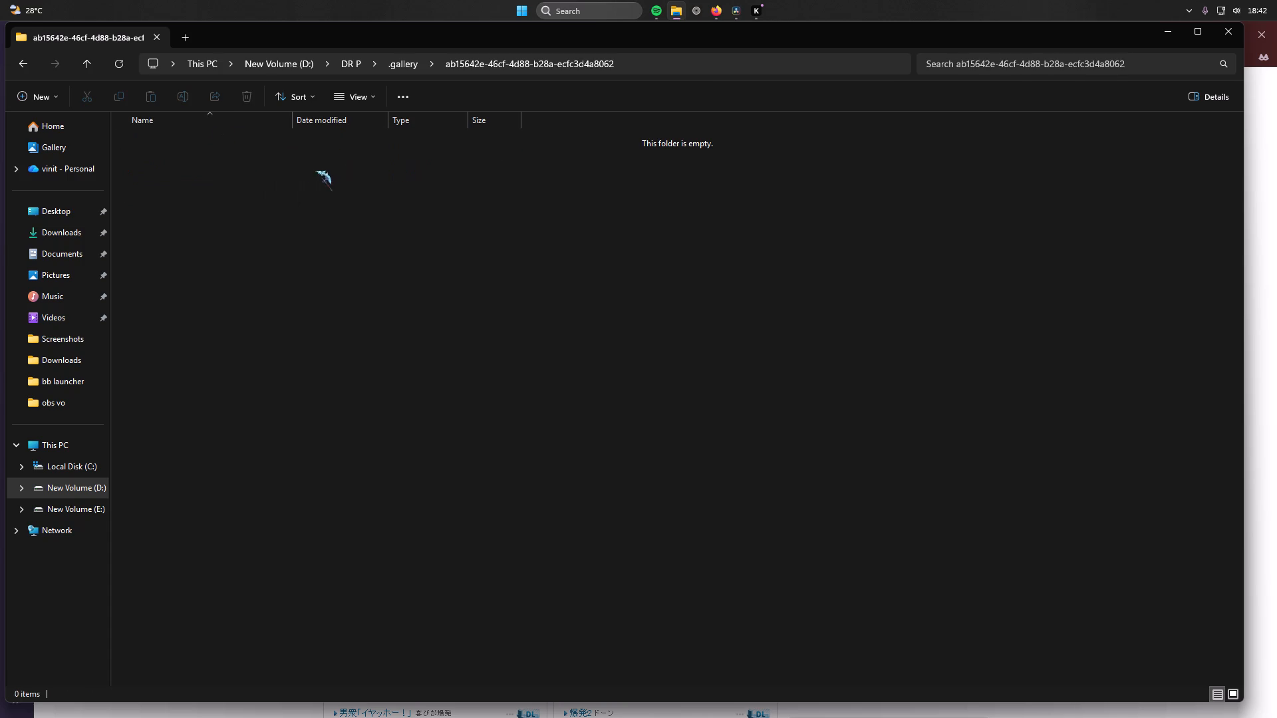
pyautogui.moveTo(330, 177); pyautogui.dragTo(346, 187)
pyautogui.click(321, 182)
pyautogui.click(255, 146)
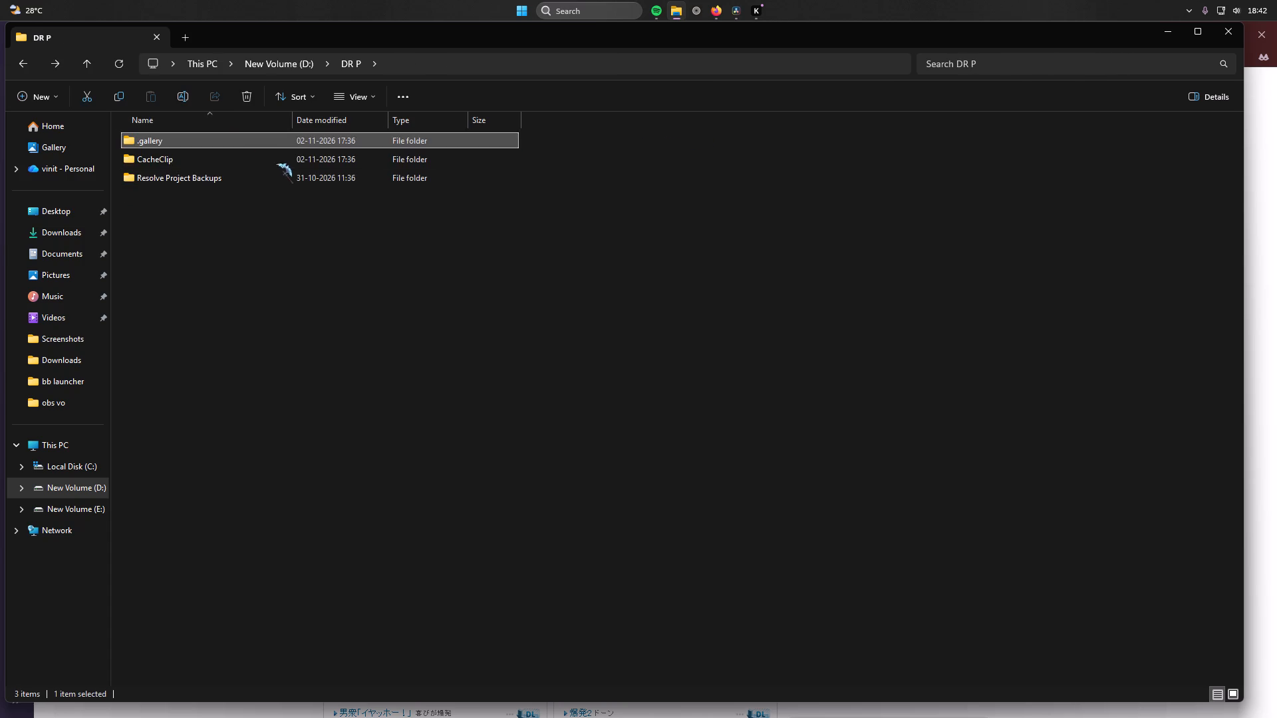
# In CacheClip's audio D_ music folder, open the What You Saying 0_0 .pfl file once in VLC media player, try playing it, and close VLC.
pyautogui.tripleClick(303, 152)
pyautogui.click(307, 130)
pyautogui.doubleClick(307, 135)
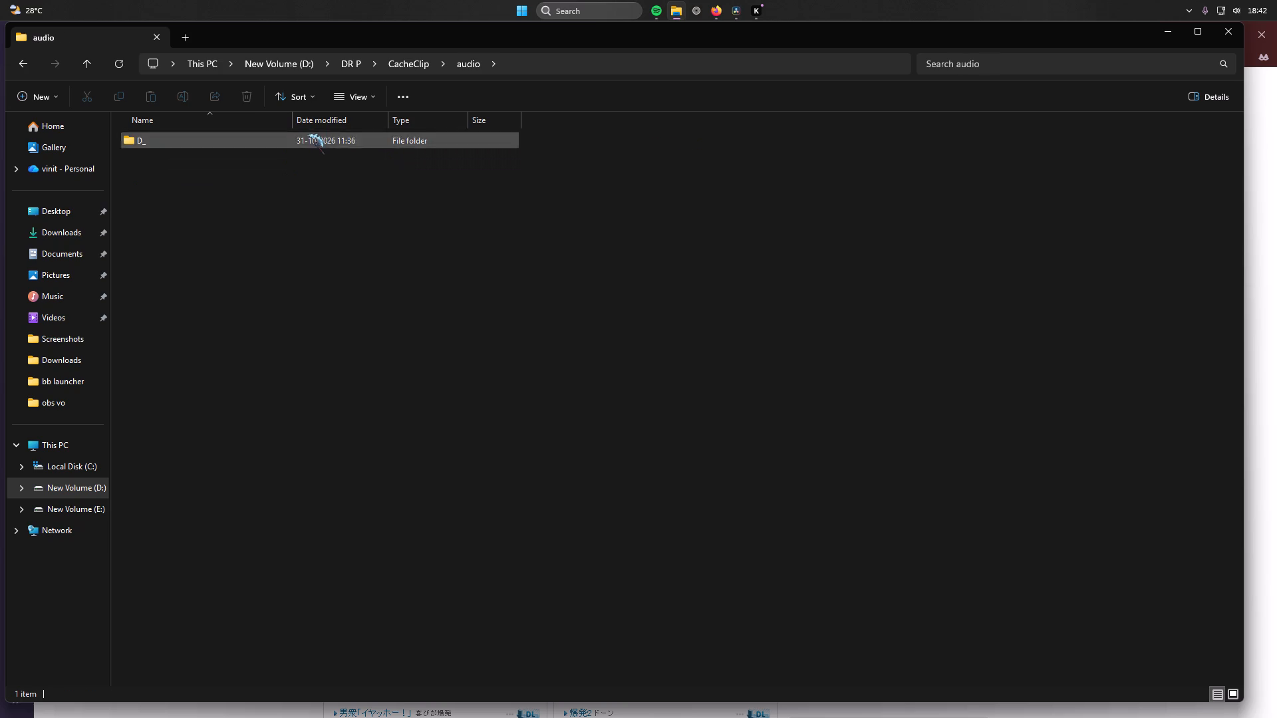
pyautogui.doubleClick(305, 146)
pyautogui.doubleClick(305, 146)
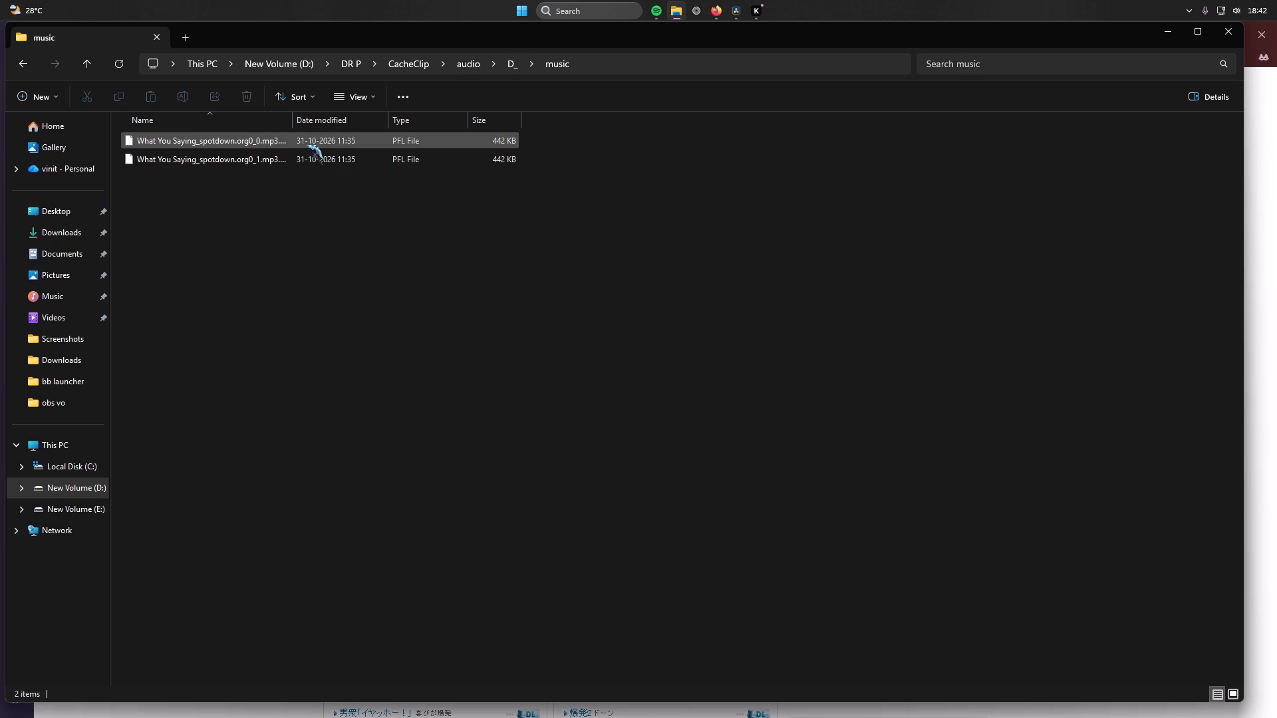
pyautogui.doubleClick(306, 146)
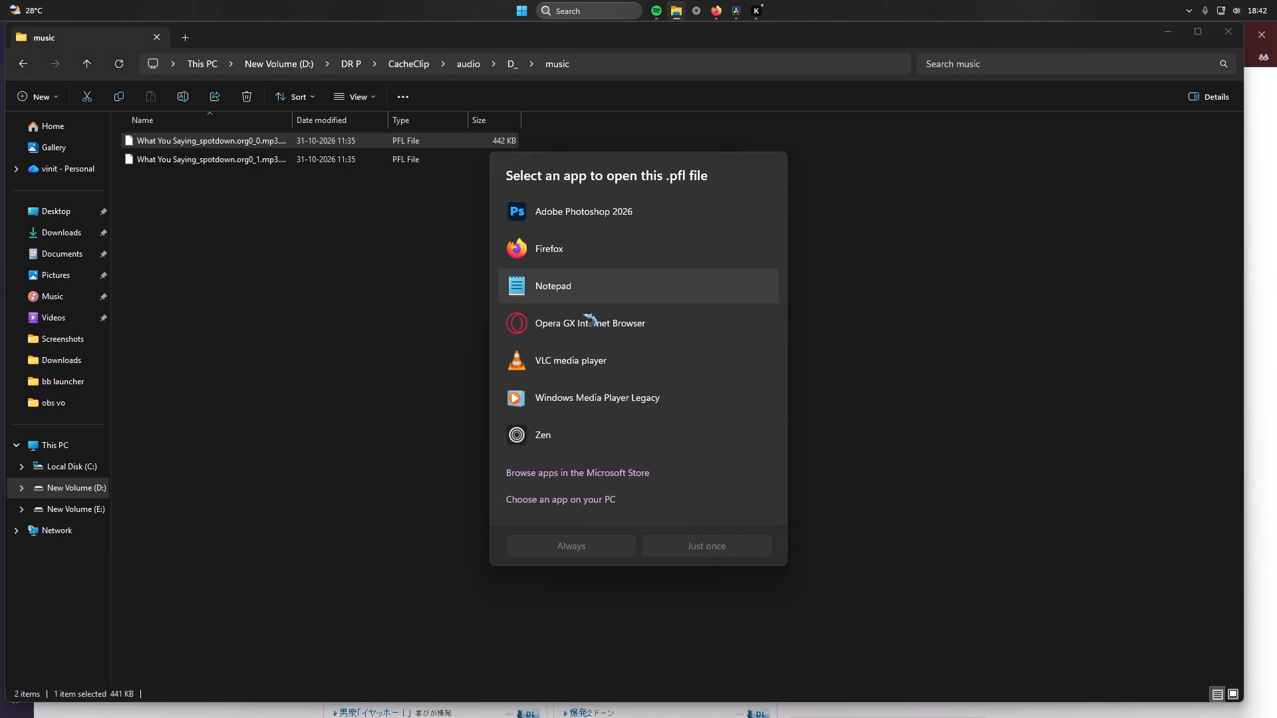
pyautogui.click(597, 355)
pyautogui.click(709, 550)
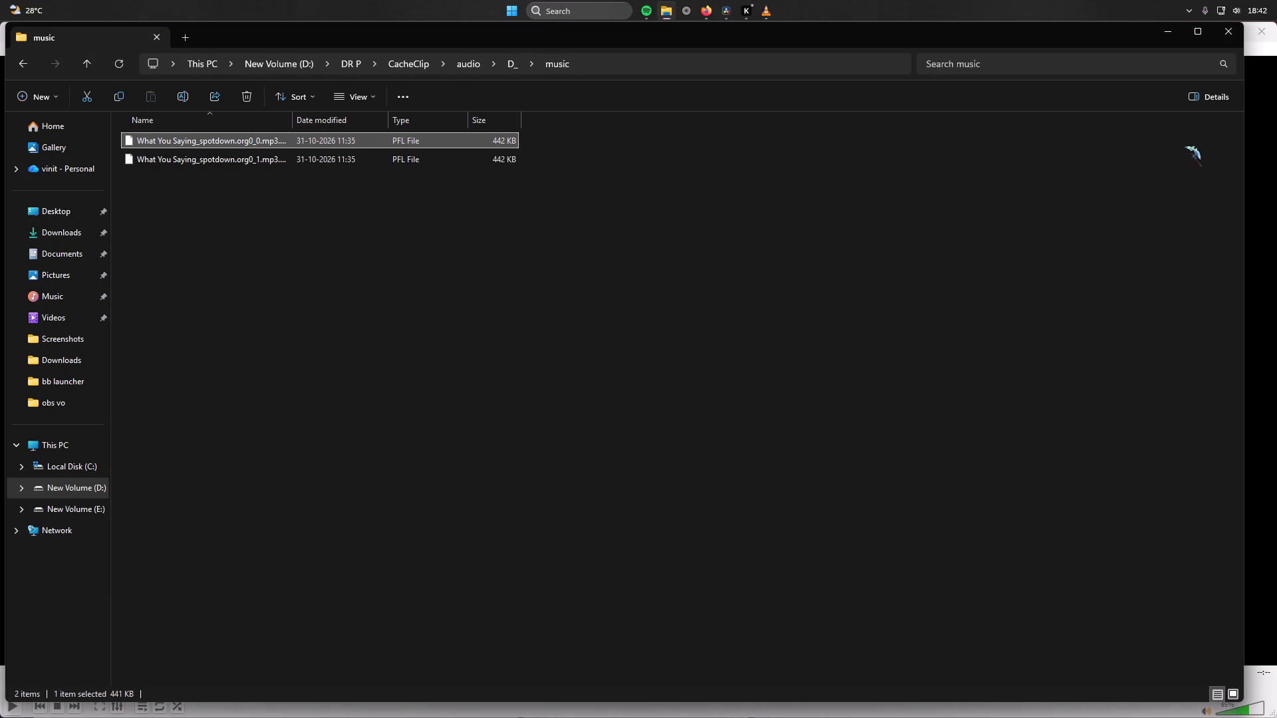
pyautogui.click(1270, 200)
pyautogui.click(6, 710)
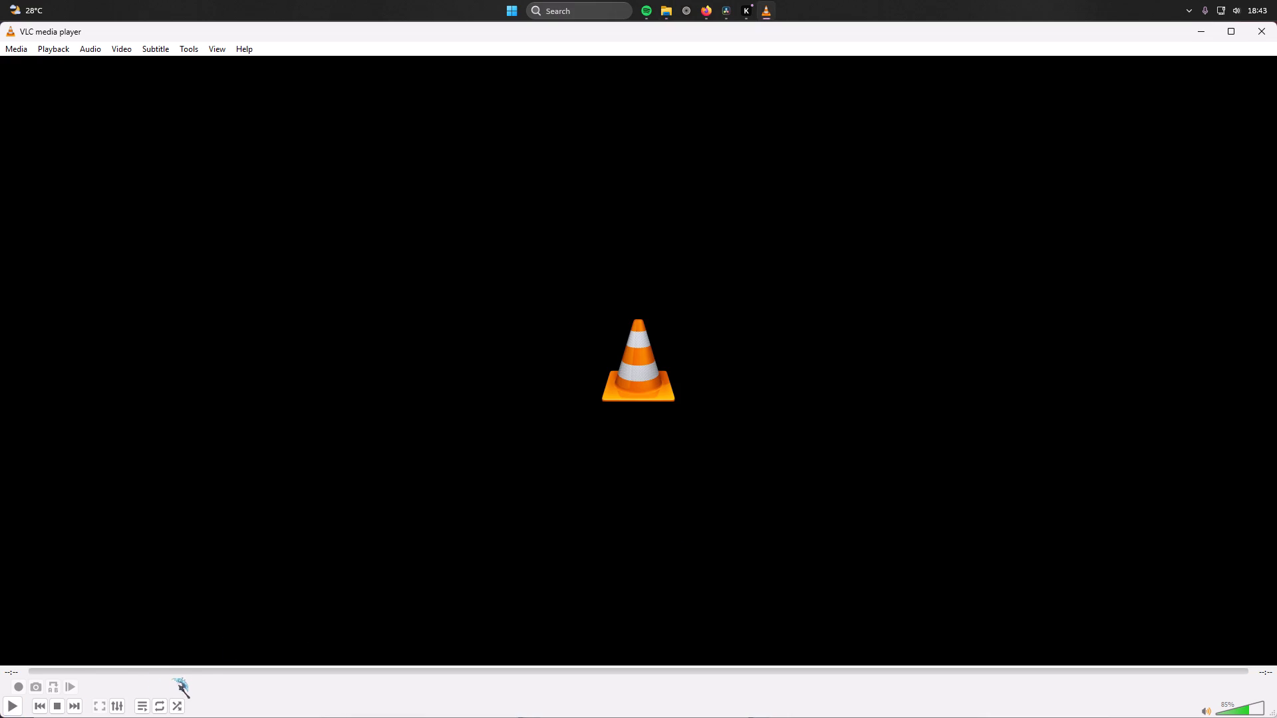
pyautogui.moveTo(215, 671); pyautogui.dragTo(254, 671)
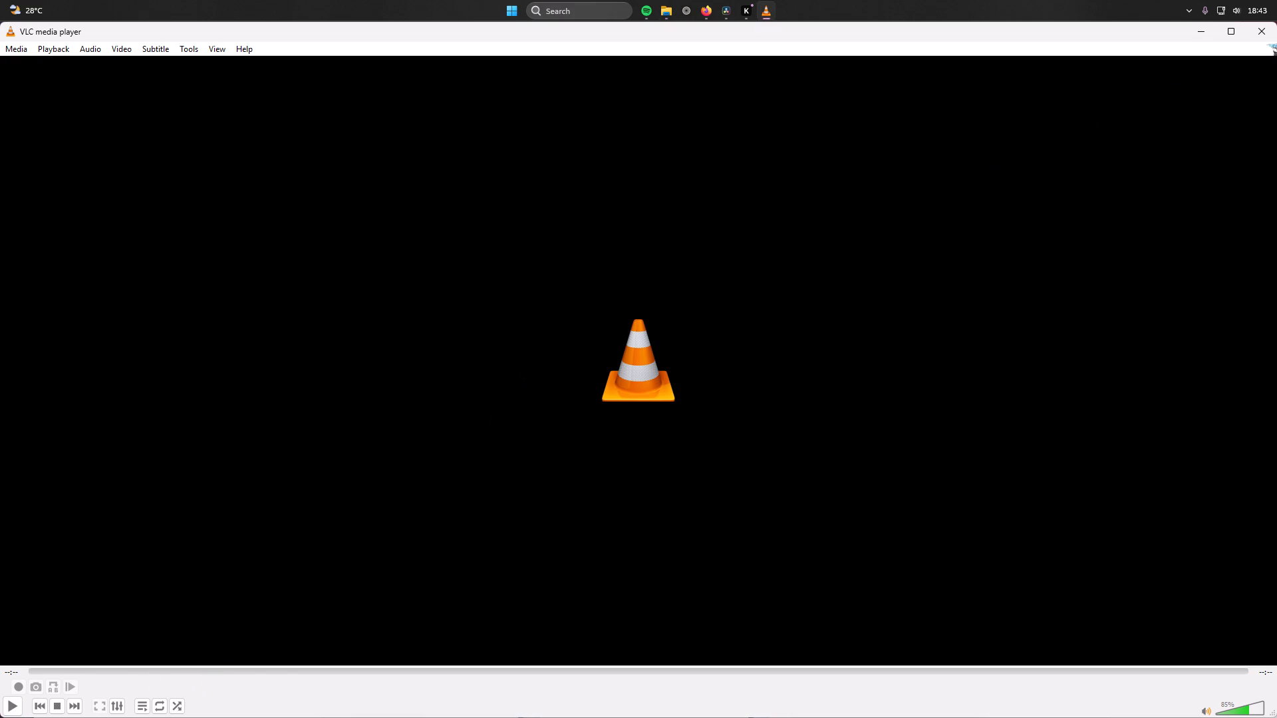
pyautogui.click(1265, 34)
# Open the What You Saying 0_1 .pfl file once in VLC media player and close VLC.
pyautogui.doubleClick(239, 160)
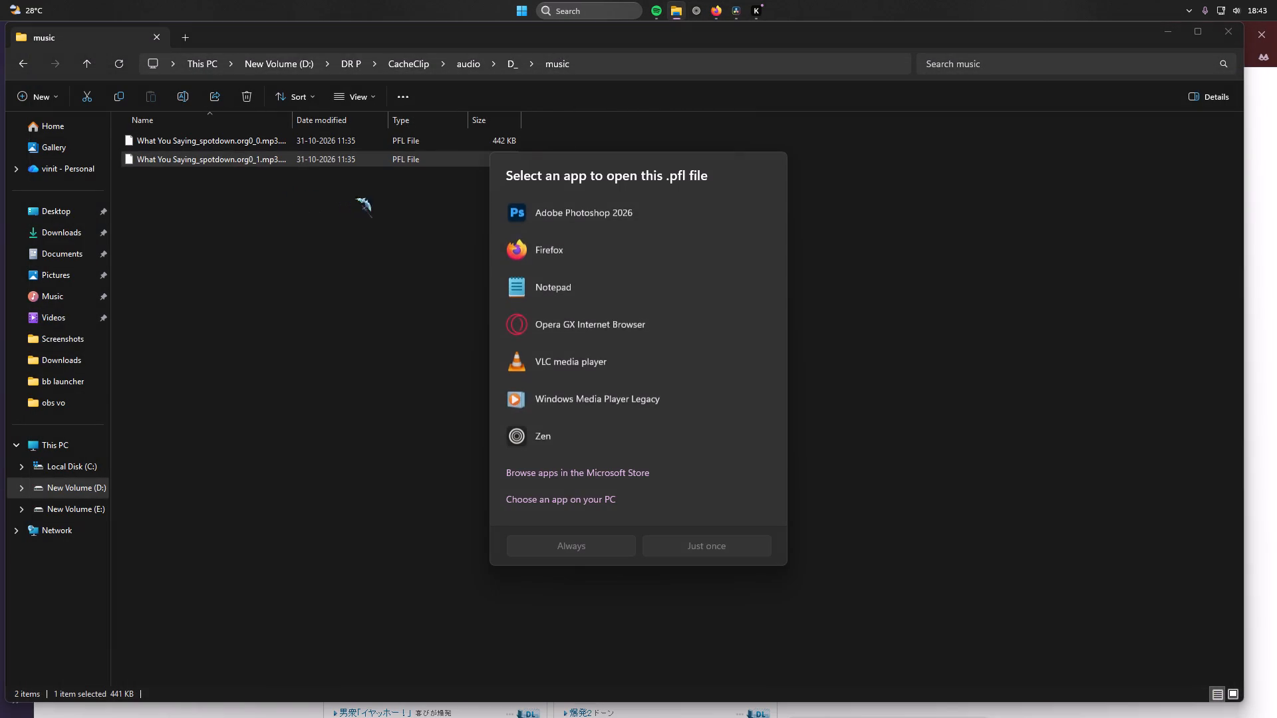
pyautogui.click(605, 364)
pyautogui.click(654, 547)
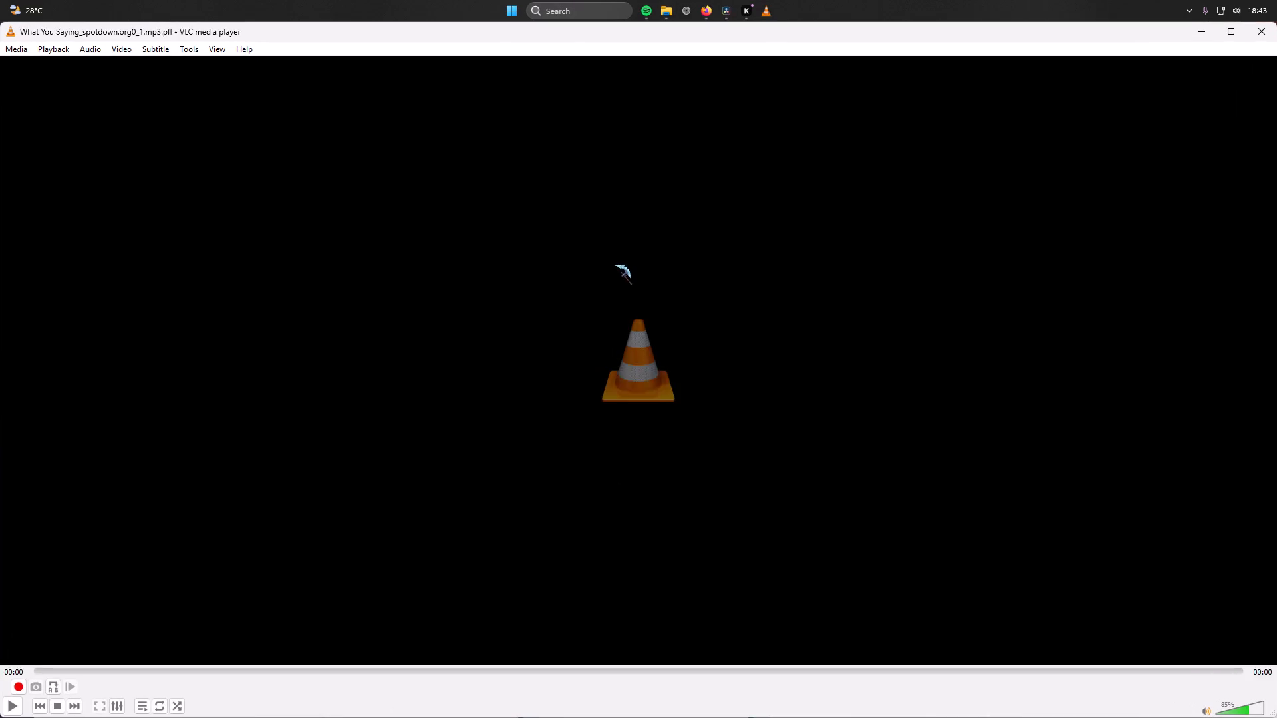
pyautogui.click(1260, 37)
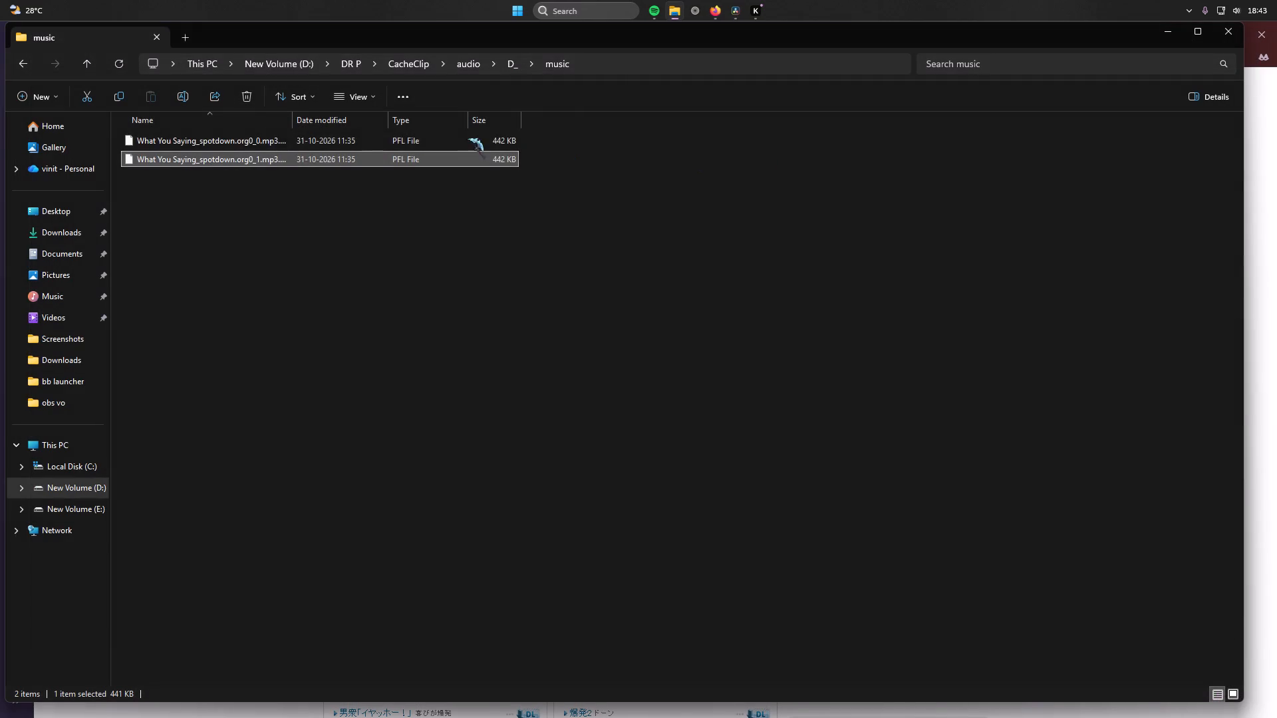
# Look through the obs vo and youtube video clips folders in CacheClip's audio D_ folder, and return to the D: drive.
pyautogui.moveTo(267, 135); pyautogui.dragTo(279, 141)
pyautogui.doubleClick(233, 162)
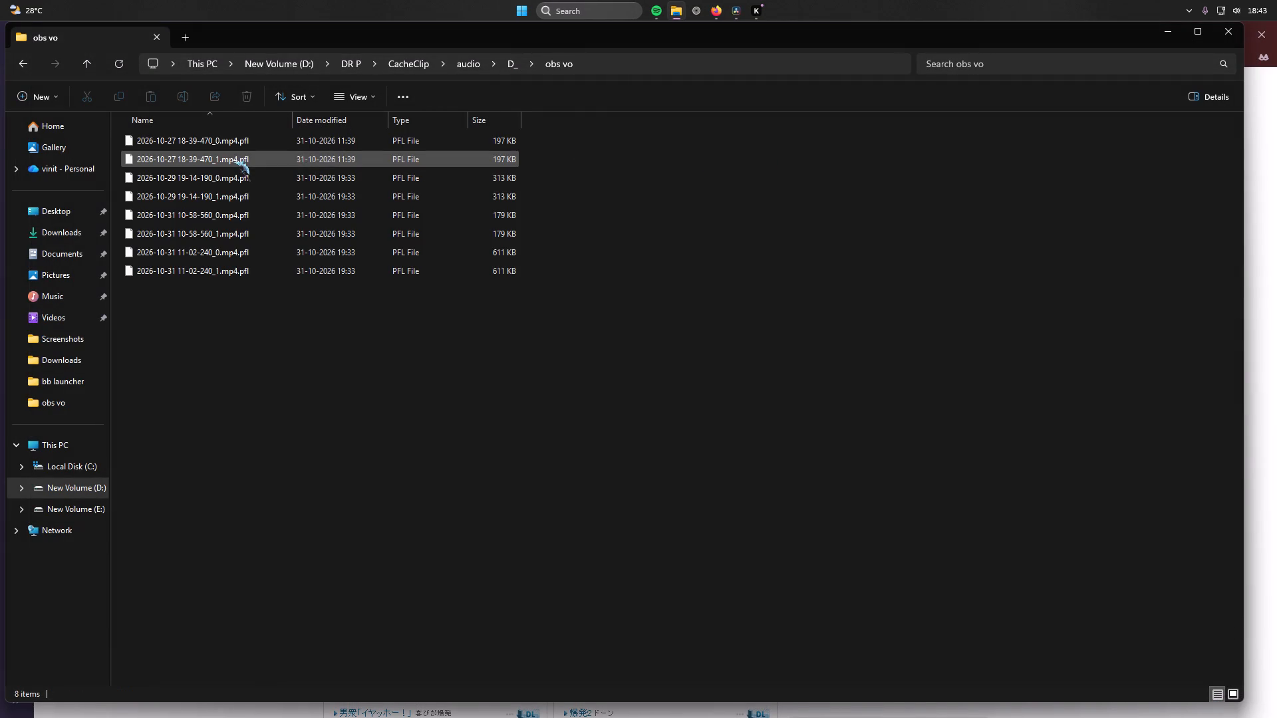
pyautogui.doubleClick(243, 220)
pyautogui.moveTo(783, 280); pyautogui.dragTo(790, 280)
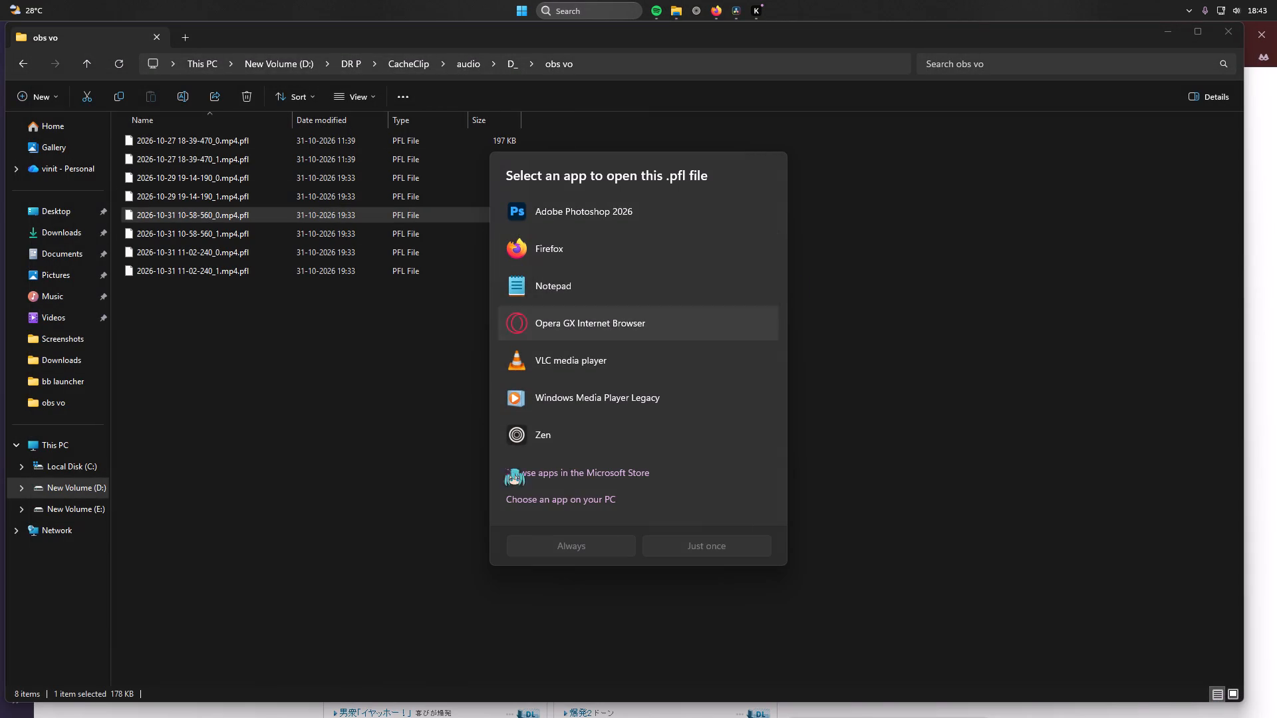
pyautogui.click(299, 364)
pyautogui.moveTo(161, 176); pyautogui.dragTo(175, 180)
pyautogui.doubleClick(233, 182)
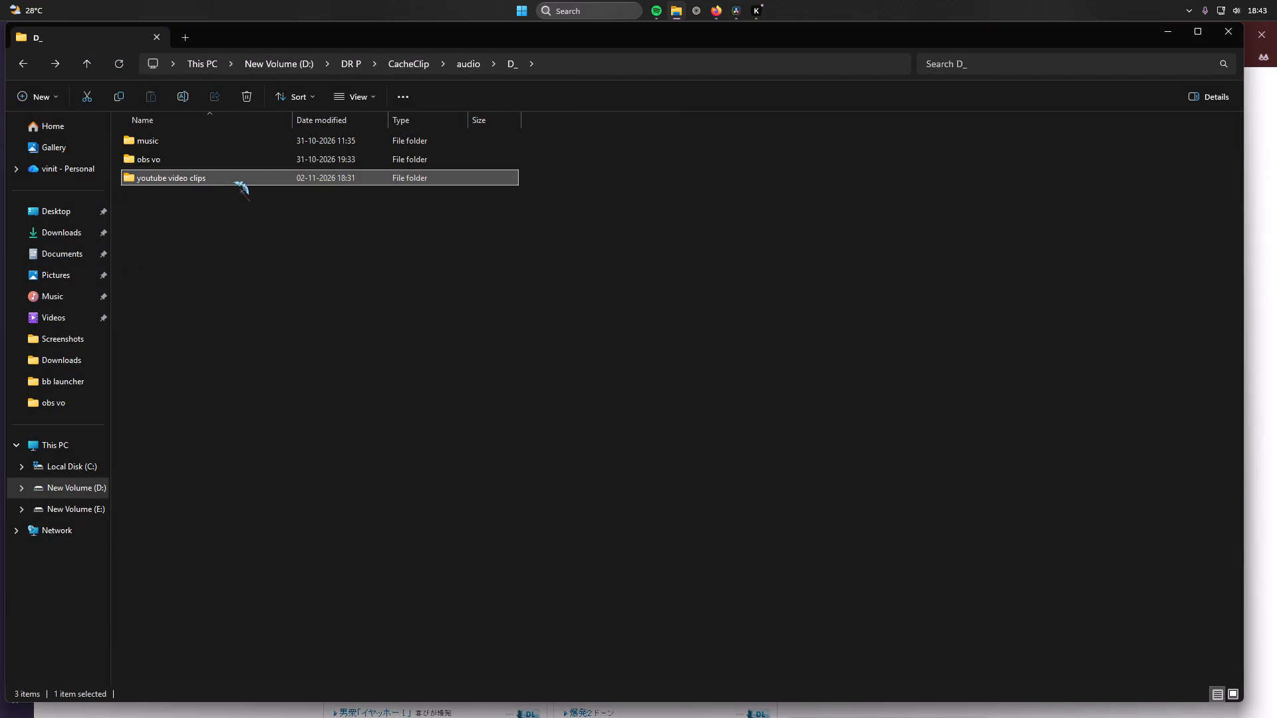
pyautogui.moveTo(243, 293); pyautogui.dragTo(231, 142)
pyautogui.doubleClick(293, 348)
pyautogui.moveTo(297, 334); pyautogui.dragTo(303, 332)
pyautogui.moveTo(309, 314); pyautogui.dragTo(341, 303)
pyautogui.moveTo(331, 296); pyautogui.dragTo(345, 287)
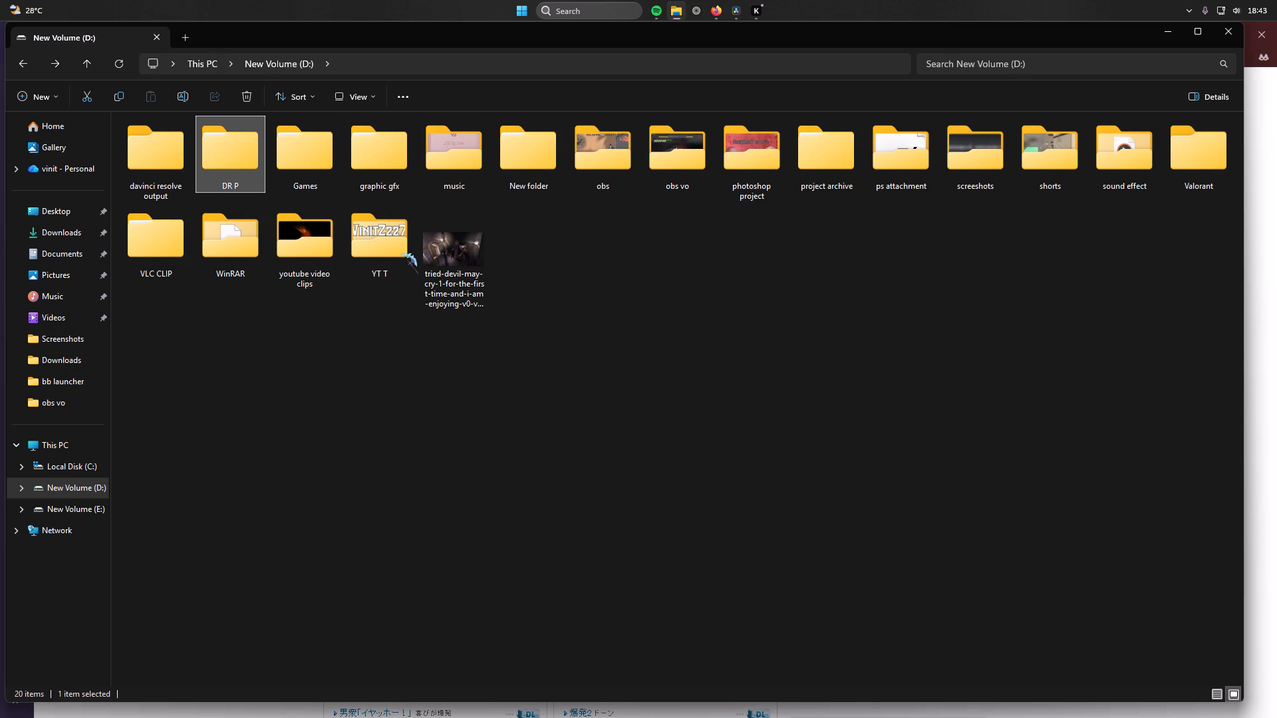
# Browse to the Eclipsium folder inside Games on D: and select its unins000 application.
pyautogui.doubleClick(305, 147)
pyautogui.doubleClick(221, 138)
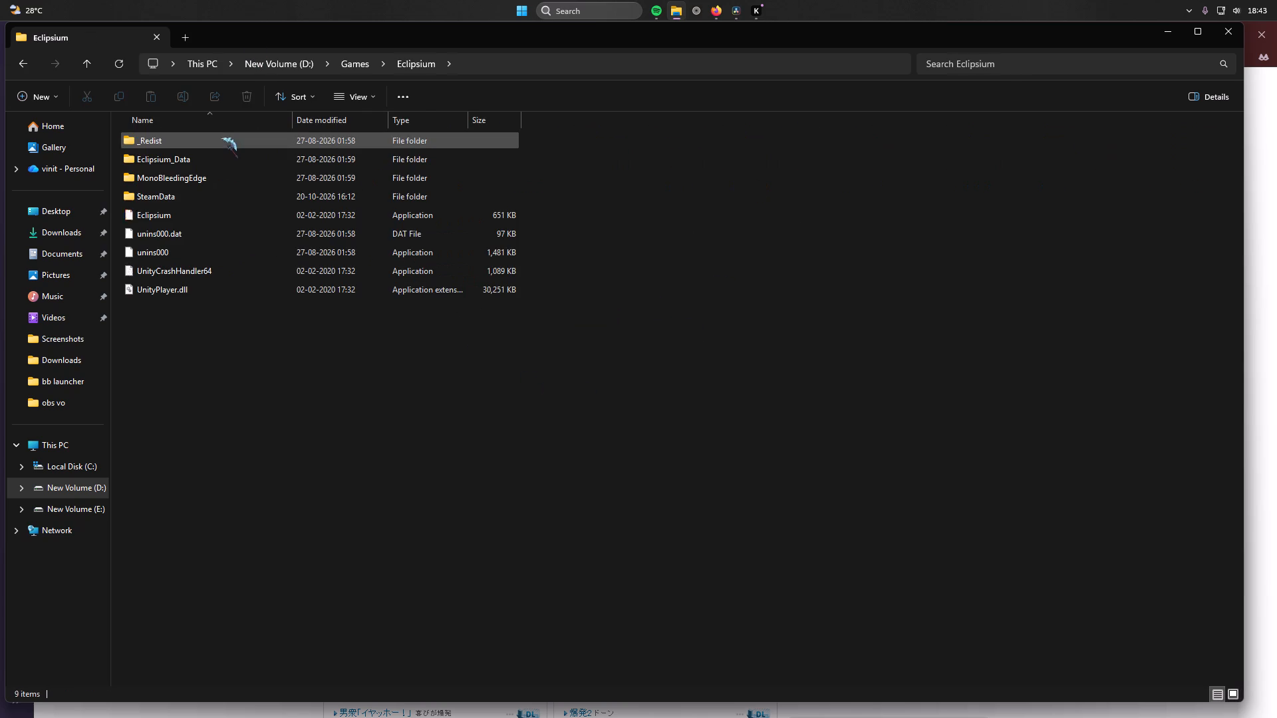
pyautogui.click(217, 148)
pyautogui.click(217, 148)
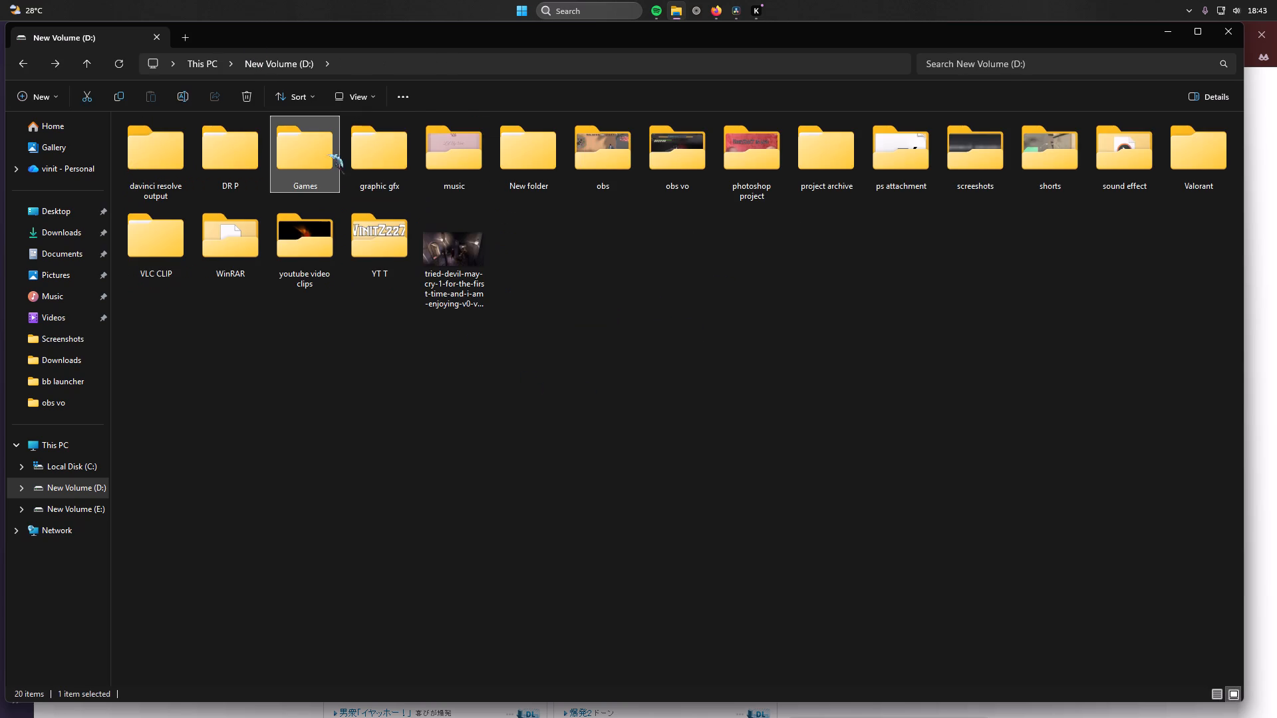
pyautogui.doubleClick(306, 154)
pyautogui.doubleClick(216, 143)
pyautogui.moveTo(208, 313); pyautogui.dragTo(163, 134)
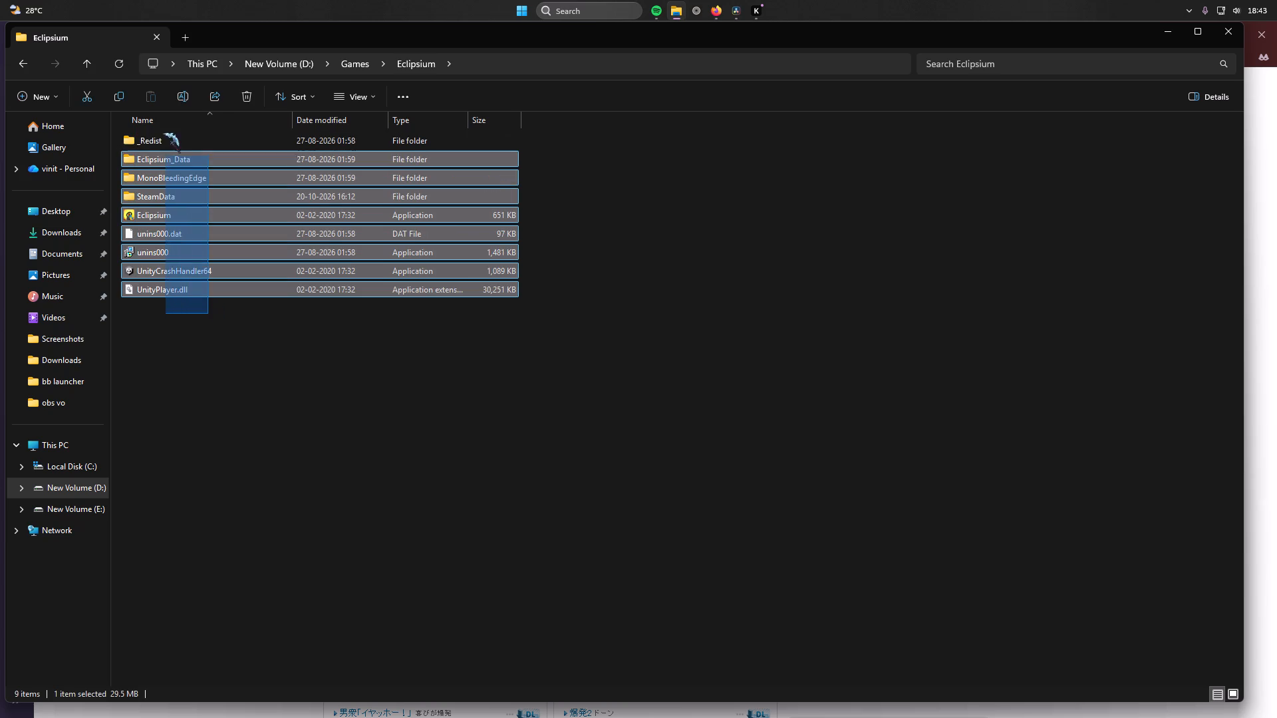
pyautogui.moveTo(163, 134); pyautogui.dragTo(166, 120)
pyautogui.click(215, 366)
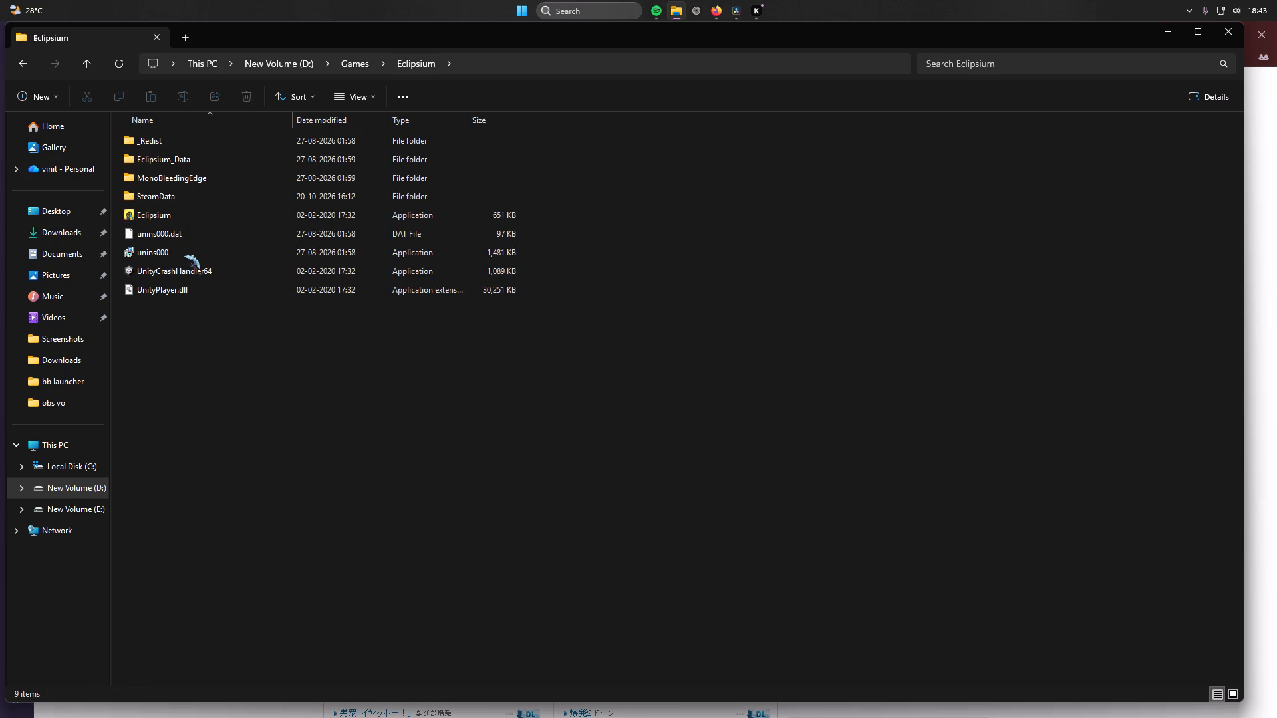
pyautogui.click(184, 256)
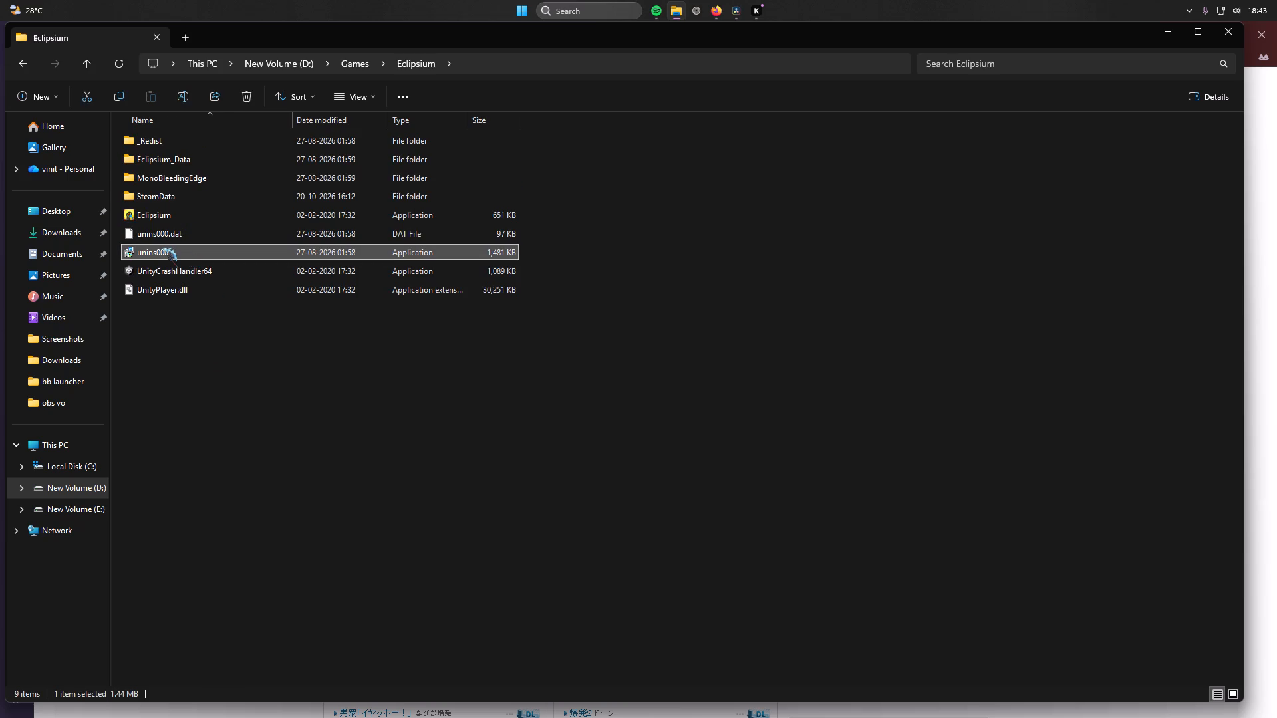